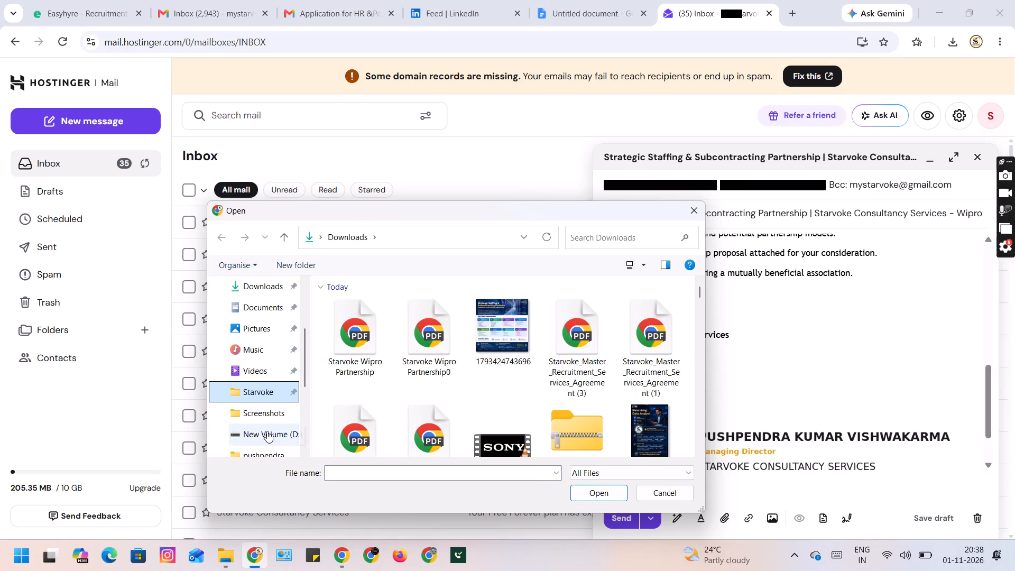
# Look through the files in the Starvoke folder for a document to attach to the Wipro partnership email.
pyautogui.scroll(-7, 592, 373)
pyautogui.scroll(1, 592, 373)
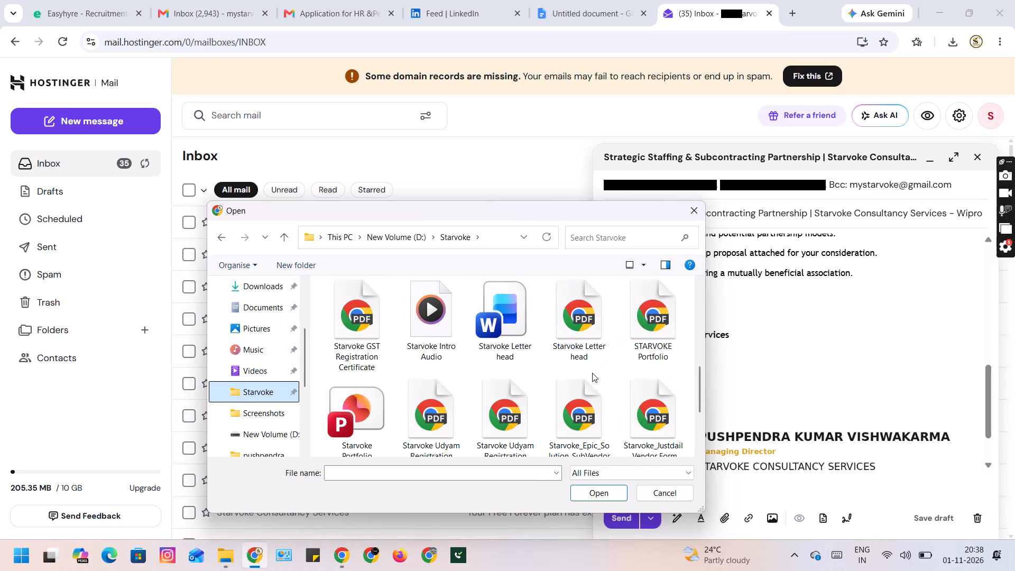
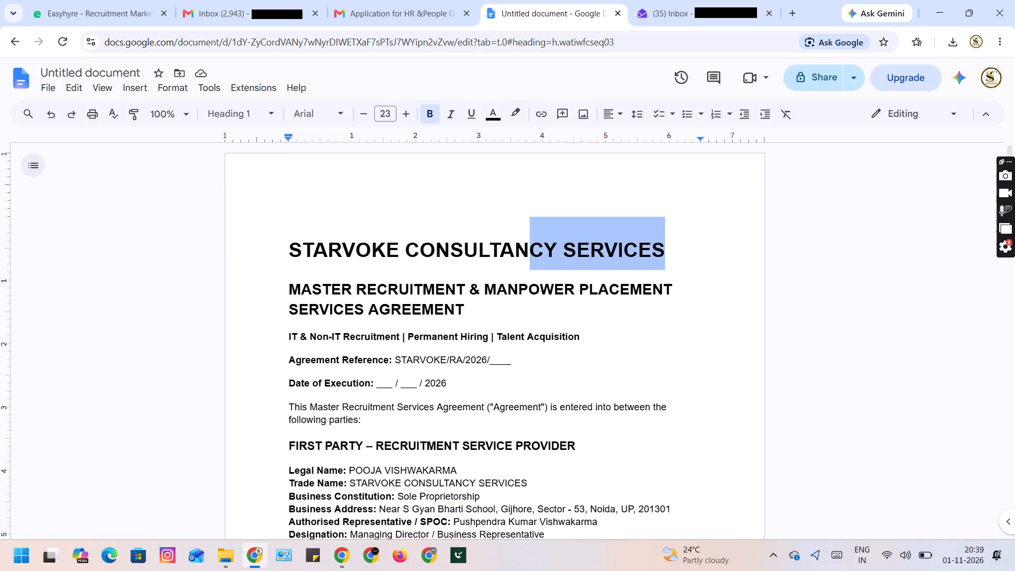
# Delete the "STARVOKE CONSULTANCY SERVICES" heading and its empty line above the agreement title.
pyautogui.moveTo(469, 242); pyautogui.dragTo(294, 236)
pyautogui.press('BackSpace')
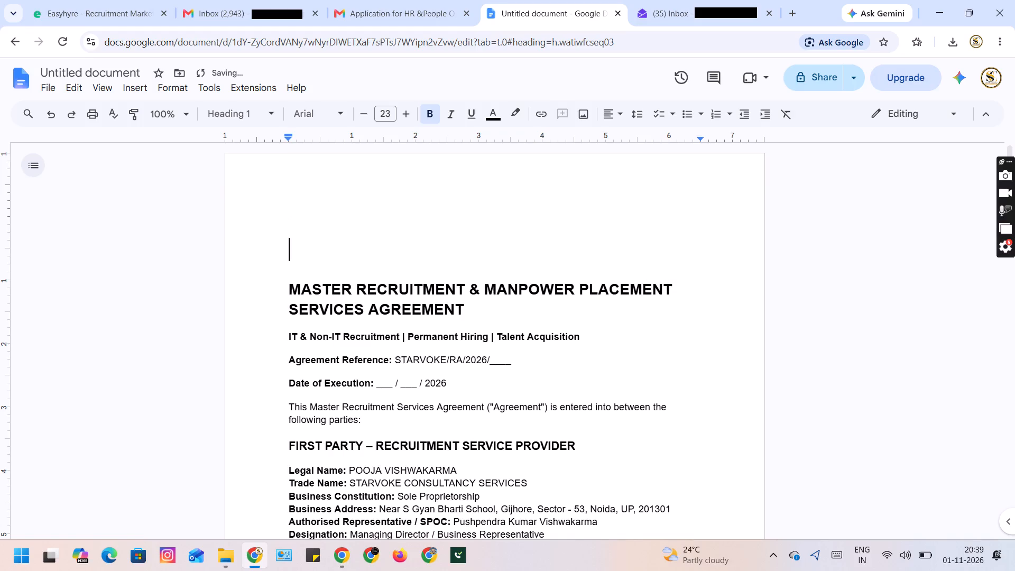
pyautogui.press('Down')
pyautogui.press('BackSpace')
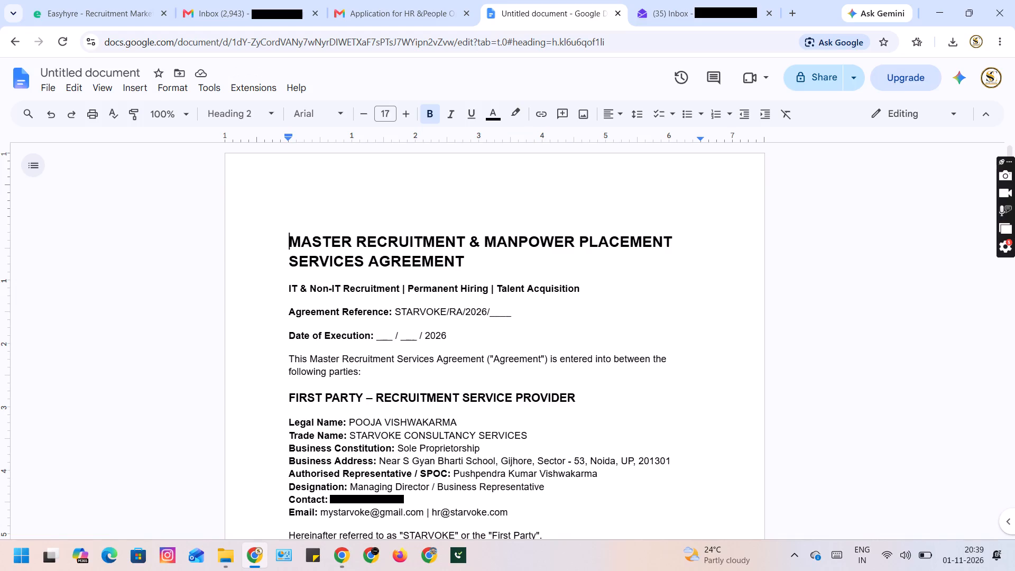
# Join the Date of Execution onto the Agreement Reference line, separated by a space.
pyautogui.click(291, 336)
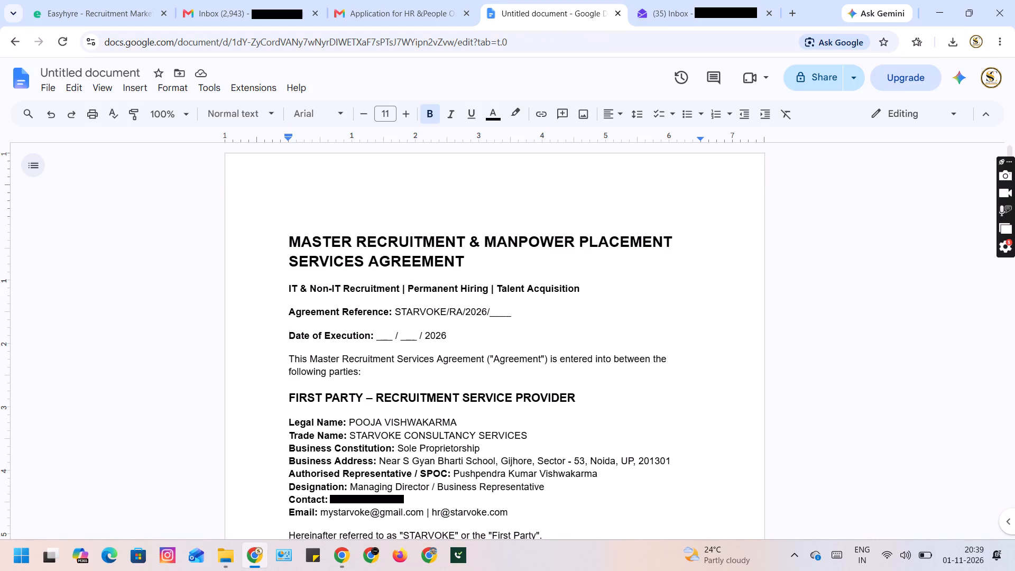
pyautogui.press('BackSpace')
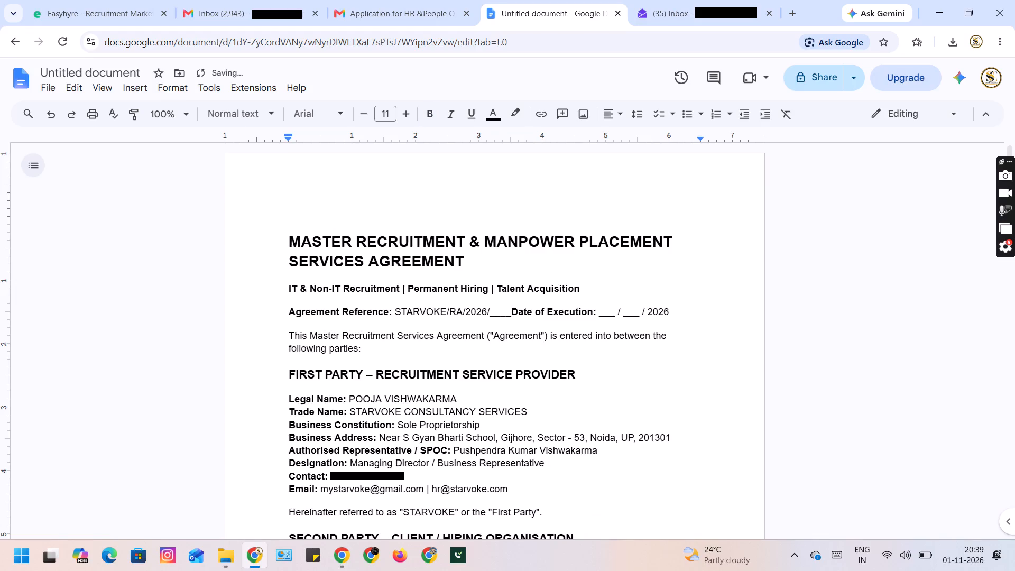
pyautogui.hotkey('shift', 'space')
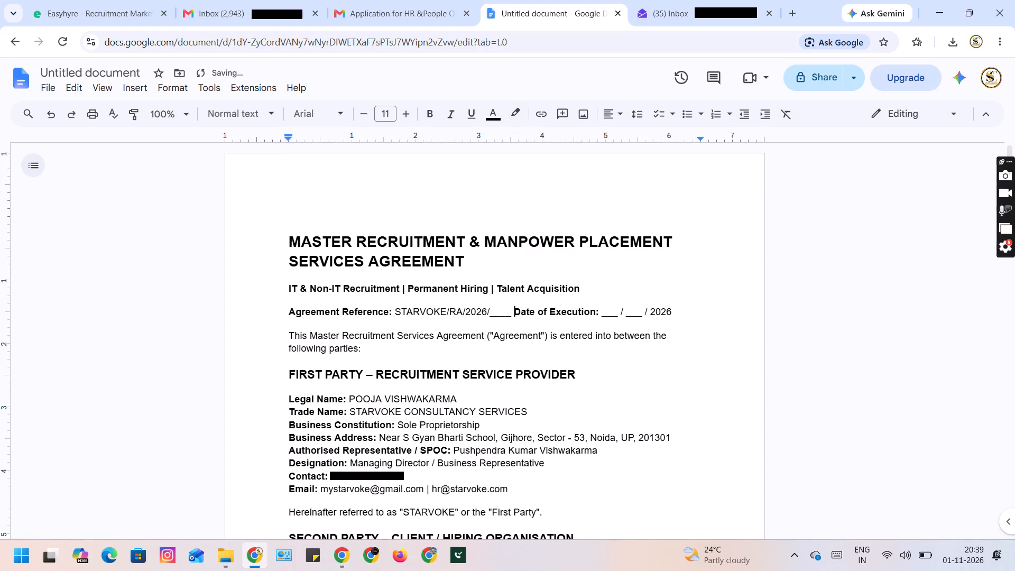
# Fill the day and month blanks of the Date of Execution with 02 and Nov.
pyautogui.click(618, 317)
pyautogui.hotkey('ctrl', 'shift', 'Left')
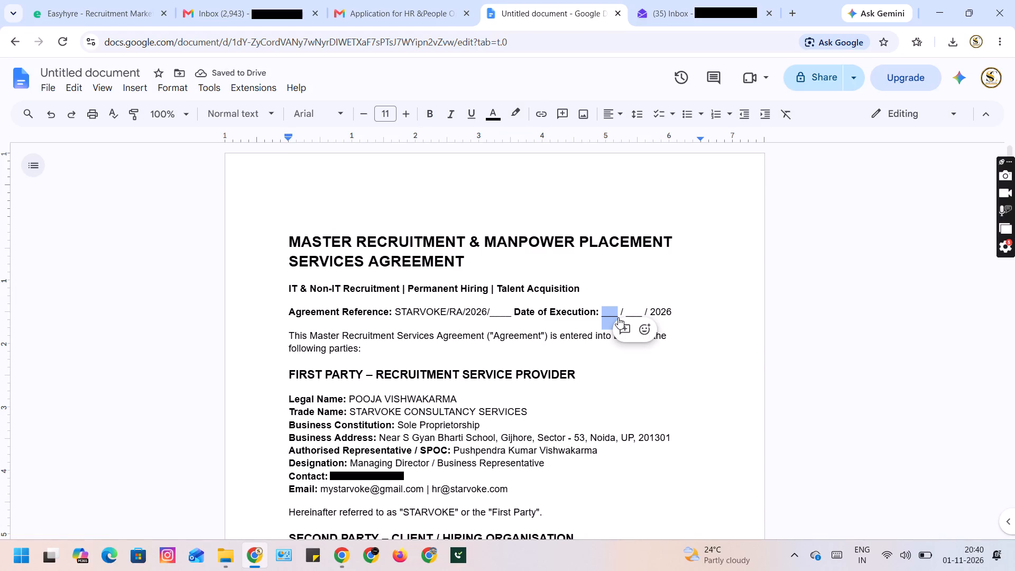
pyautogui.write('02')
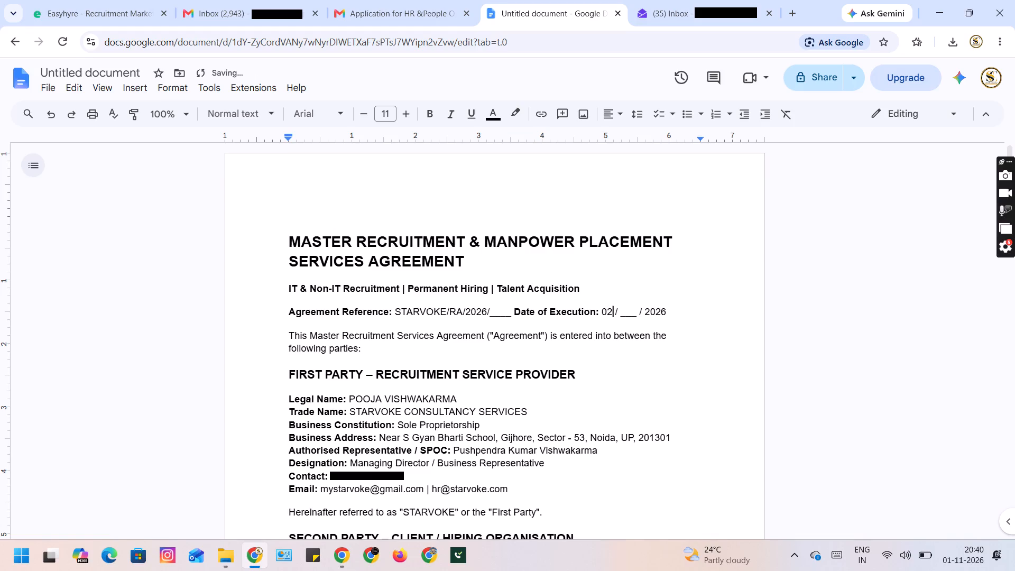
pyautogui.press('Right')
pyautogui.press('Right')
pyautogui.press('Right')
pyautogui.press('Right')
pyautogui.press('Right')
pyautogui.press('Right')
pyautogui.hotkey('ctrl', 'shift', 'Left')
pyautogui.write('Nov')
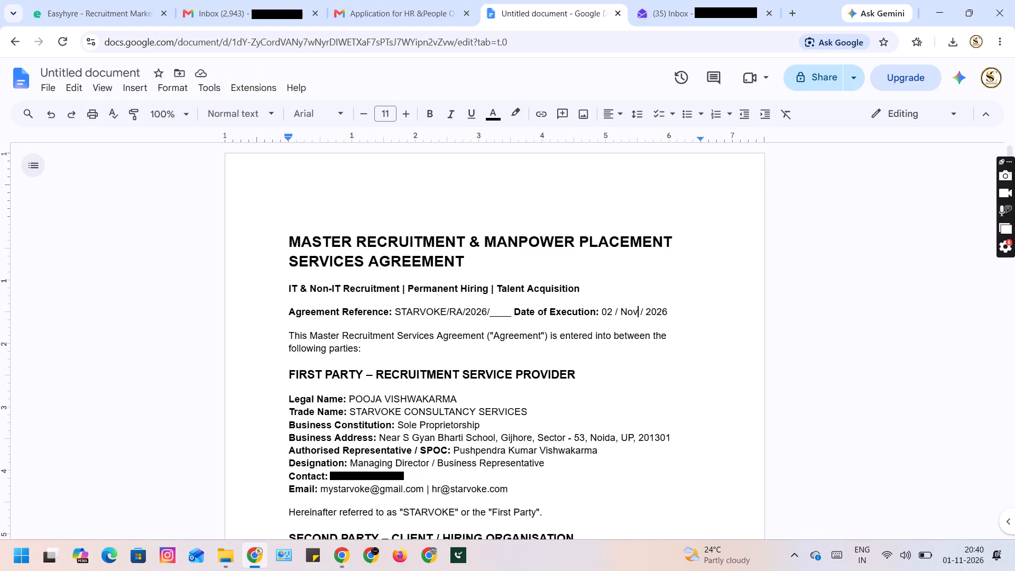
# Review the agreement from the First and Second Party details to the Purpose and Appointment clauses.
pyautogui.scroll(-1, 571, 374)
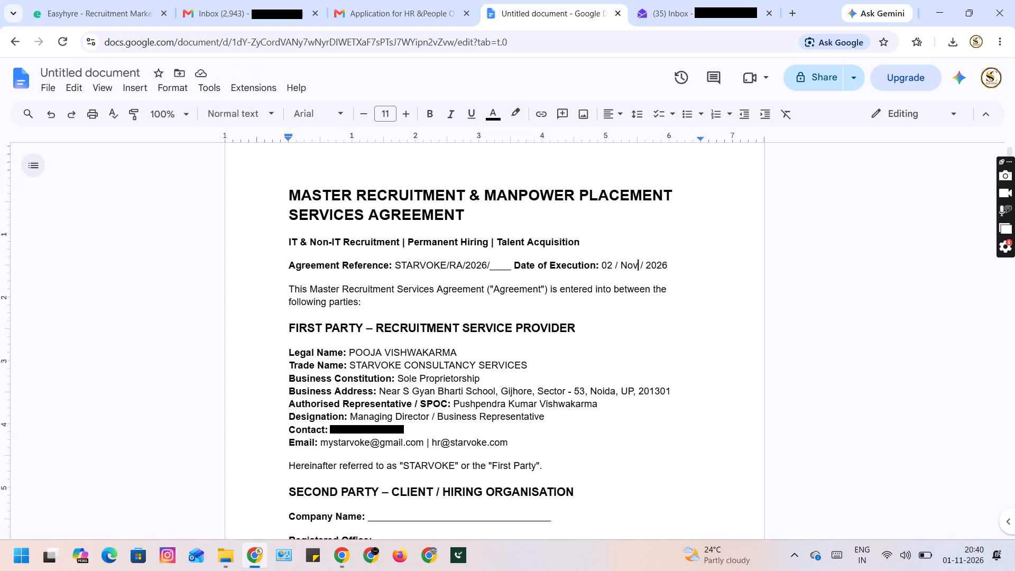
pyautogui.scroll(-2, 571, 374)
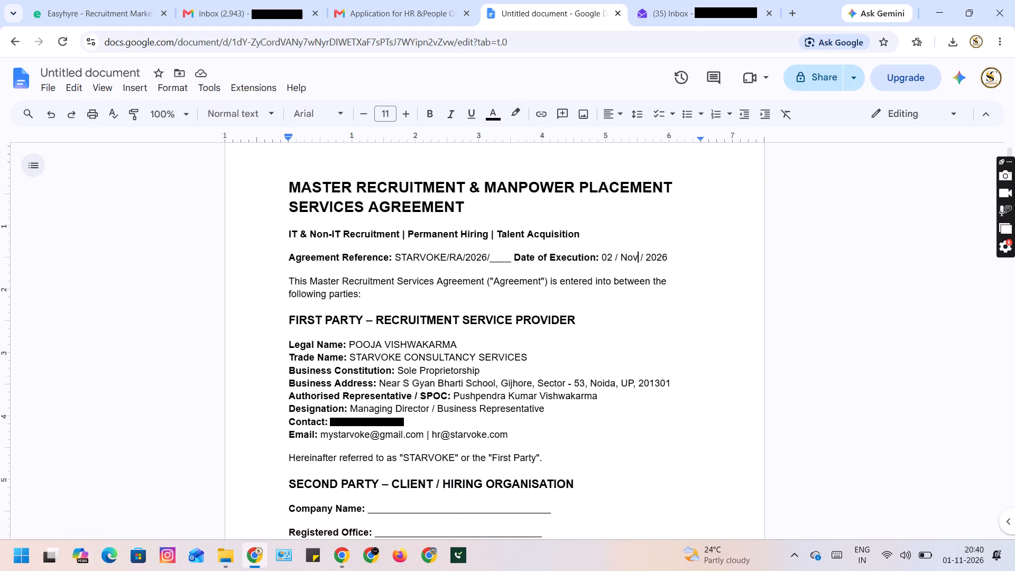
pyautogui.scroll(-2, 571, 374)
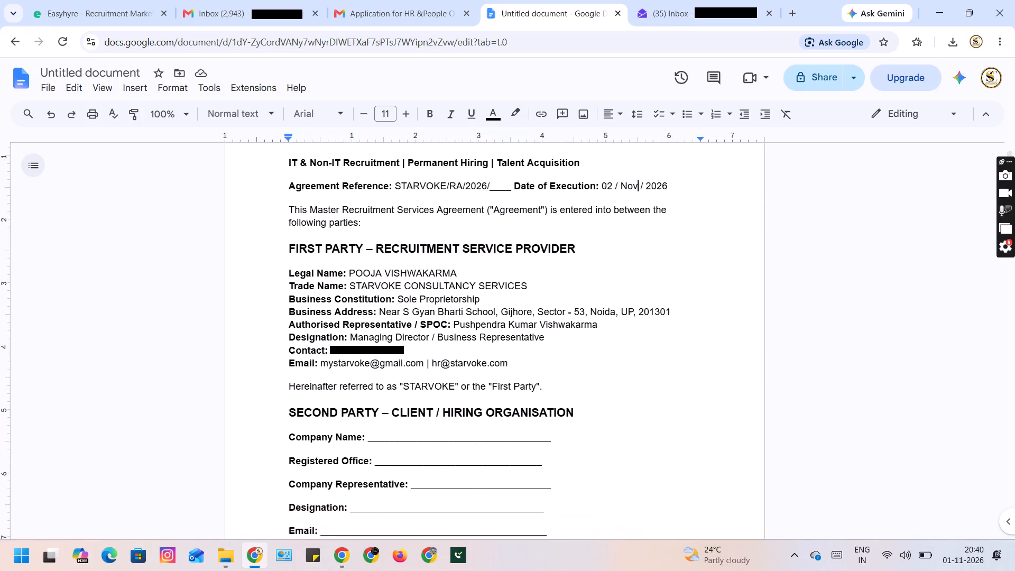
pyautogui.scroll(-6, 571, 374)
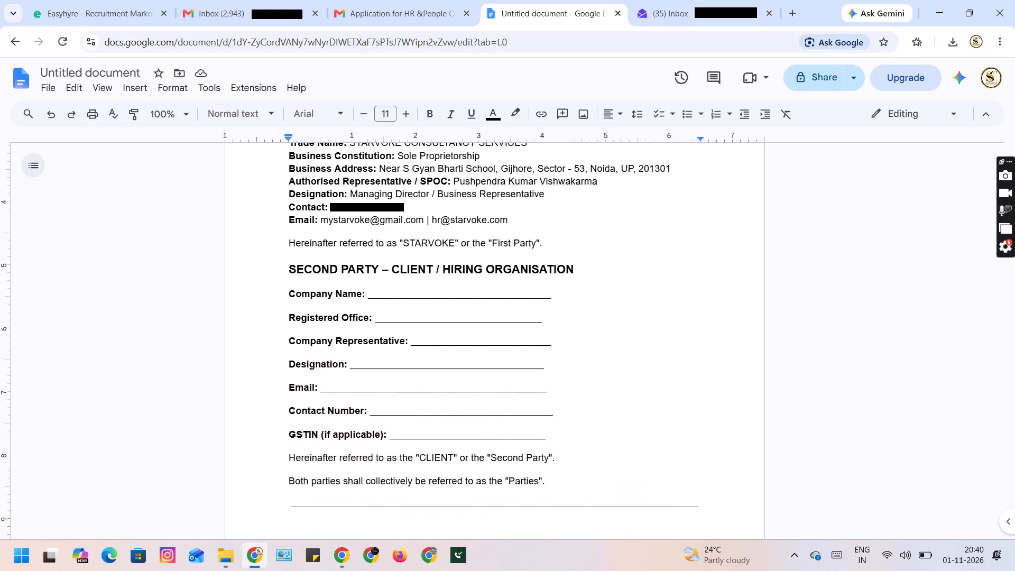
pyautogui.scroll(-1, 571, 374)
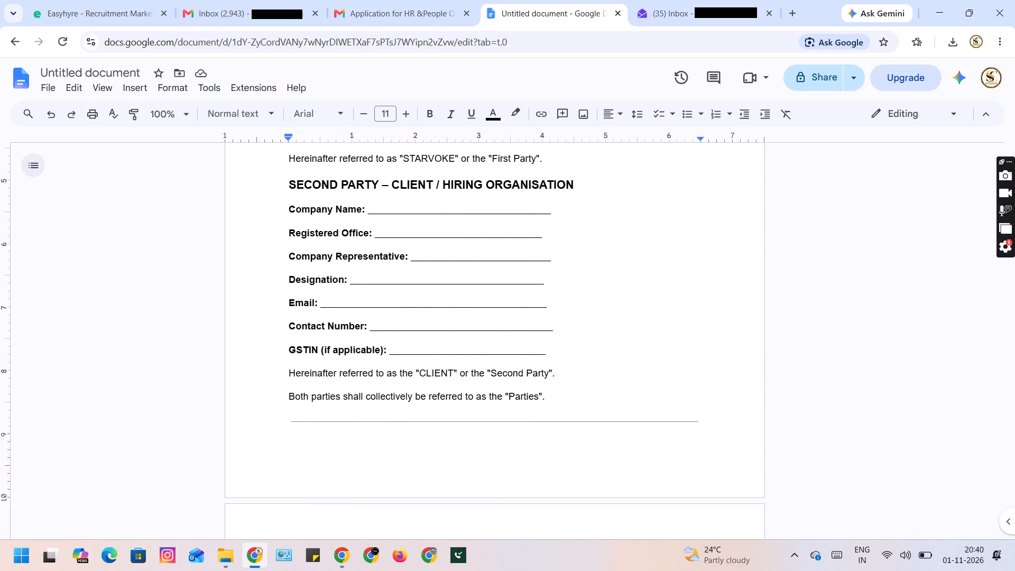
pyautogui.scroll(-4, 571, 374)
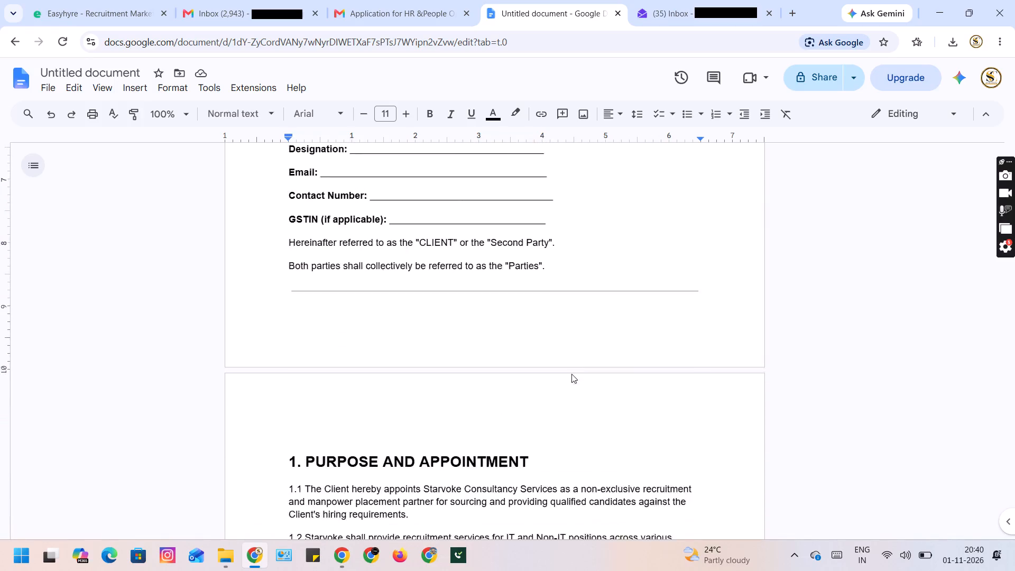
pyautogui.scroll(-4, 571, 374)
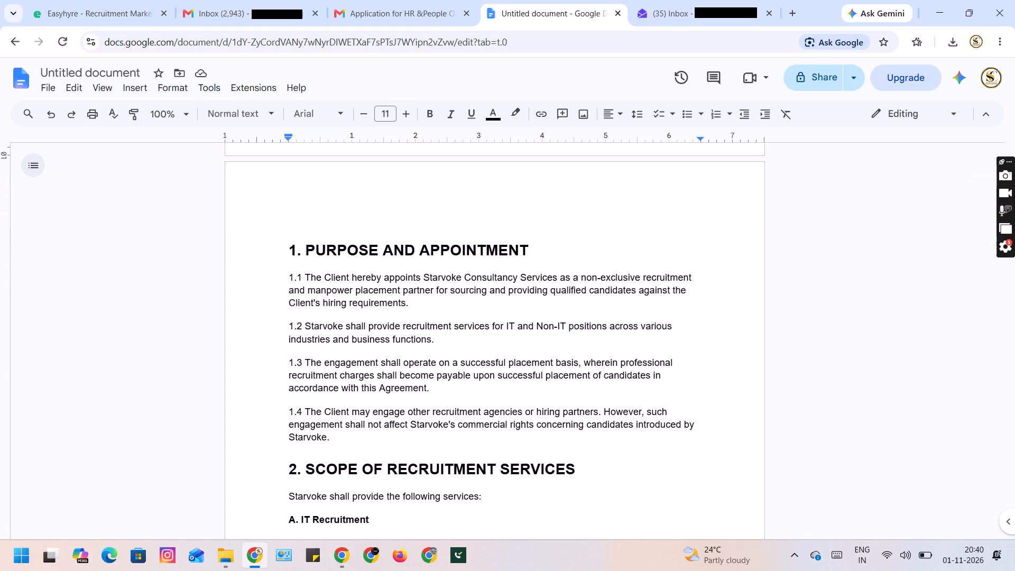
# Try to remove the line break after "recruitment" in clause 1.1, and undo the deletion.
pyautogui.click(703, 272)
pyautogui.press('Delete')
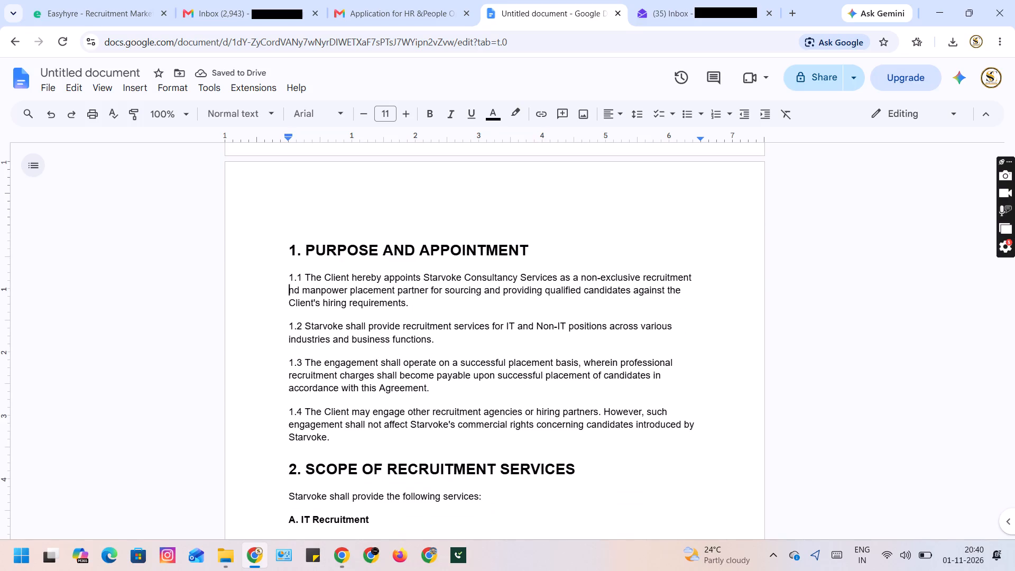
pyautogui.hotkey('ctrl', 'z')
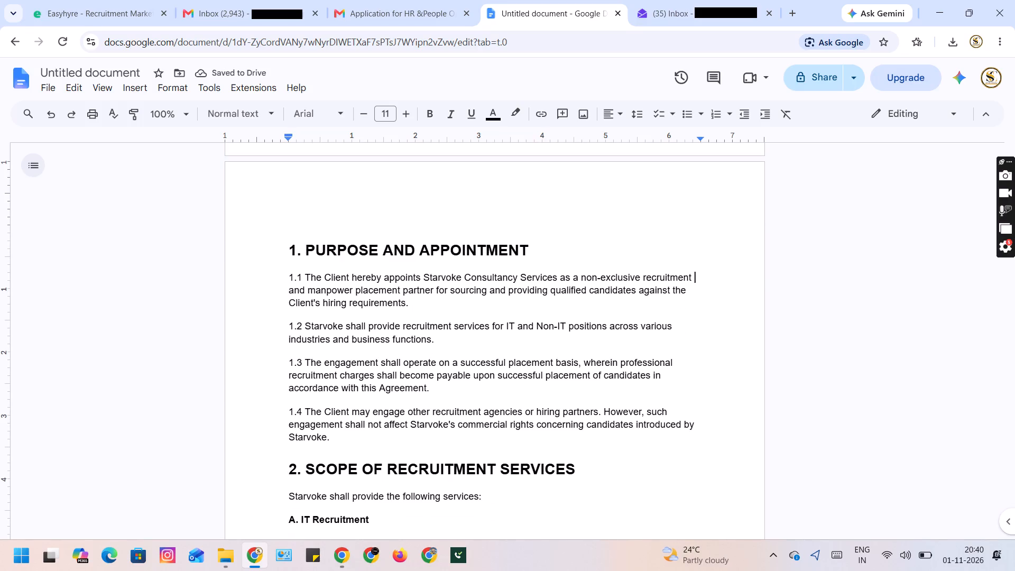
# Justify the text of the whole agreement.
pyautogui.hotkey('ctrl', 'a')
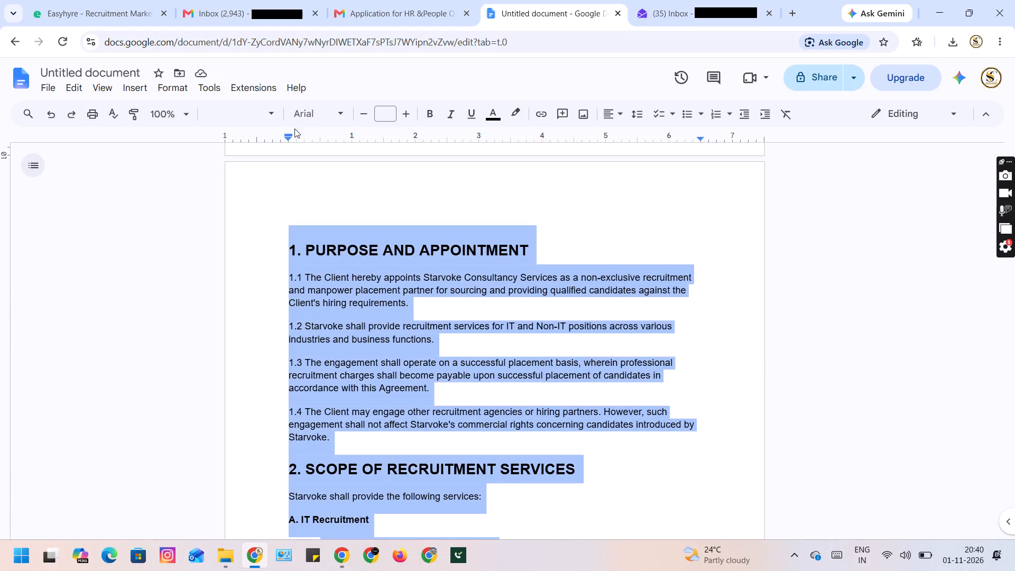
pyautogui.click(613, 118)
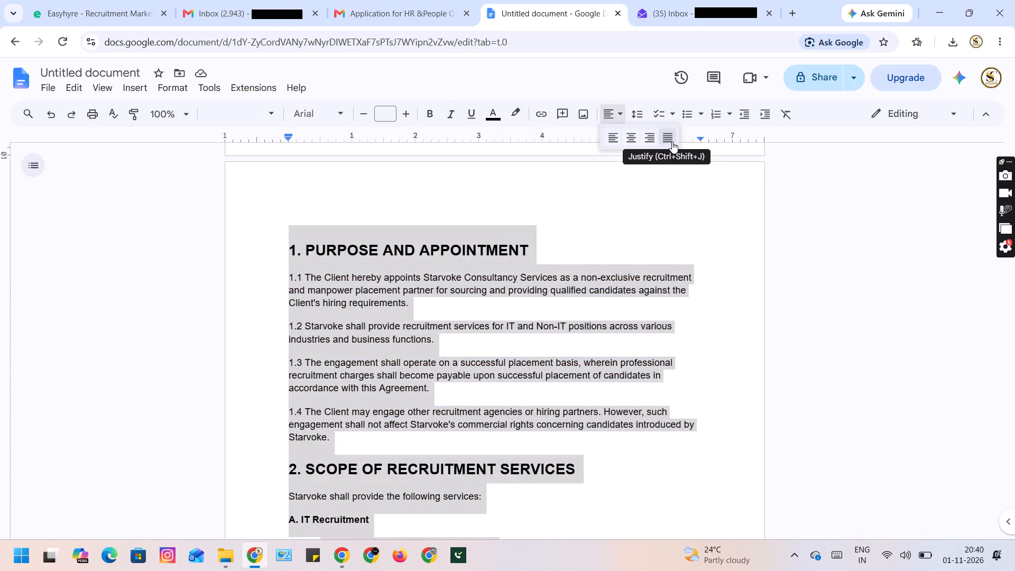
pyautogui.click(672, 142)
pyautogui.click(558, 332)
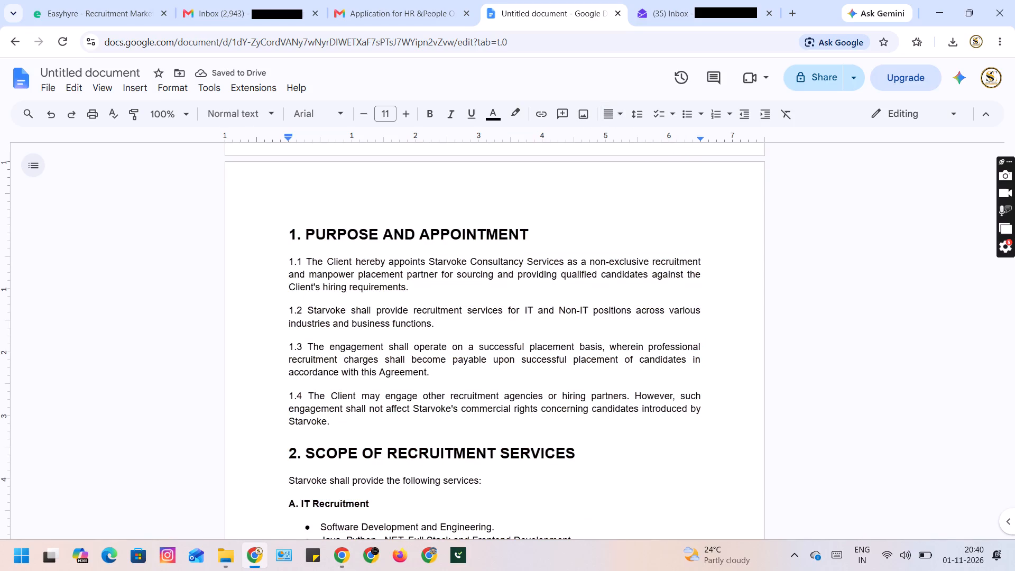
# Center the "Master Recruitment & Manpower Placement Services Agreement" title on the first page.
pyautogui.scroll(11, 558, 332)
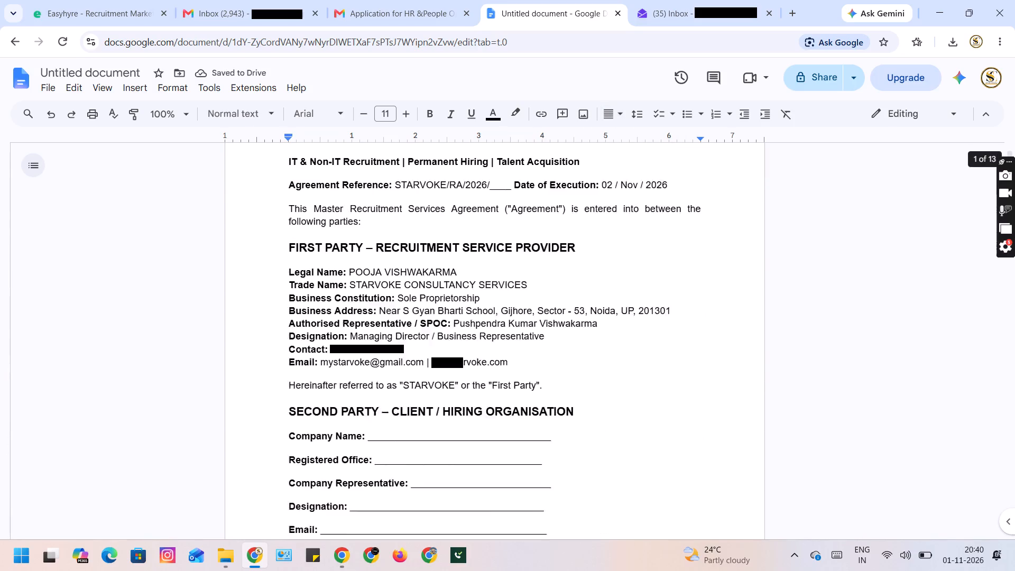
pyautogui.scroll(5, 558, 332)
pyautogui.click(442, 254)
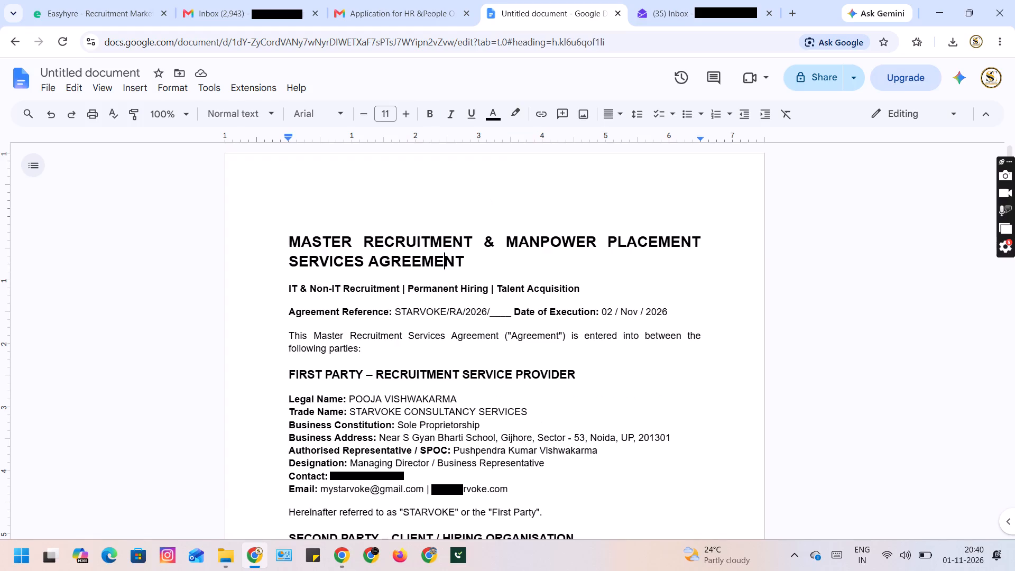
pyautogui.click(607, 116)
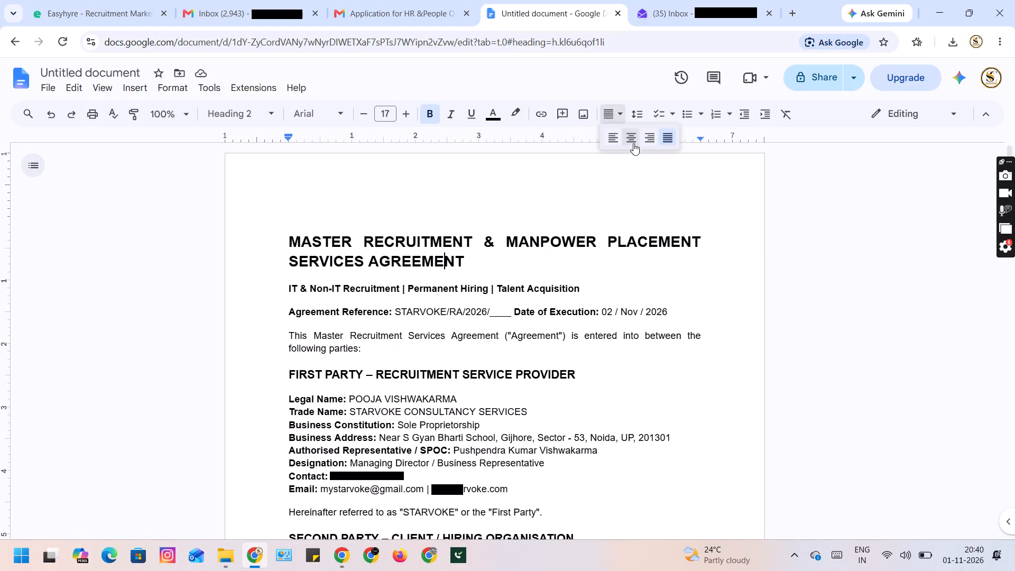
pyautogui.click(633, 143)
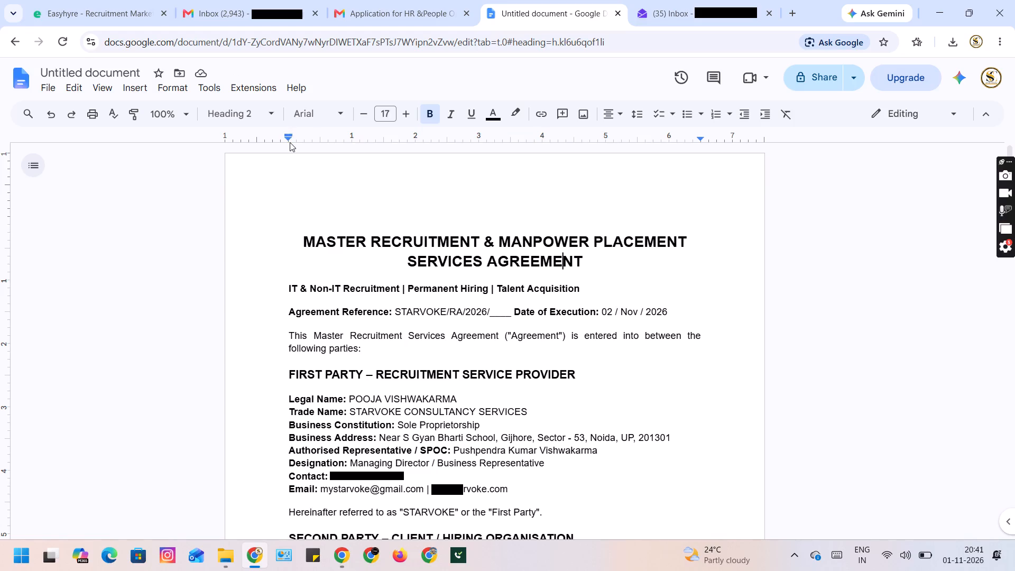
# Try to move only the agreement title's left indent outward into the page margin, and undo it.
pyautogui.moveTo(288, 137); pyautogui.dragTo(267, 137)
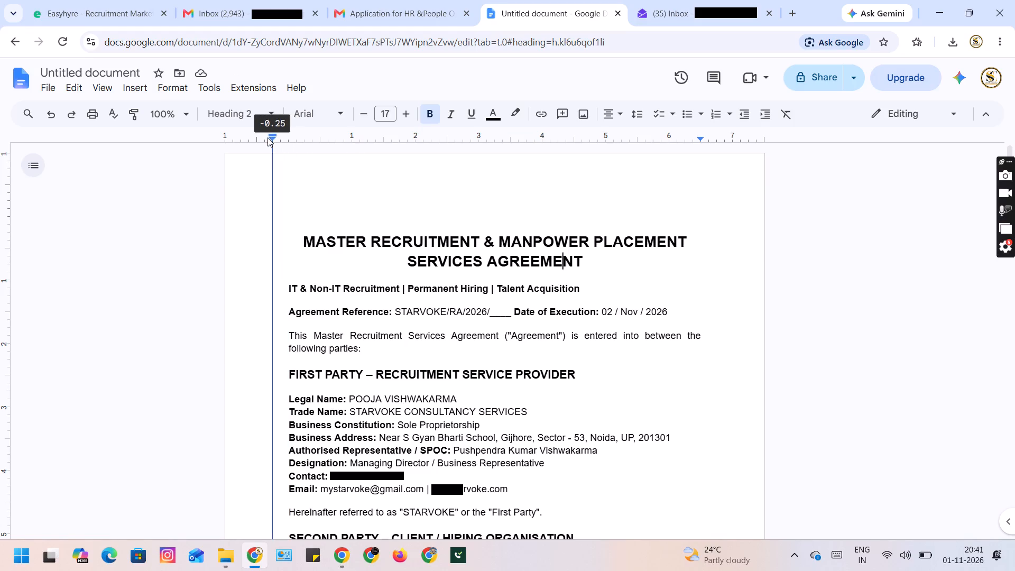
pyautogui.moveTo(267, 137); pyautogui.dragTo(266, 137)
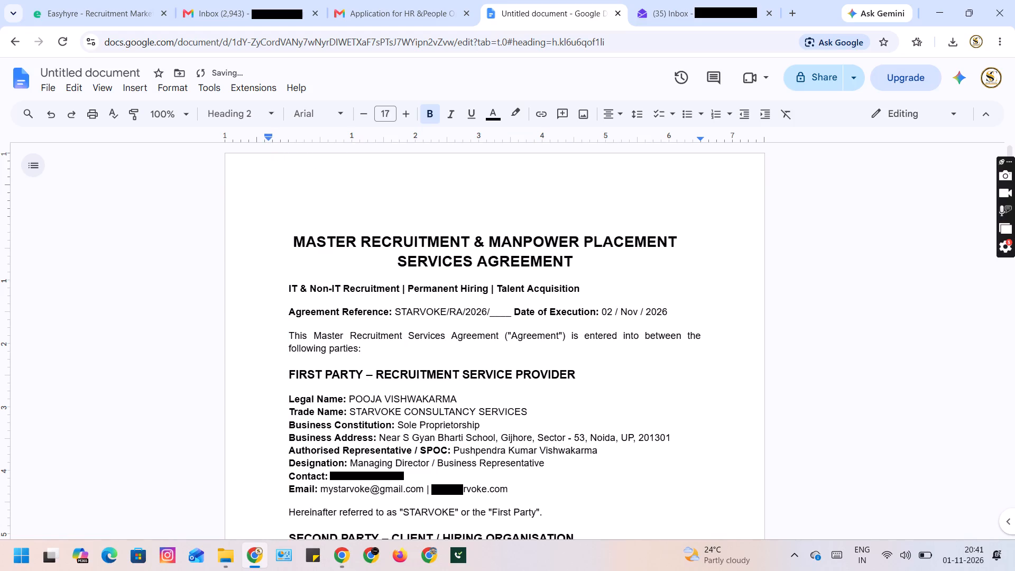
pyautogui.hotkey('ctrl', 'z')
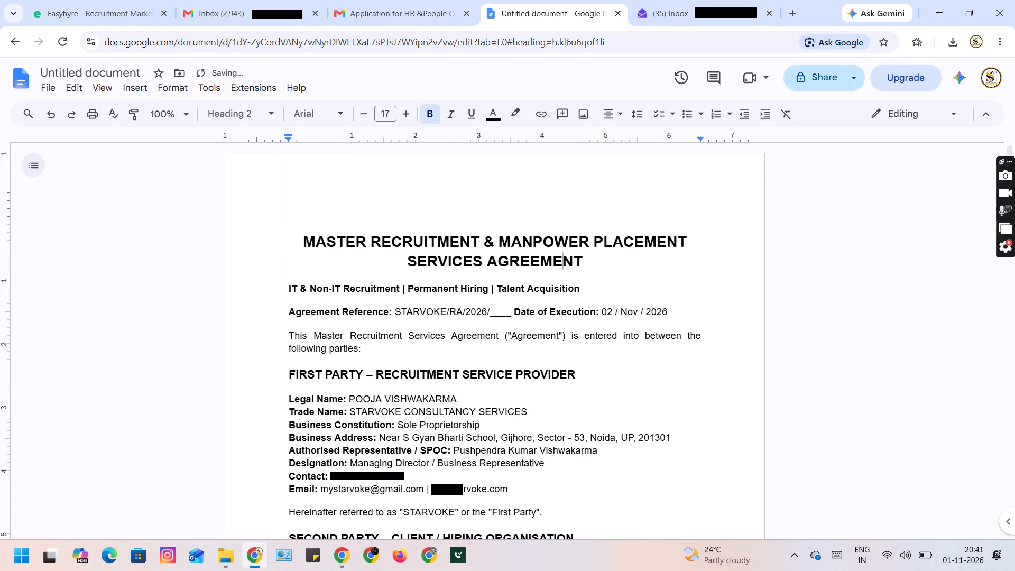
# Widen the text of the whole document by narrowing its left and right margins to about 0.6 inch each.
pyautogui.click(466, 373)
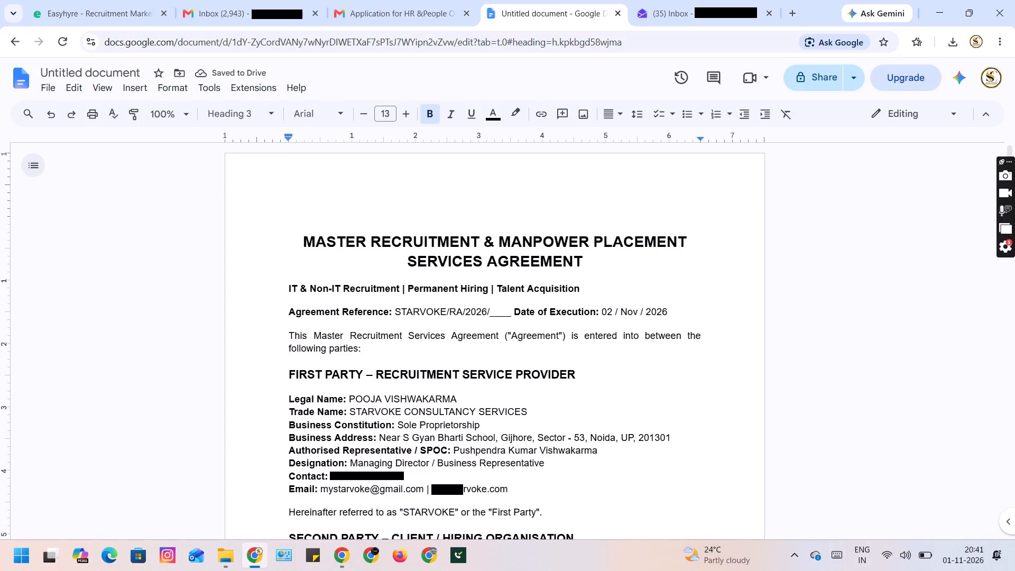
pyautogui.hotkey('ctrl', 'a')
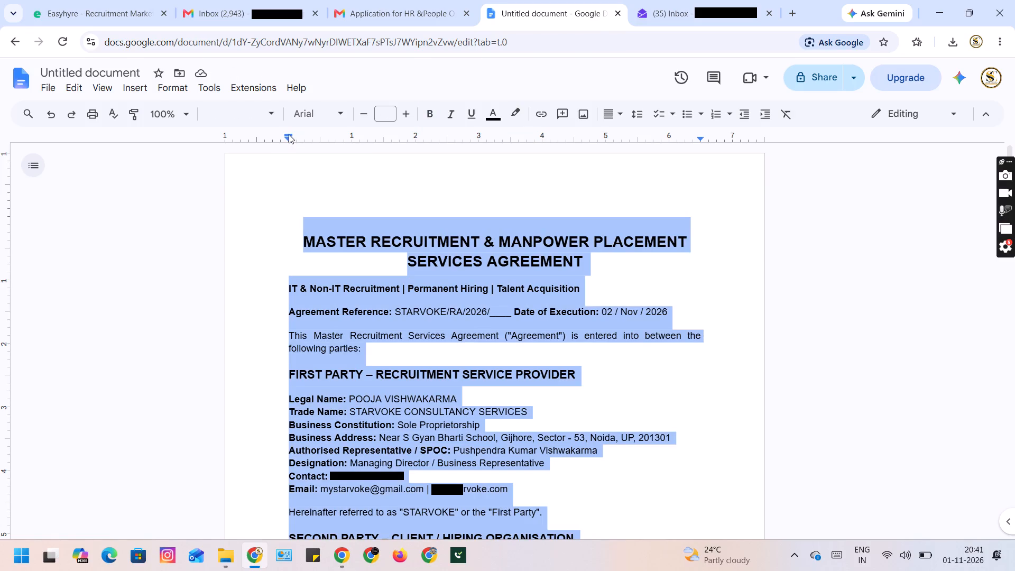
pyautogui.moveTo(287, 142); pyautogui.dragTo(263, 142)
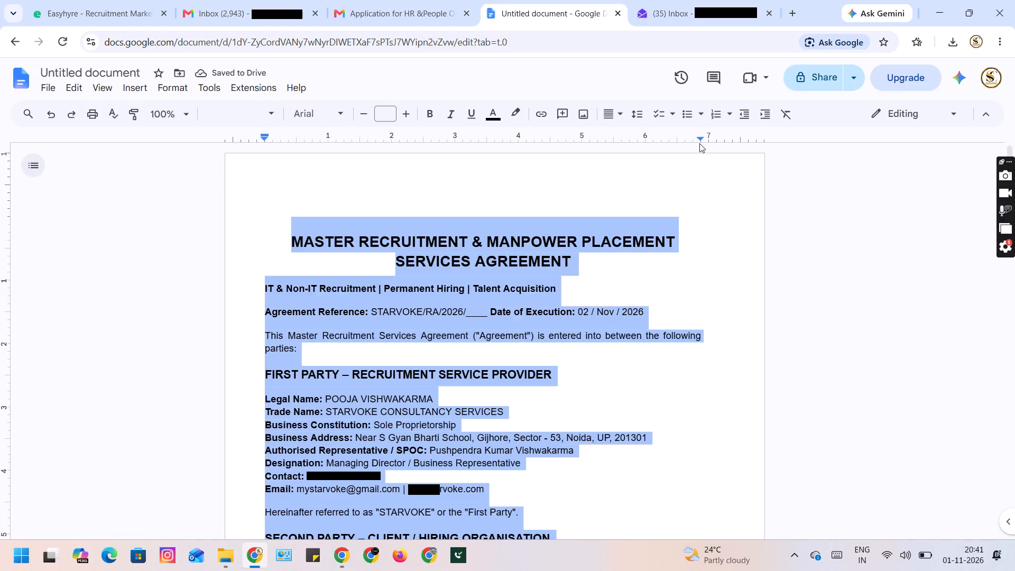
pyautogui.moveTo(699, 141); pyautogui.dragTo(723, 148)
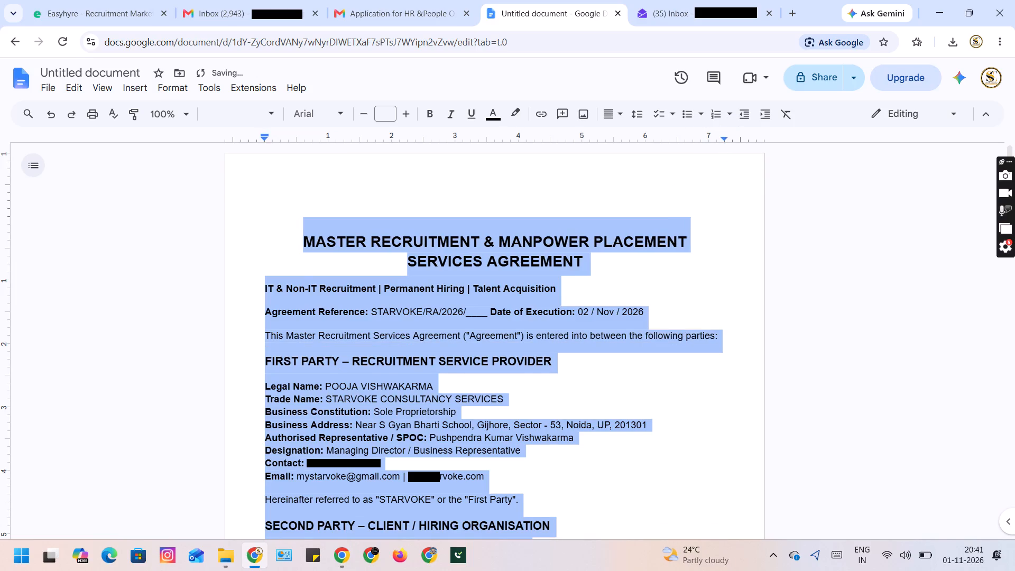
pyautogui.click(500, 420)
# Review the reformatted agreement from the Second Party details through clause 7, Client Obligations.
pyautogui.scroll(-4, 500, 420)
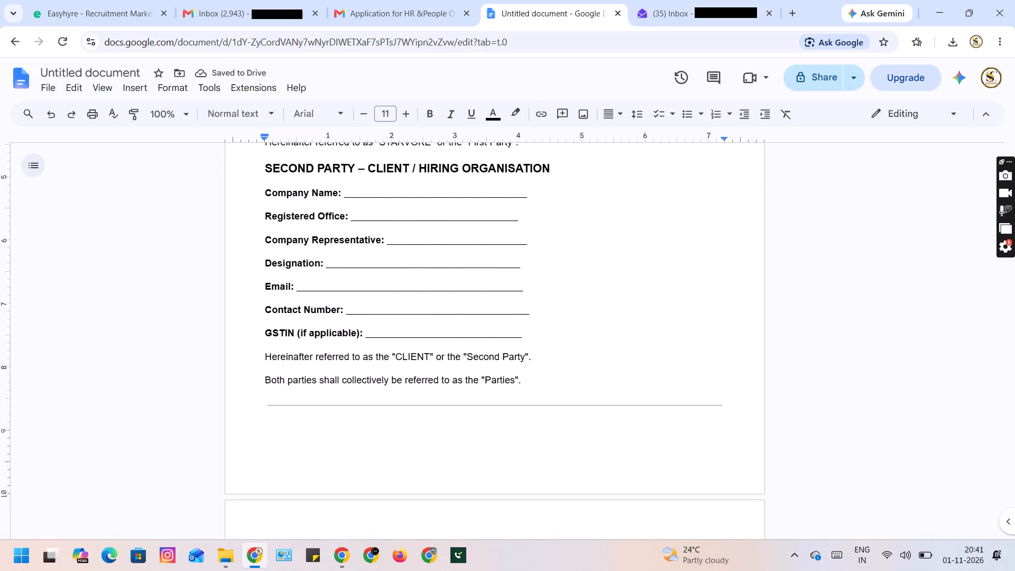
pyautogui.scroll(-5, 500, 420)
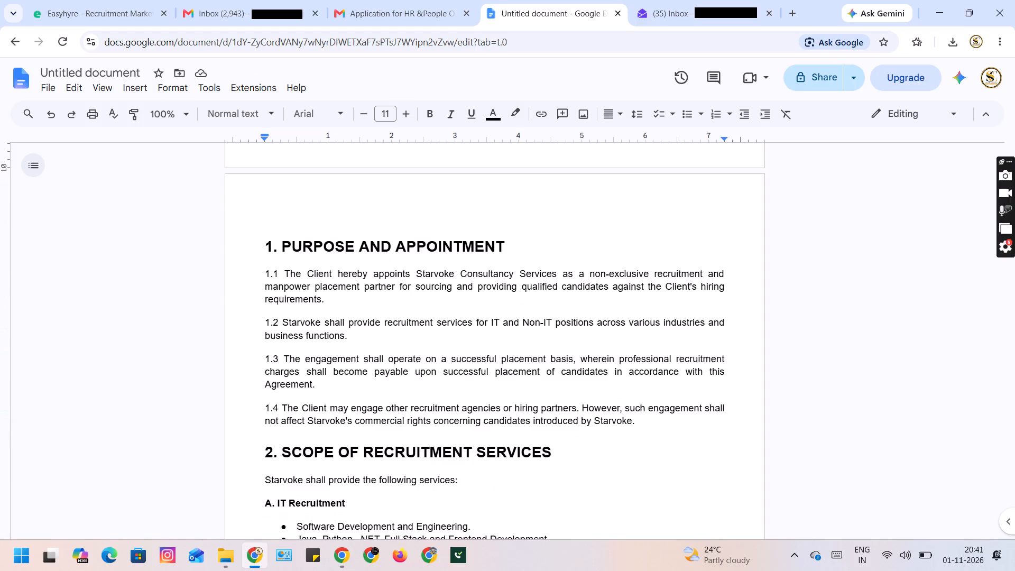
pyautogui.scroll(-2, 500, 420)
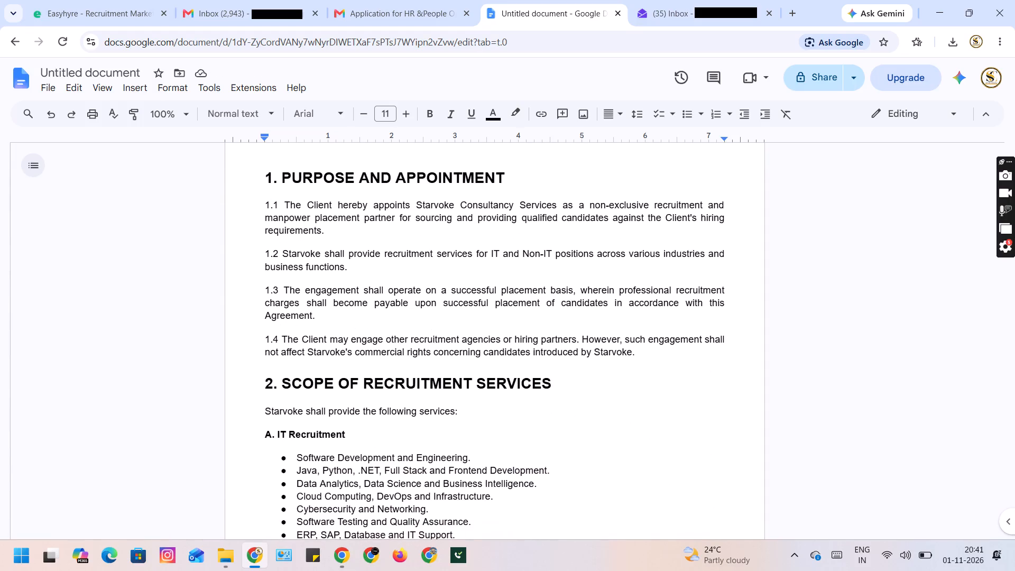
pyautogui.scroll(-6, 500, 420)
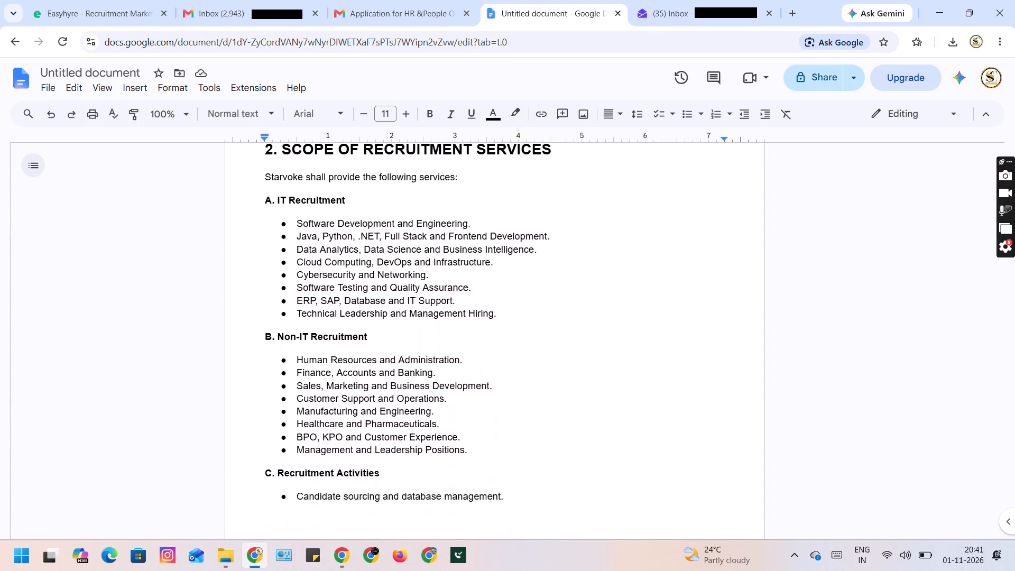
pyautogui.scroll(-6, 500, 420)
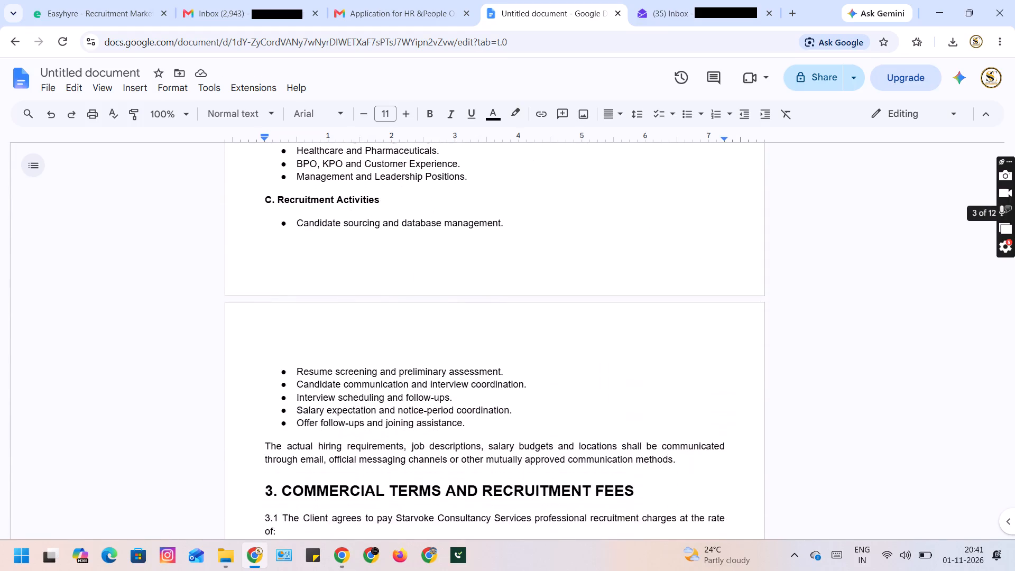
pyautogui.scroll(-6, 500, 420)
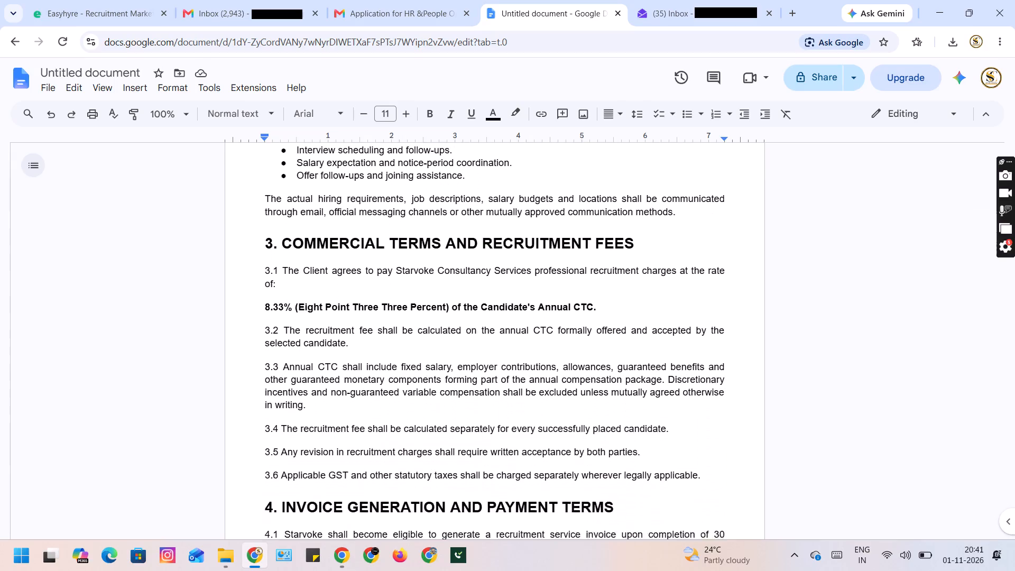
pyautogui.scroll(-7, 500, 420)
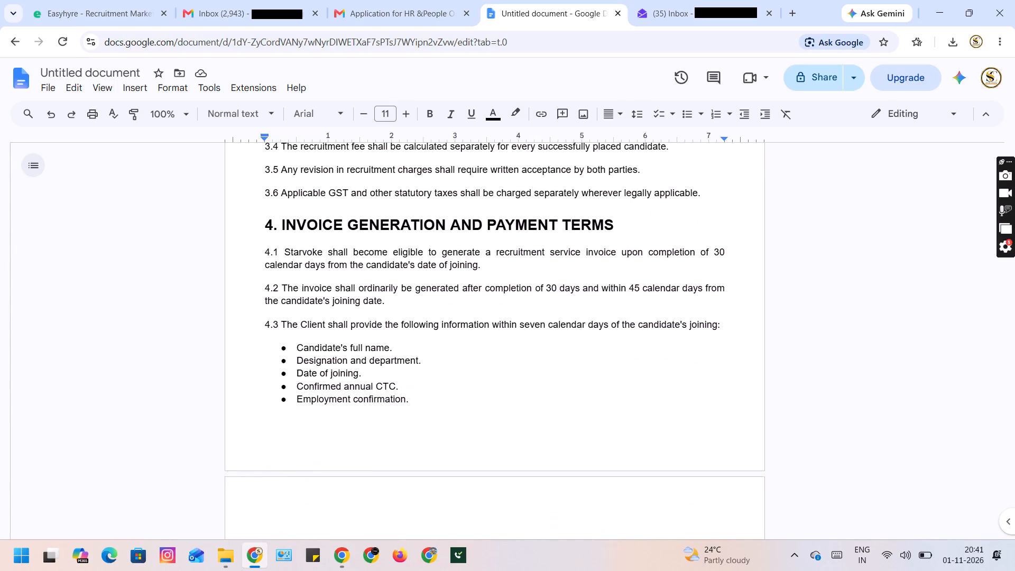
pyautogui.scroll(-7, 500, 420)
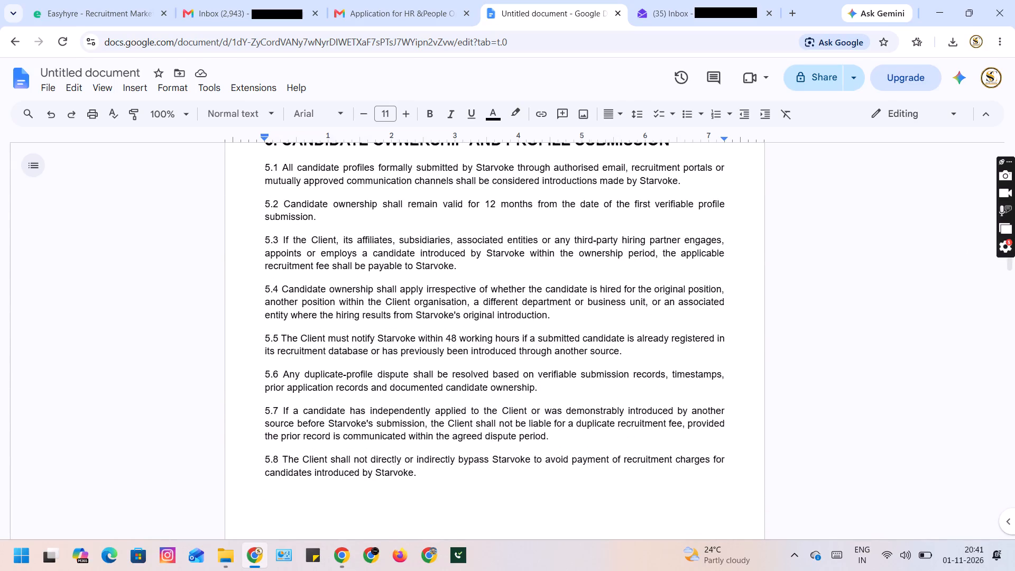
pyautogui.scroll(-7, 500, 420)
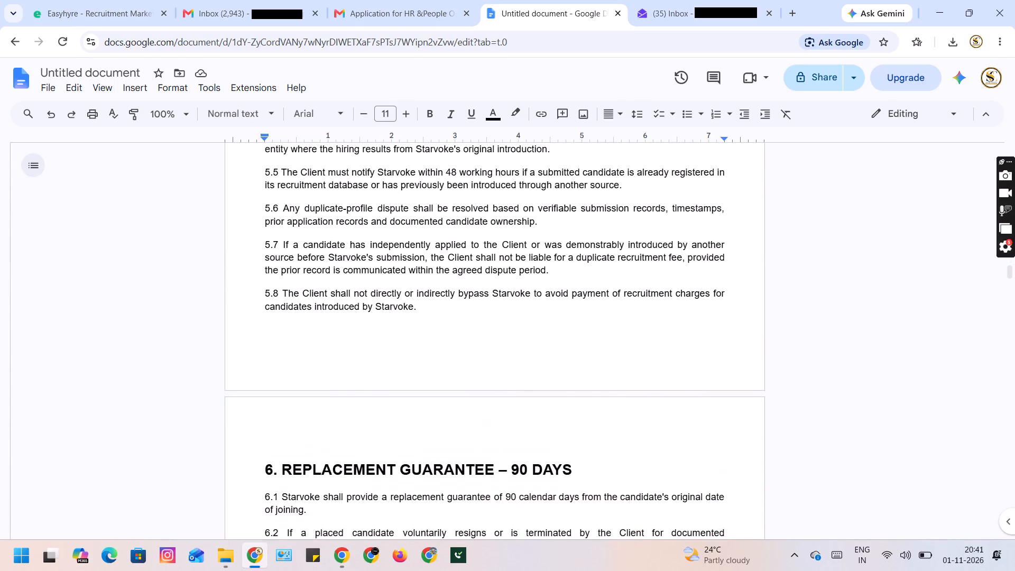
pyautogui.scroll(-8, 500, 420)
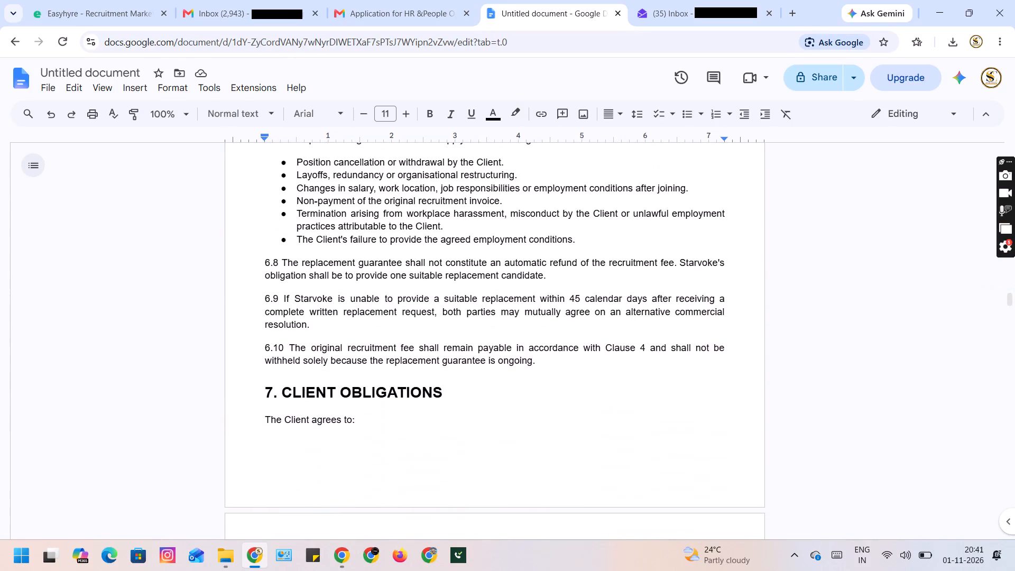
# Replace the blank line after Company Name in the Second Party section with "Wintech Bharat".
pyautogui.scroll(20, 500, 420)
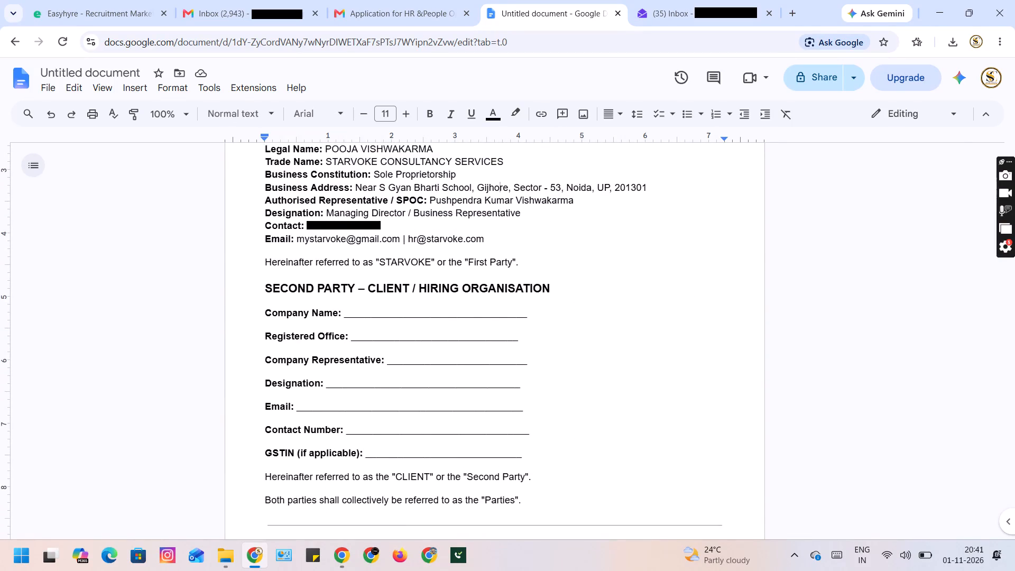
pyautogui.click(532, 316)
pyautogui.hotkey('ctrl', 'shift', 'Left')
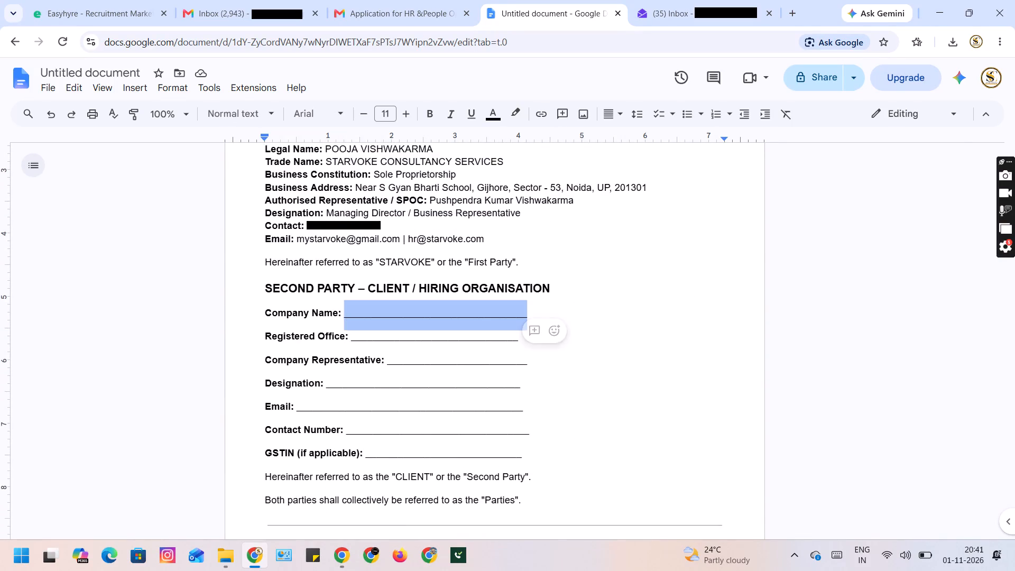
pyautogui.write('Wintec')
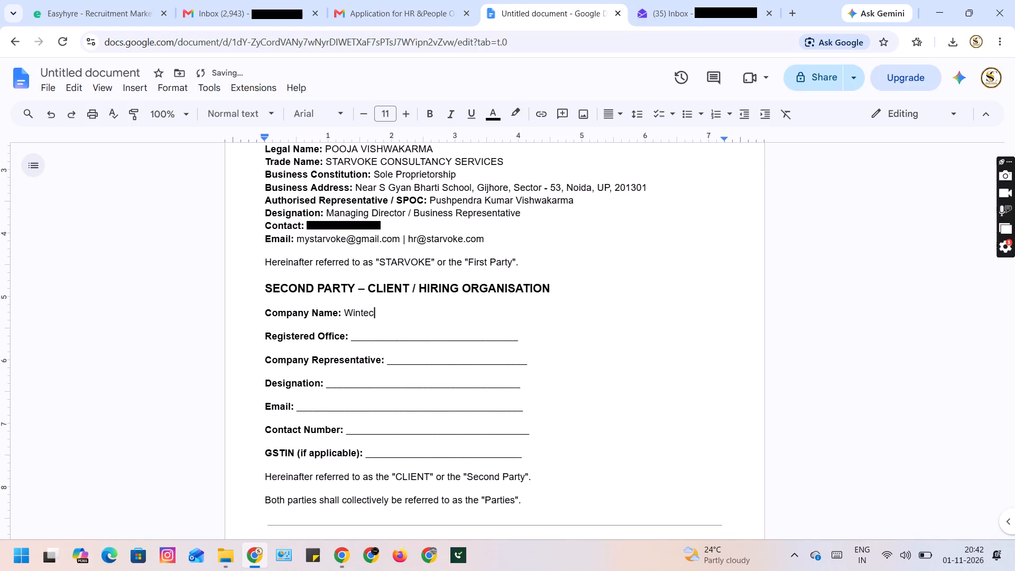
pyautogui.press('h')
pyautogui.hotkey('shift', 'space')
pyautogui.write('Bharat')
# Switch to the other Chrome window and open wintechbharat.com in place of the compressed Starvoke Wipro Partnership PDF.
pyautogui.hotkey('alt', 'Tab')
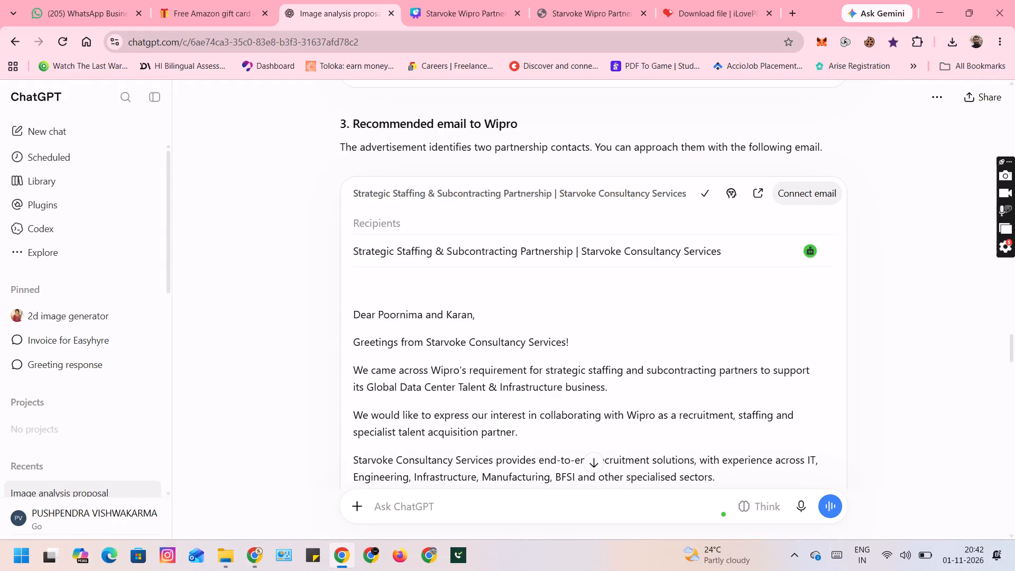
pyautogui.click(582, 6)
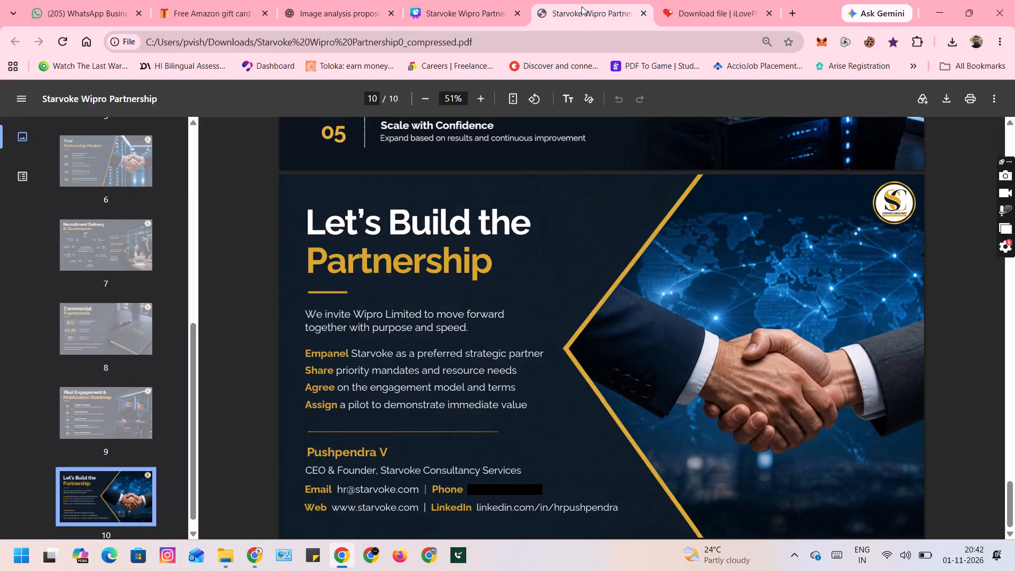
pyautogui.click(579, 47)
pyautogui.write('wi')
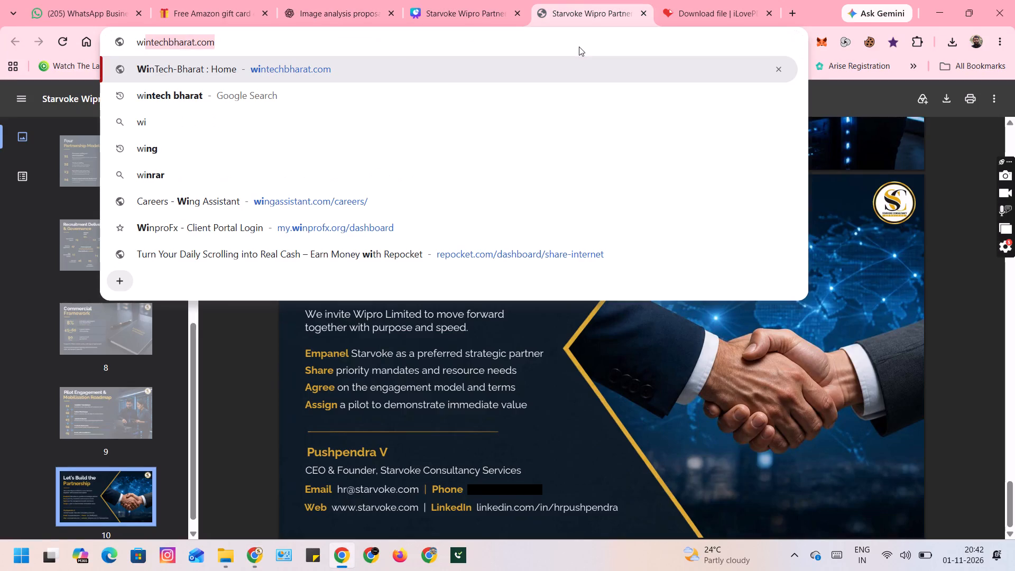
pyautogui.press('Return')
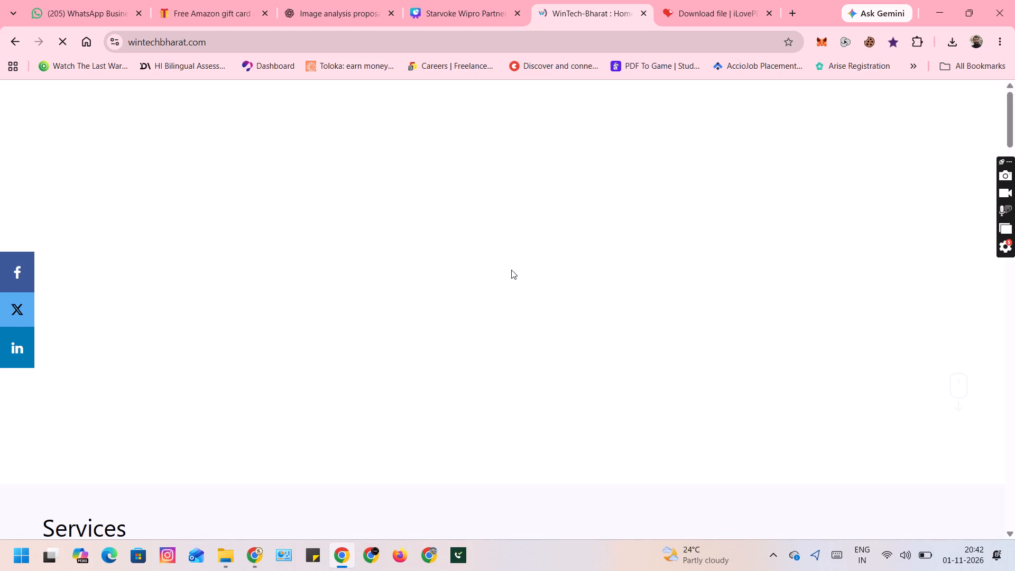
# Switch back to the agreement document and check the Second Party fields and clause 1, Purpose and Appointment.
pyautogui.hotkey('alt', 'Tab')
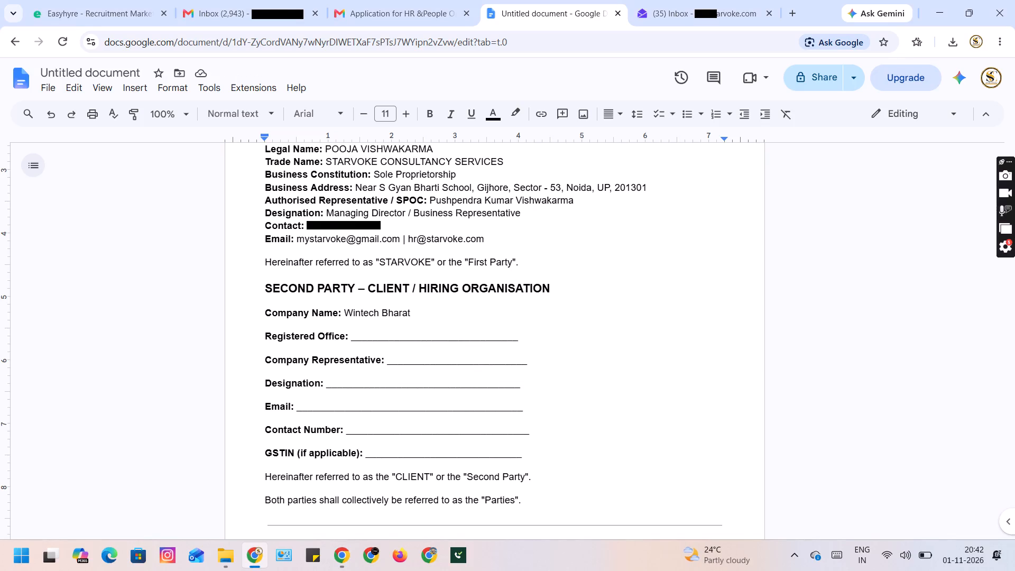
pyautogui.scroll(-2, 511, 270)
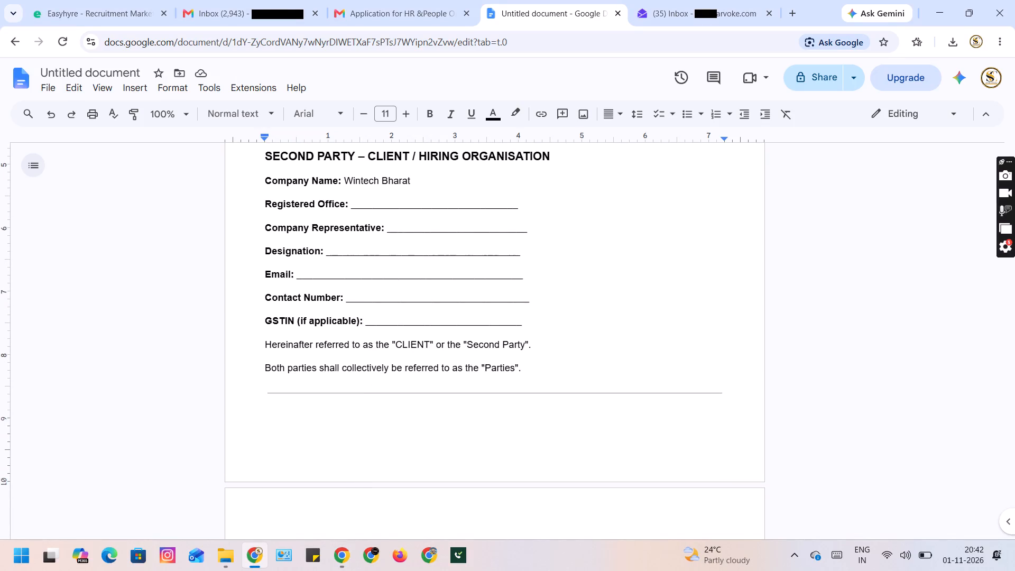
pyautogui.scroll(-3, 511, 270)
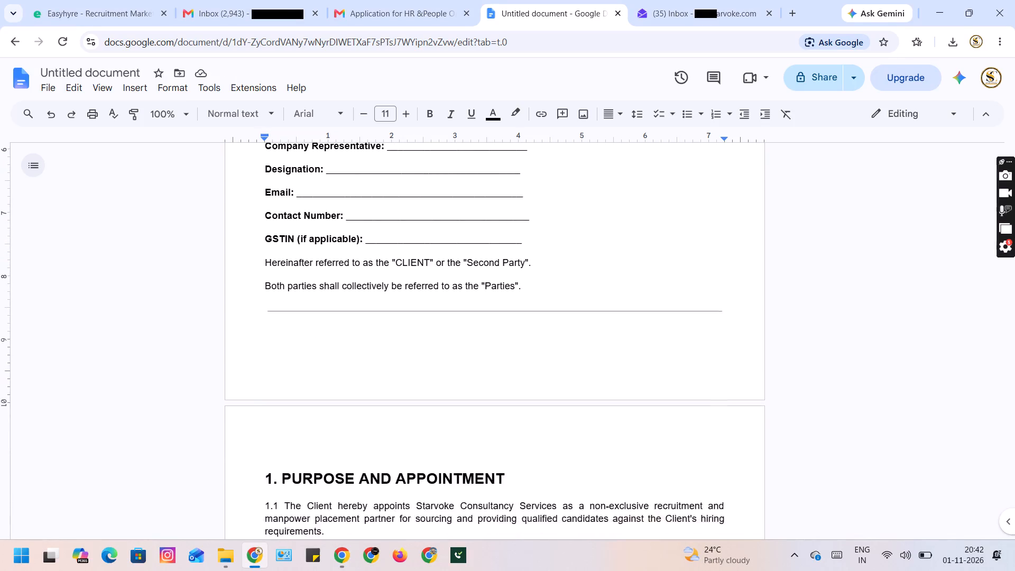
pyautogui.scroll(-5, 511, 270)
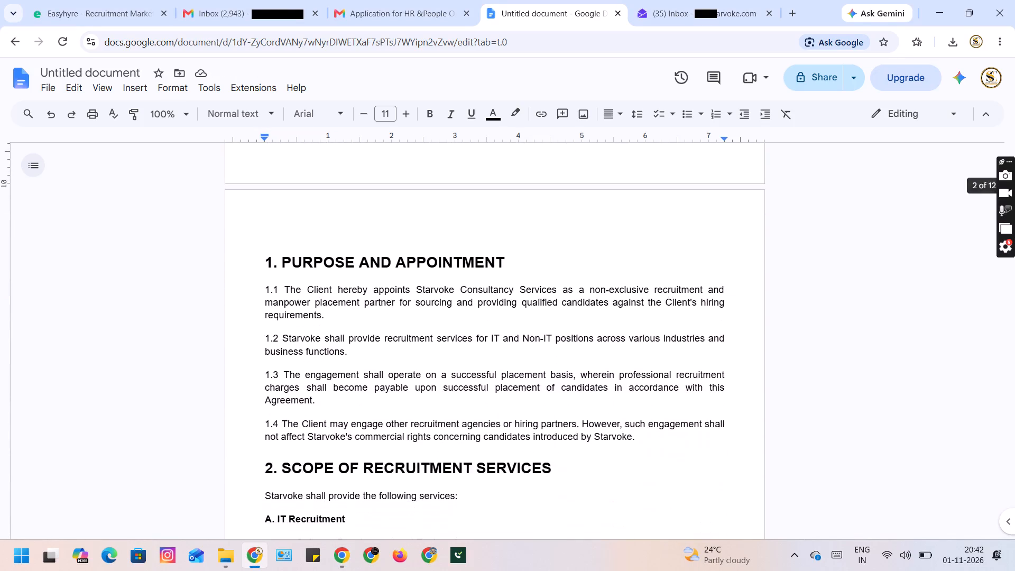
pyautogui.scroll(2, 511, 270)
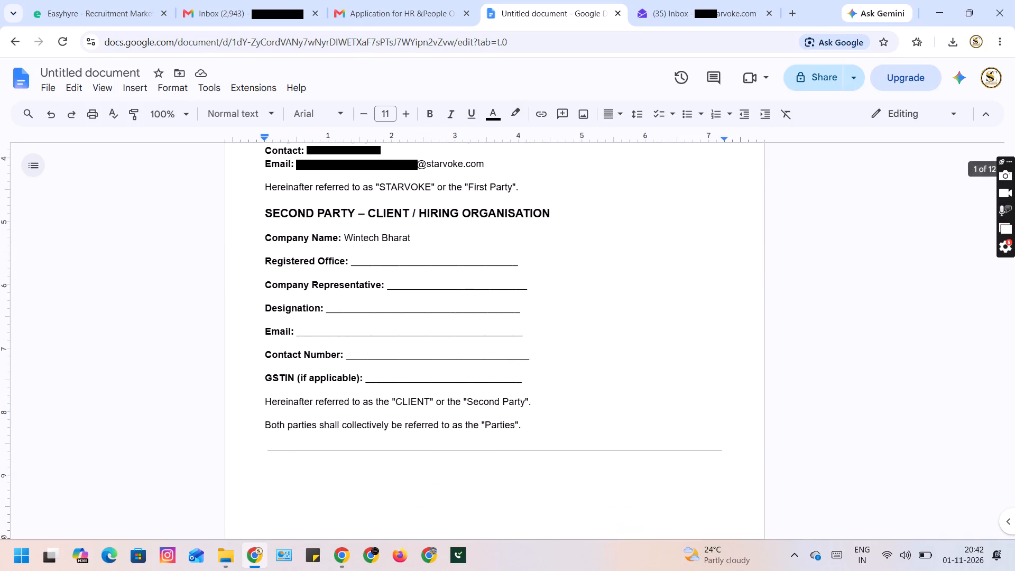
pyautogui.scroll(1, 511, 270)
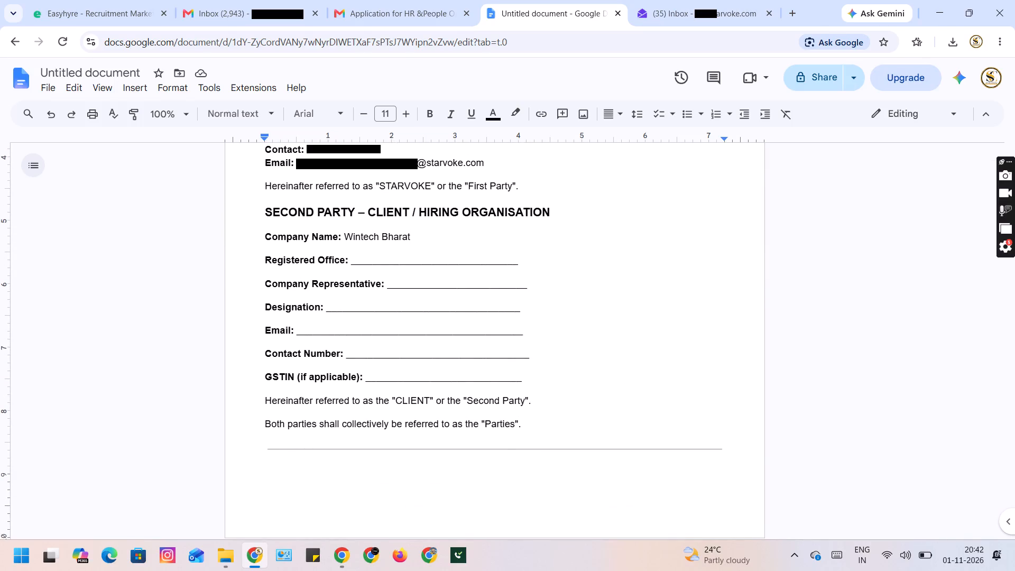
# Review the agreement from clause 2, Scope of Recruitment Services, through clause 4, Invoice Generation and Payment Terms.
pyautogui.scroll(-11, 444, 409)
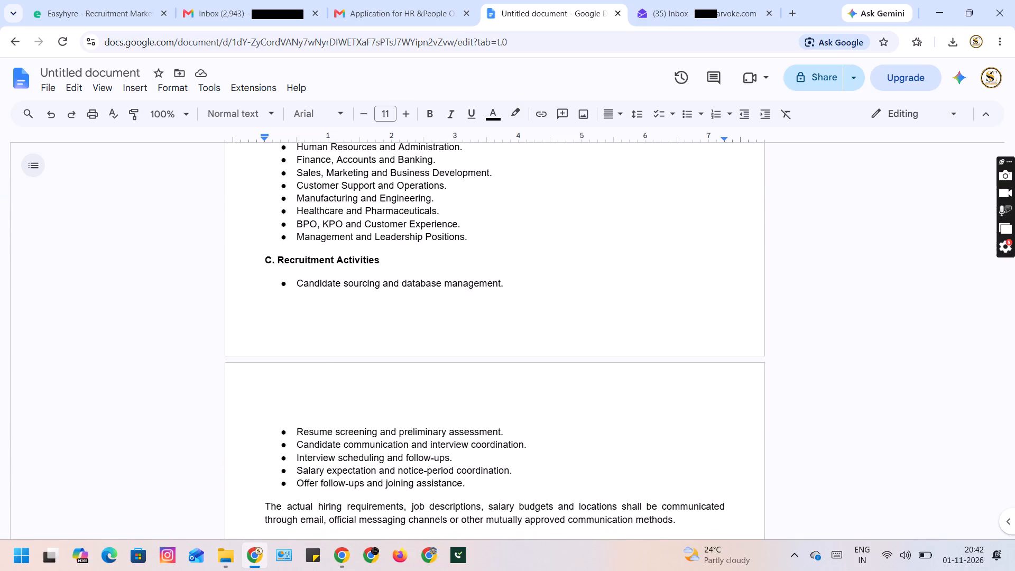
pyautogui.scroll(-9, 444, 408)
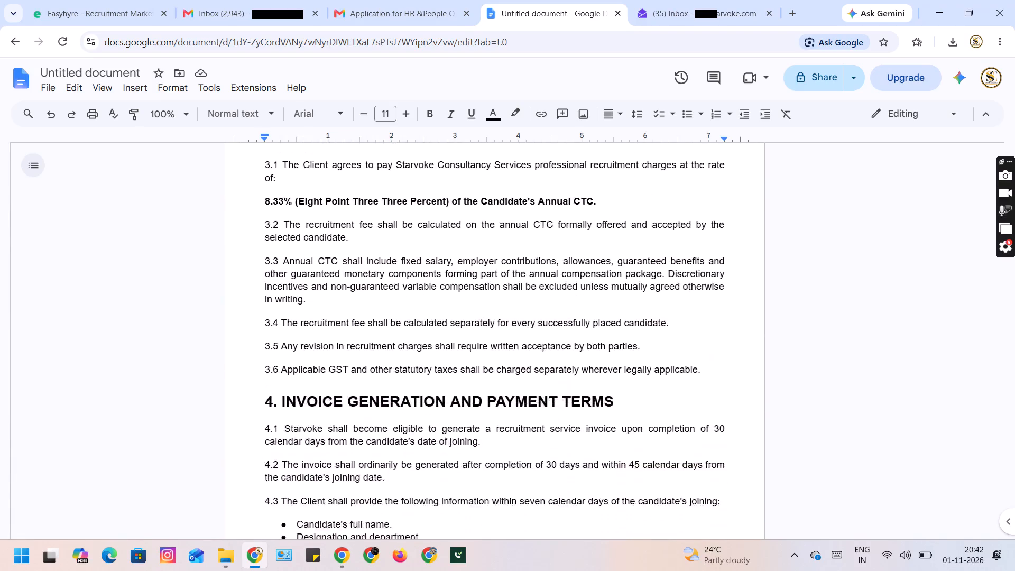
pyautogui.scroll(-1, 444, 408)
pyautogui.scroll(-4, 492, 459)
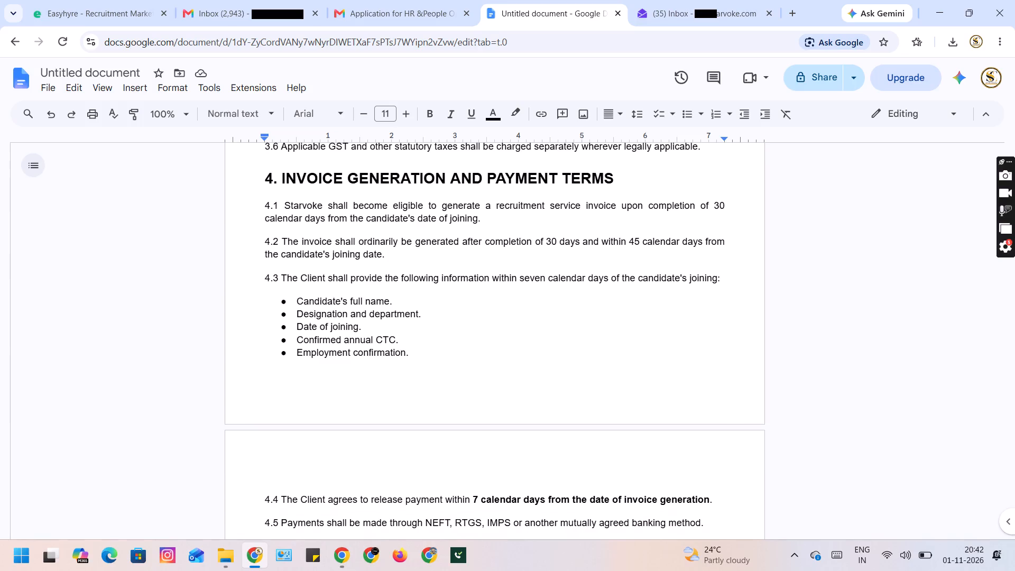
pyautogui.scroll(-1, 492, 459)
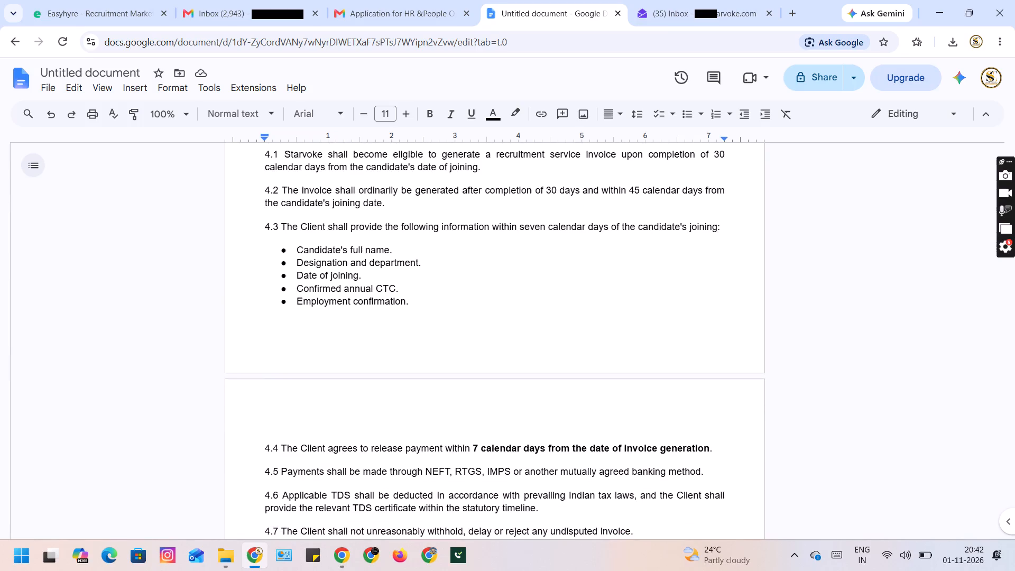
pyautogui.scroll(-1, 492, 459)
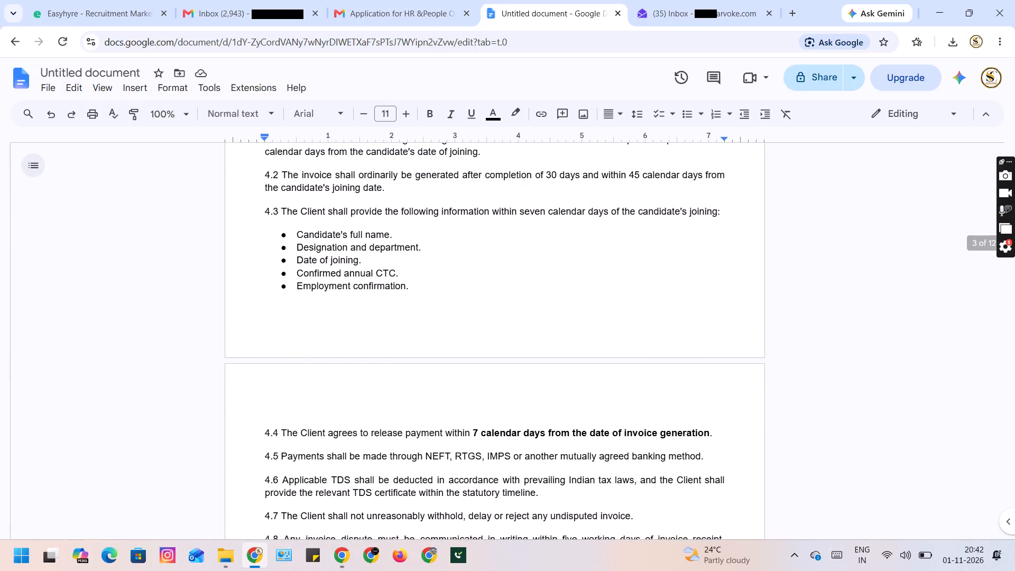
pyautogui.scroll(-1, 492, 459)
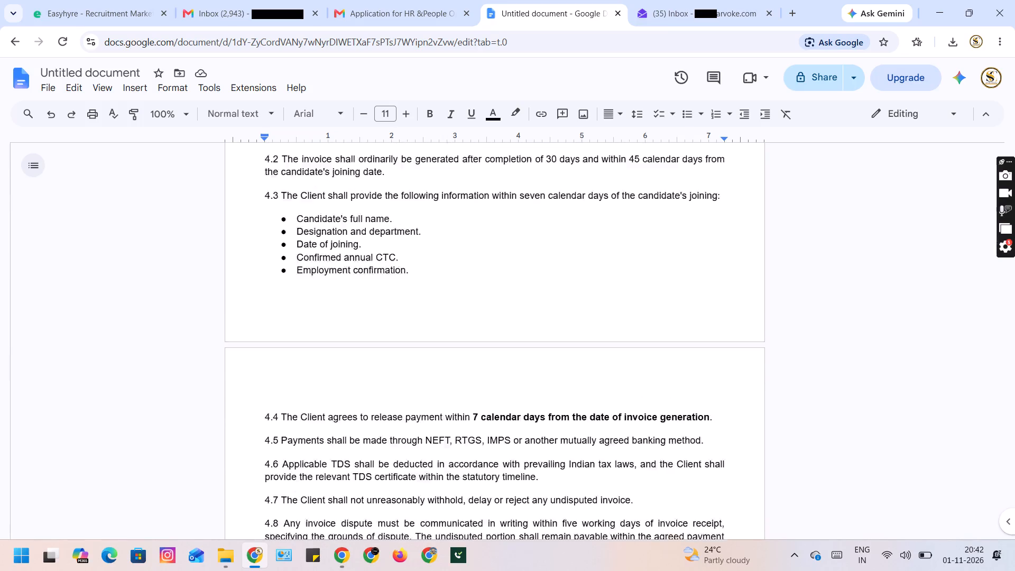
pyautogui.scroll(-3, 492, 459)
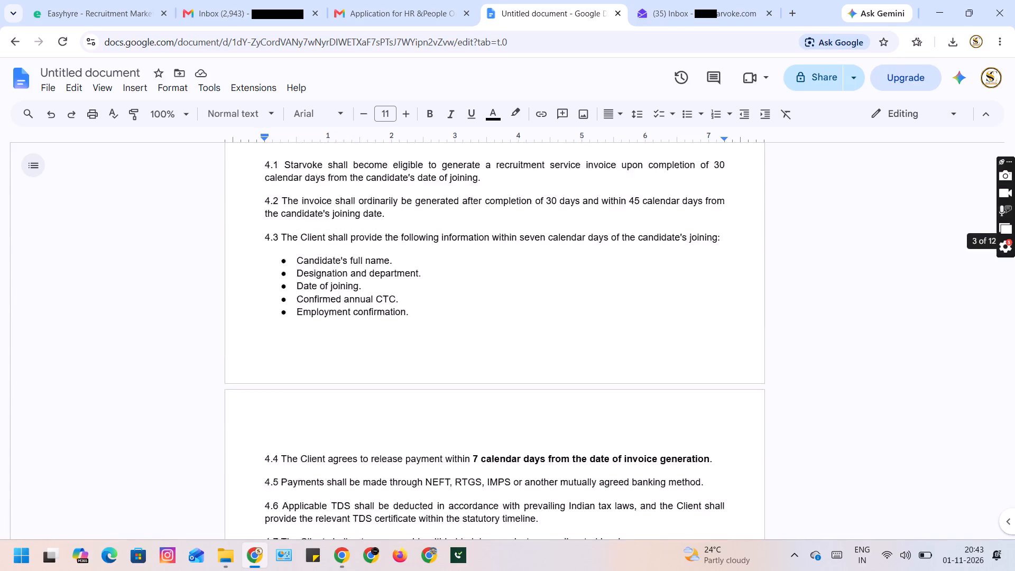
# Review clause 5, Candidate Ownership and Profile Submission, and clause 6, Replacement Guarantee.
pyautogui.scroll(-4, 494, 362)
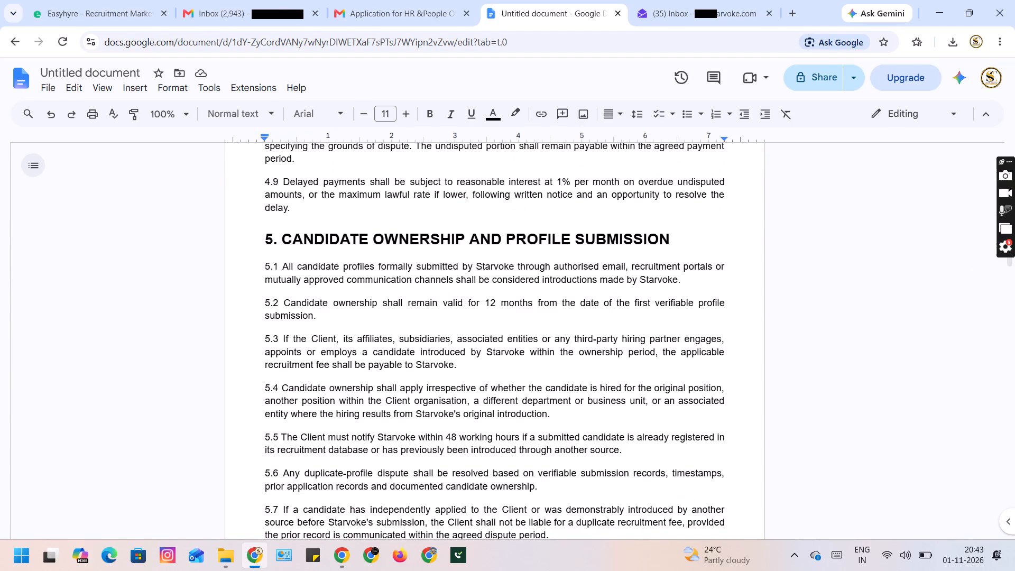
pyautogui.scroll(-5, 494, 362)
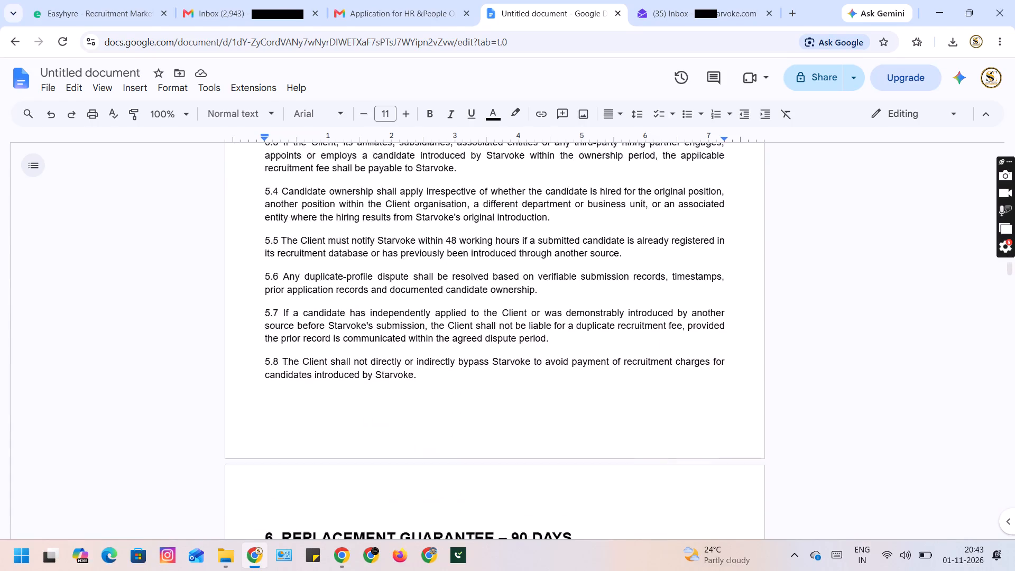
pyautogui.scroll(-3, 494, 362)
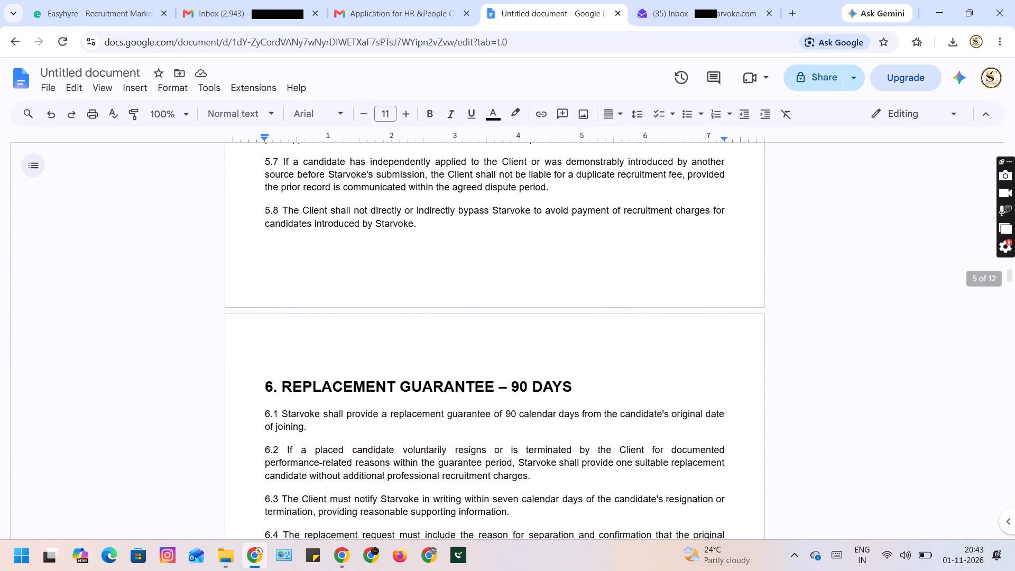
pyautogui.scroll(-4, 494, 362)
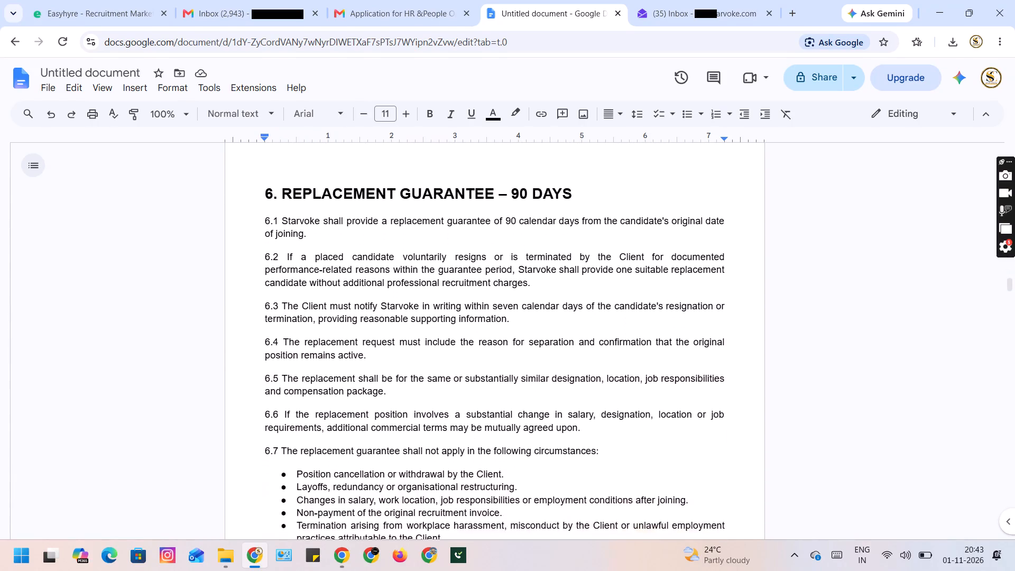
pyautogui.scroll(-6, 494, 362)
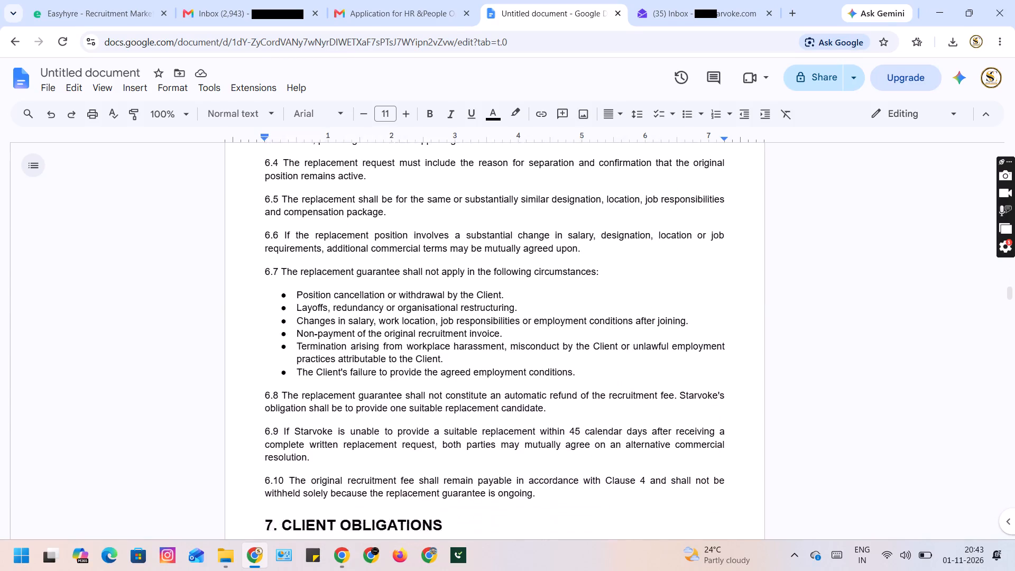
pyautogui.scroll(-7, 494, 362)
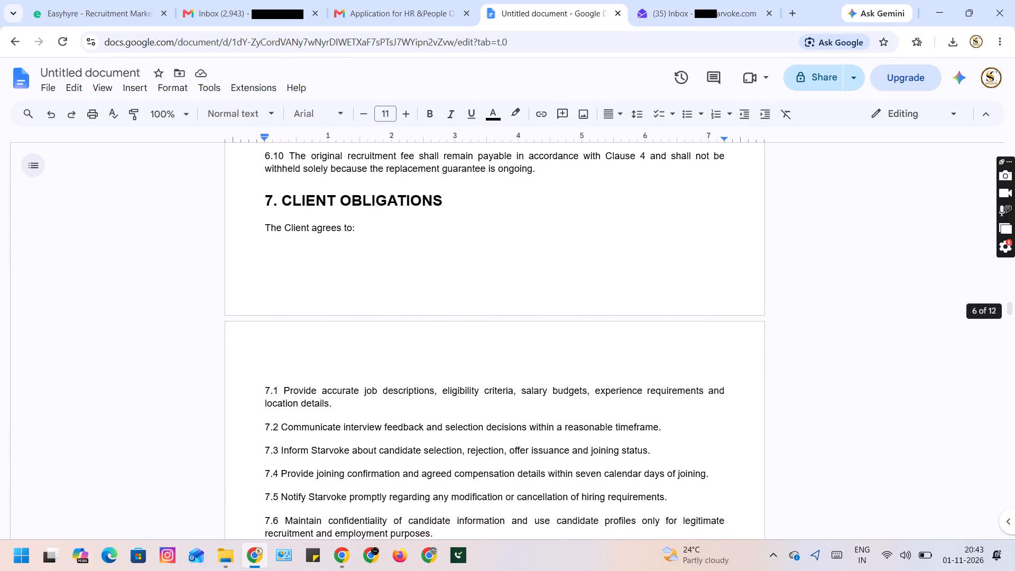
# Review the agreement from clause 7, Client Obligations, through clause 10, Non-Circumvention and Business Protection.
pyautogui.scroll(-6, 494, 362)
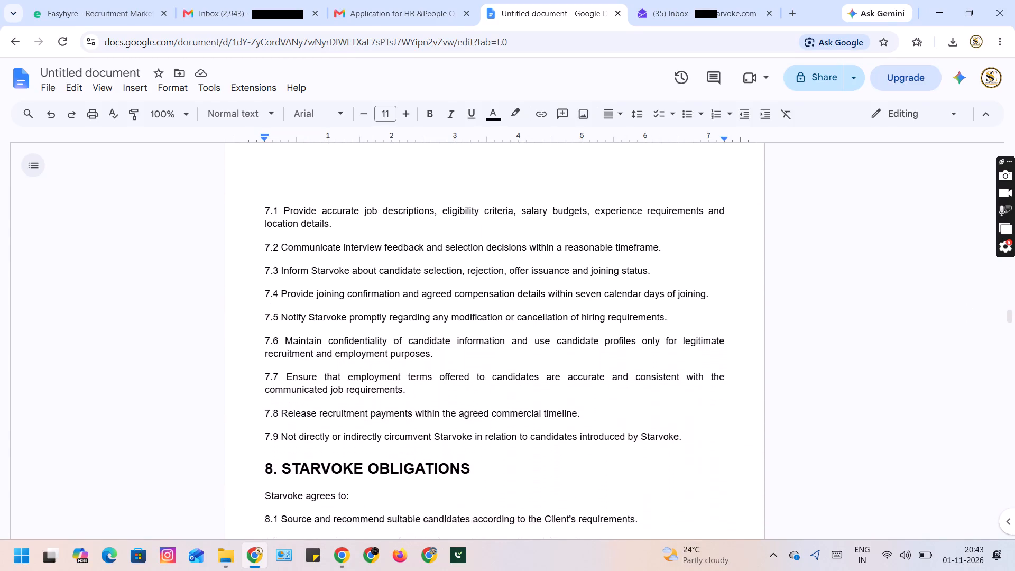
pyautogui.scroll(-4, 494, 362)
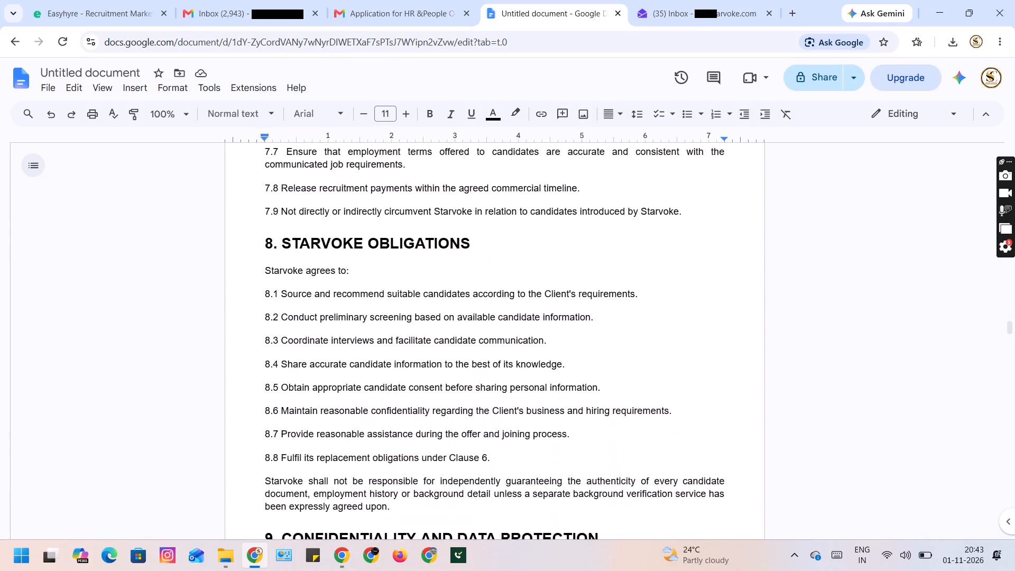
pyautogui.scroll(-1, 494, 362)
pyautogui.click(460, 294)
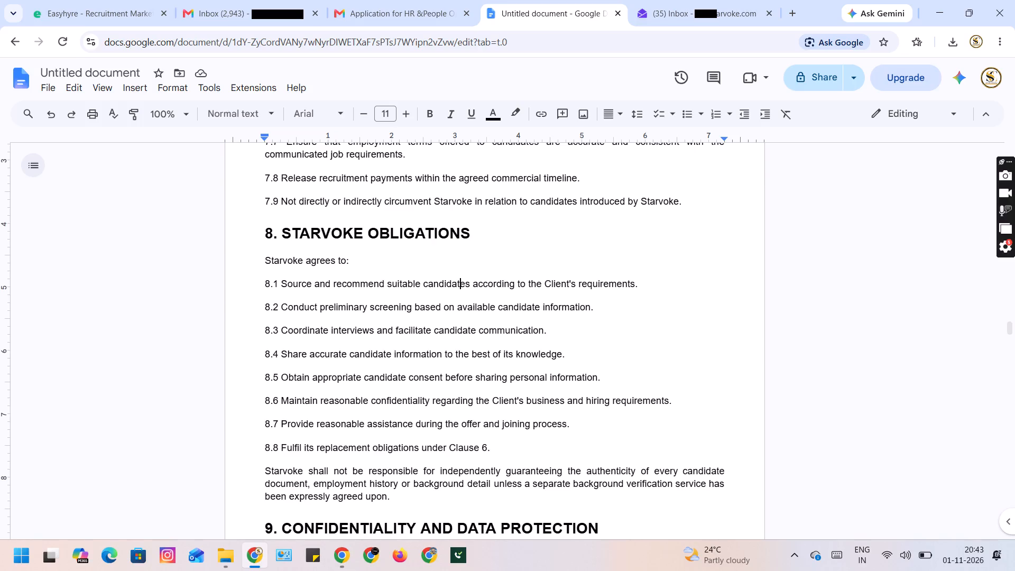
pyautogui.scroll(-2, 482, 384)
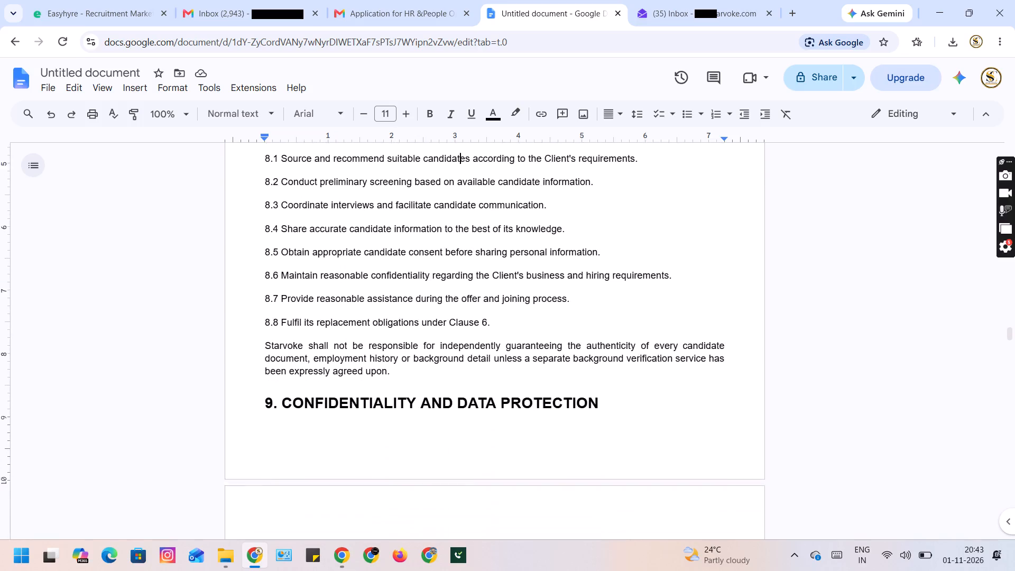
pyautogui.scroll(-6, 482, 384)
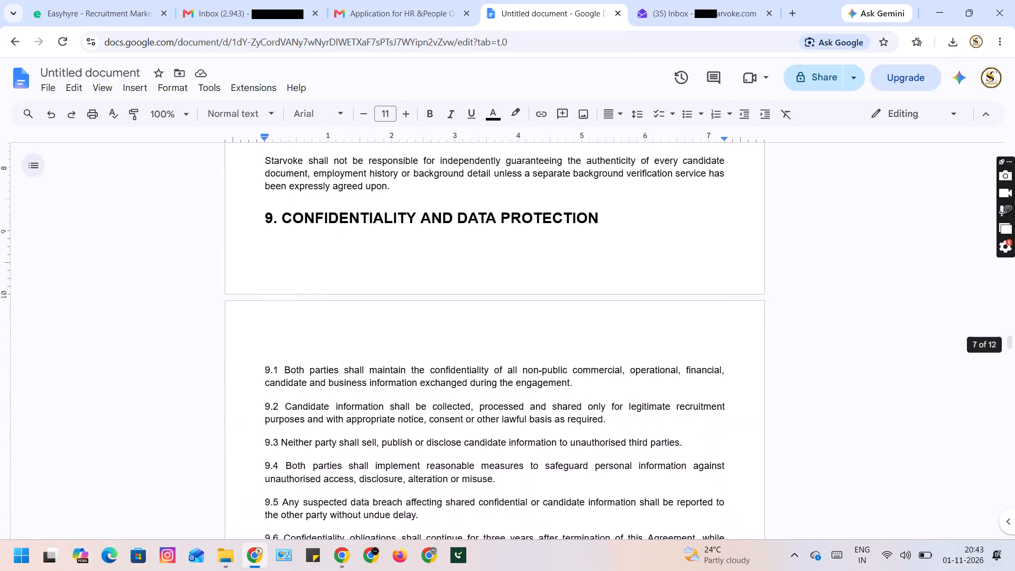
pyautogui.scroll(-7, 482, 384)
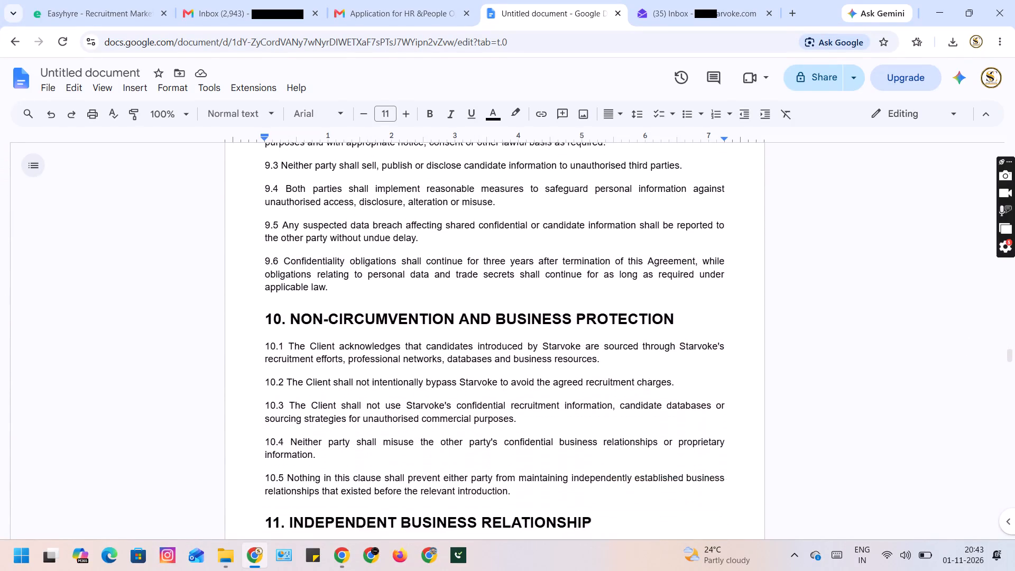
# Review the agreement from clause 11, Independent Business Relationship, to the start of clause 15, Dispute Resolution and Jurisdiction.
pyautogui.scroll(-8, 482, 384)
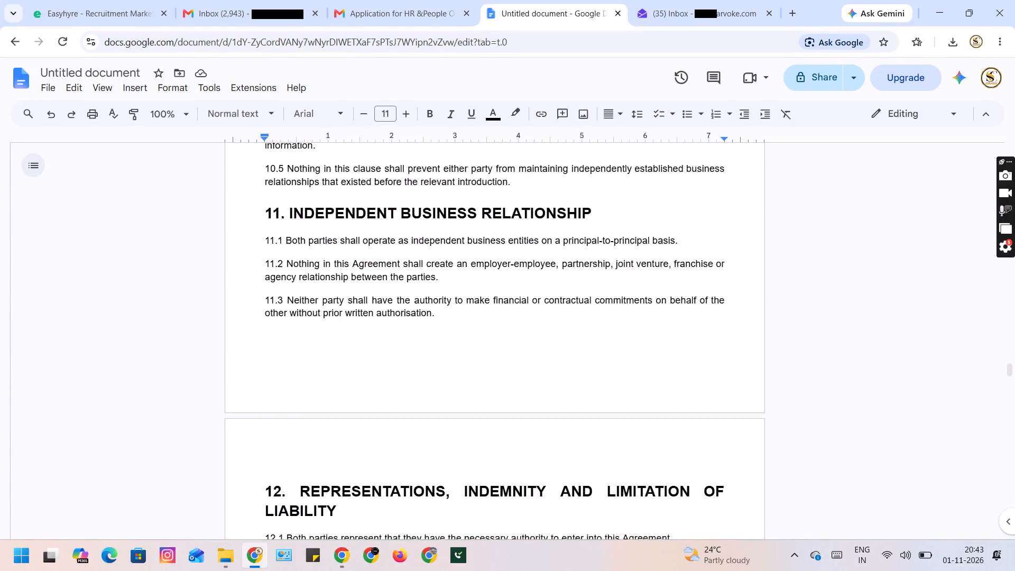
pyautogui.scroll(-4, 482, 384)
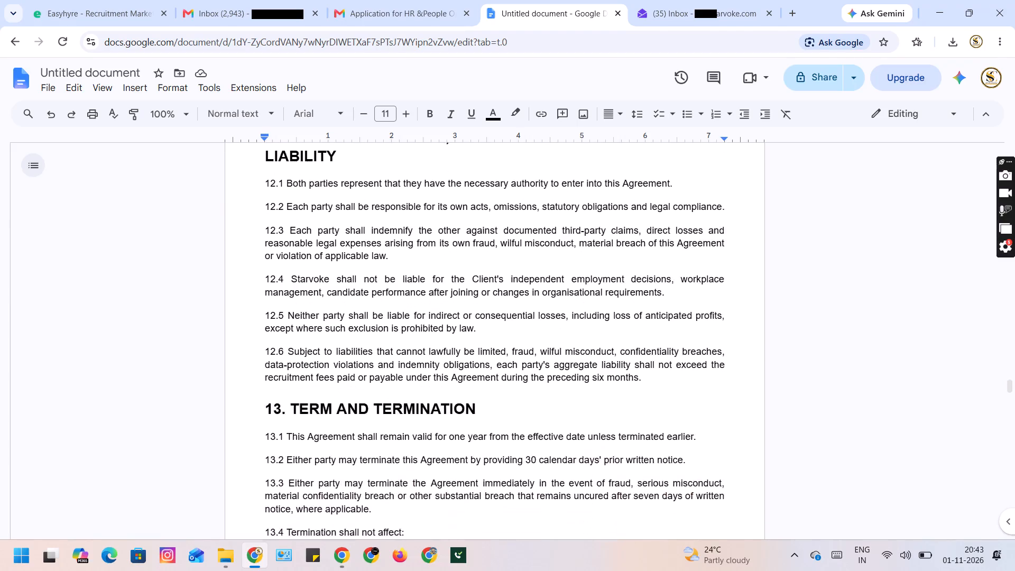
pyautogui.scroll(-7, 482, 384)
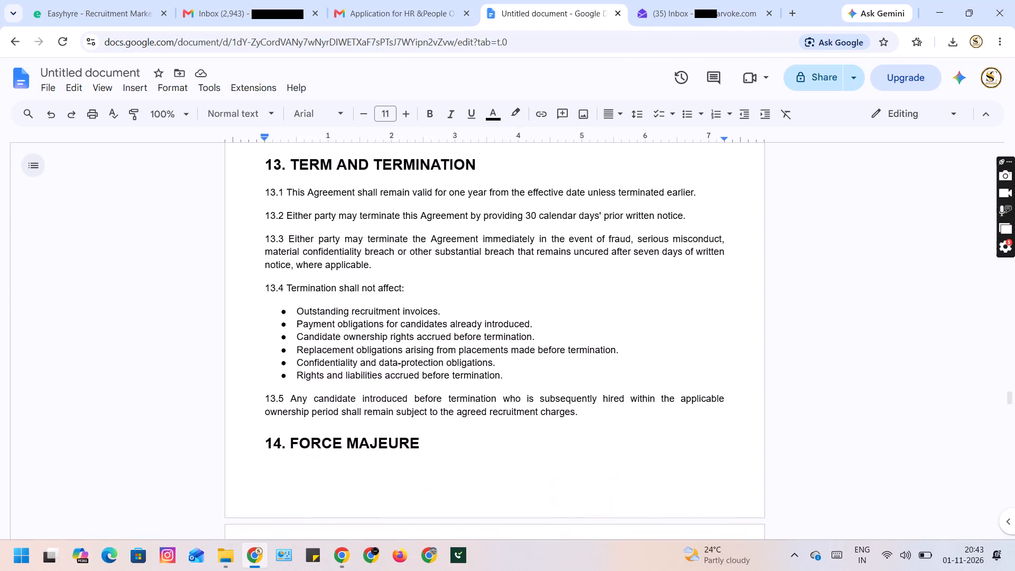
pyautogui.scroll(-1, 482, 384)
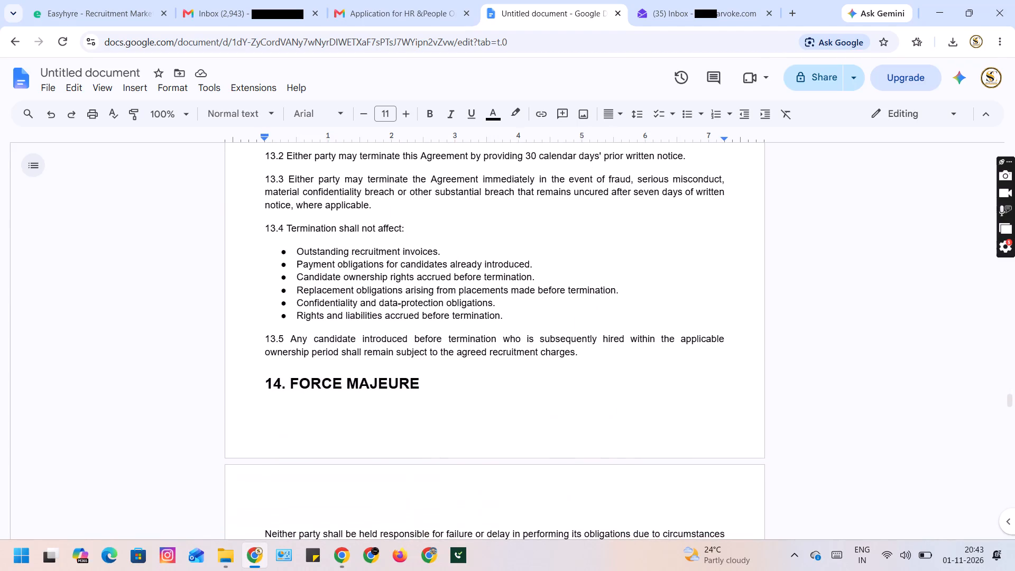
pyautogui.scroll(-5, 482, 384)
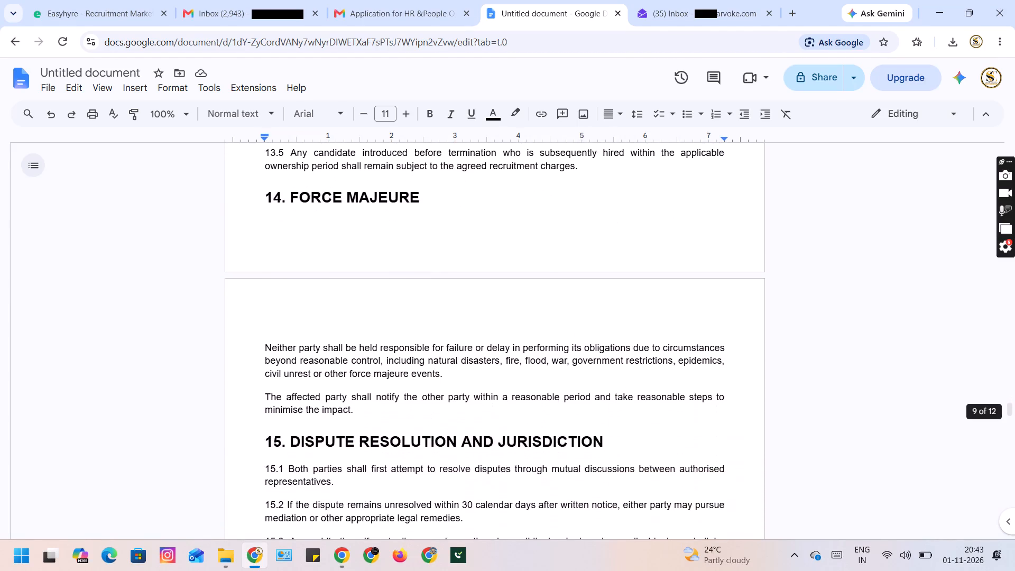
pyautogui.scroll(-1, 482, 384)
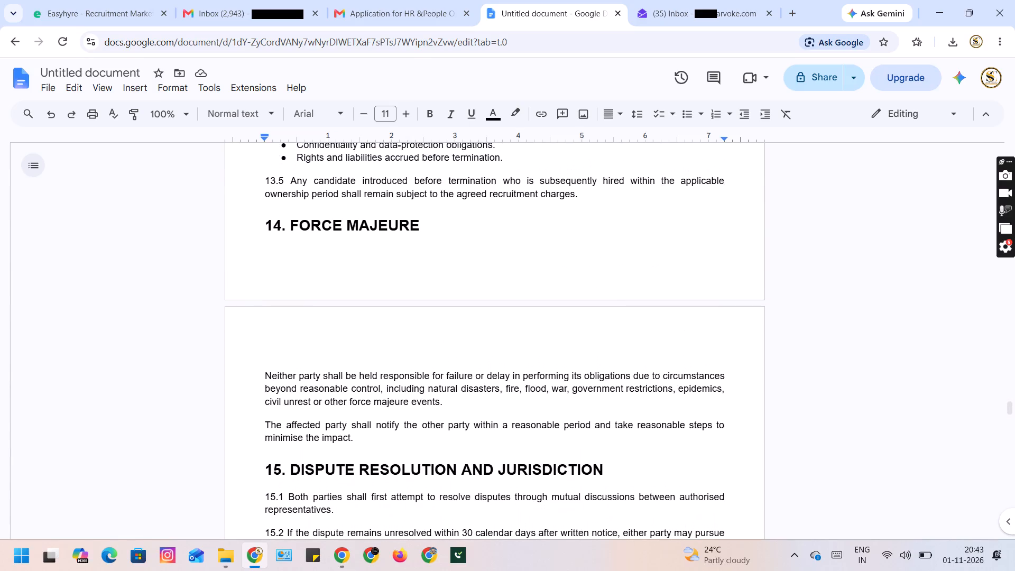
pyautogui.scroll(-1, 482, 384)
# Copy the words "FORCE MAJEURE" from the clause 14 heading.
pyautogui.moveTo(415, 229); pyautogui.dragTo(385, 232)
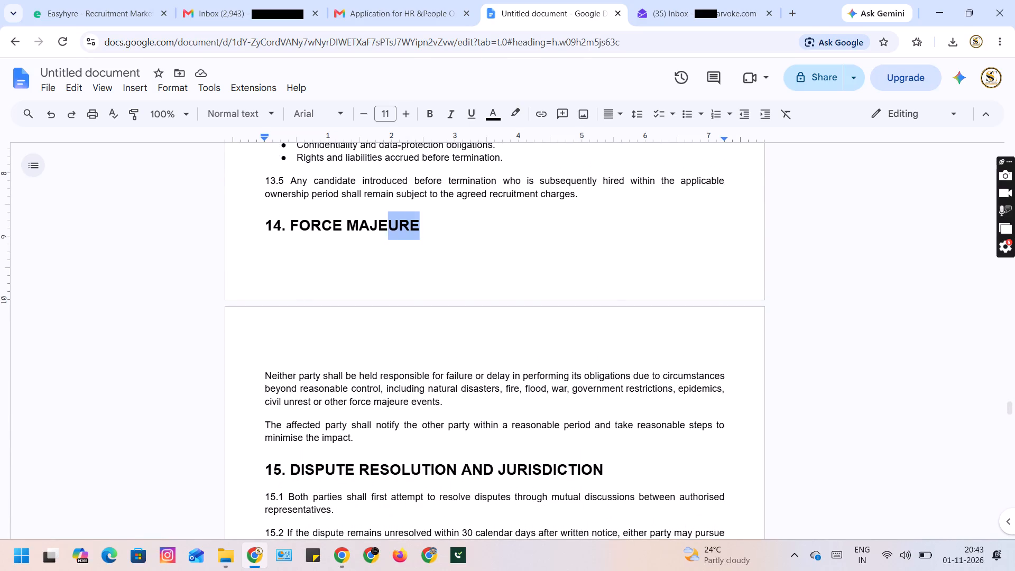
pyautogui.moveTo(385, 232); pyautogui.dragTo(294, 228)
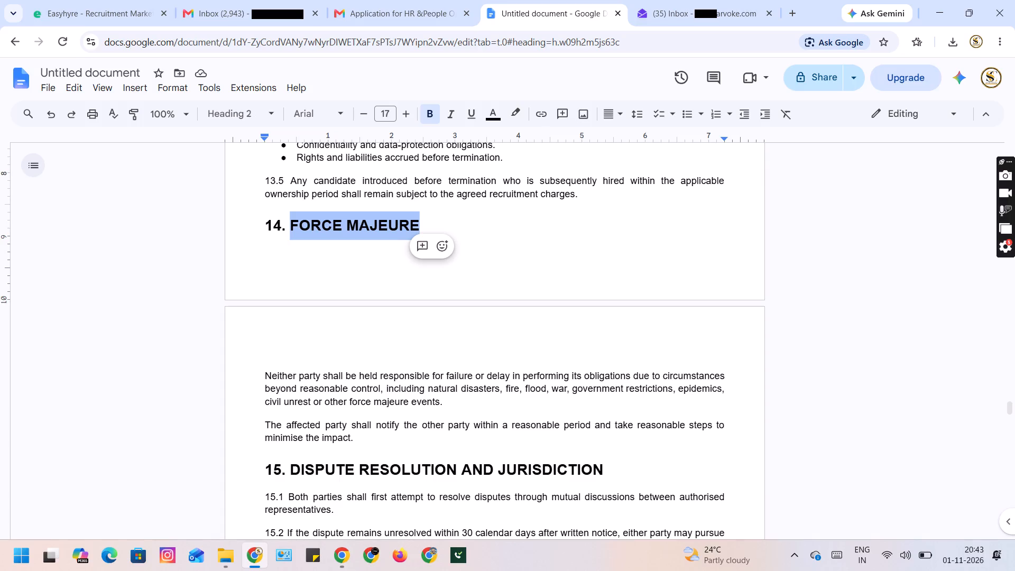
pyautogui.hotkey('ctrl', 'c')
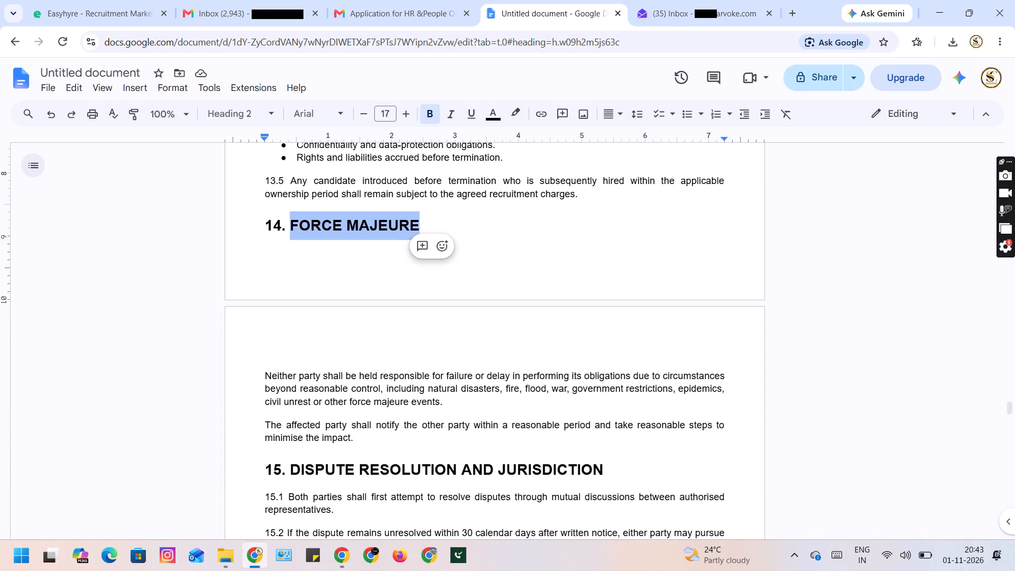
# Review the agreement from clause 12, Representations, Indemnity and Limitation of Liability, through clause 15, Dispute Resolution and Jurisdiction.
pyautogui.click(509, 390)
pyautogui.scroll(2, 509, 390)
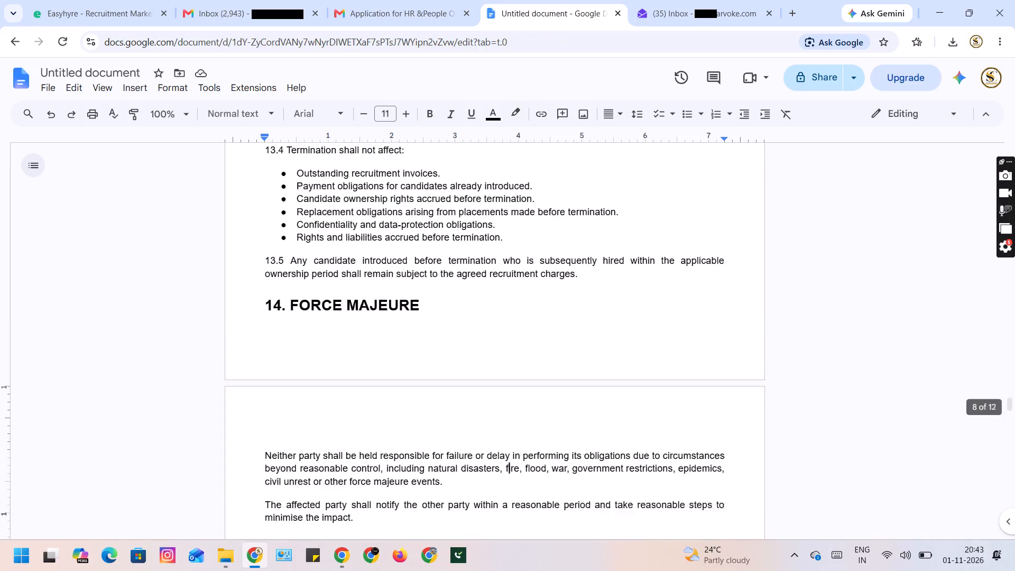
pyautogui.scroll(6, 509, 390)
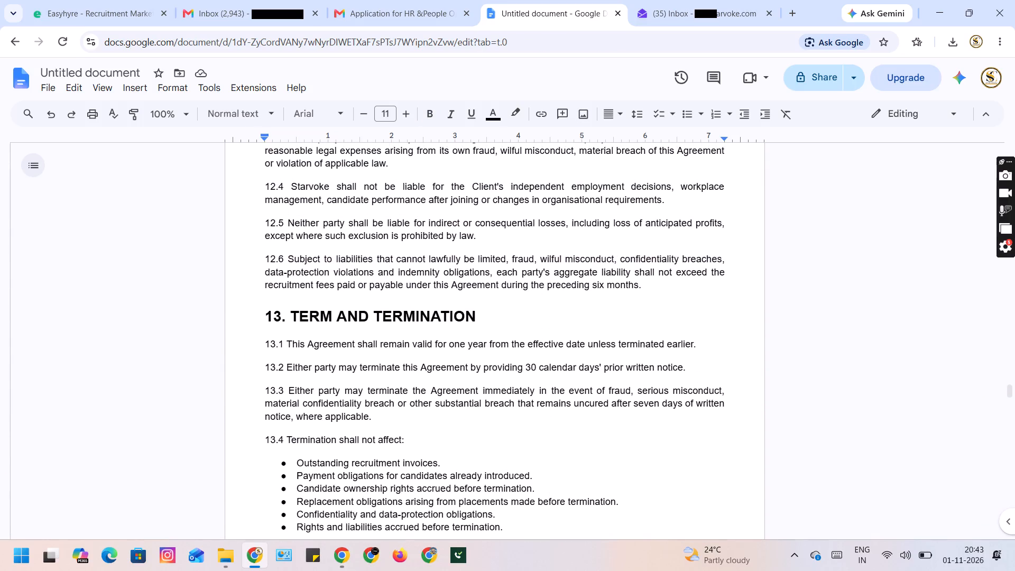
pyautogui.scroll(-7, 509, 390)
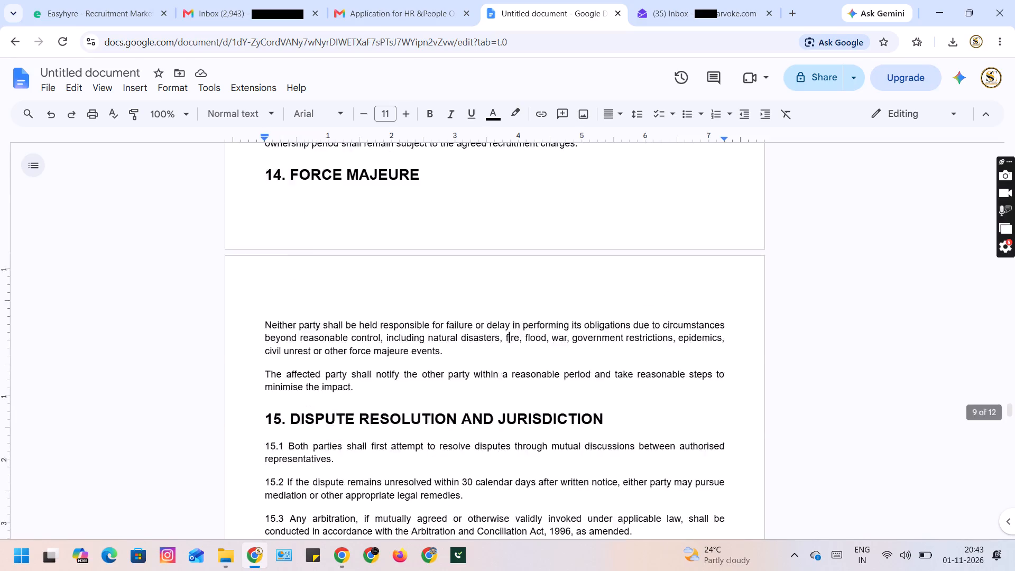
pyautogui.scroll(-2, 509, 390)
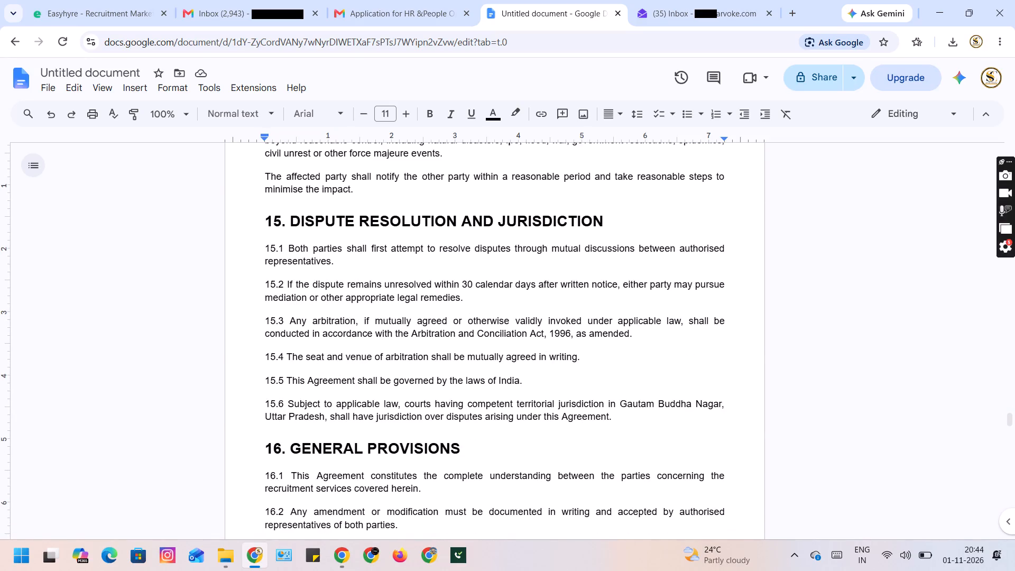
# Search Google in a new browser tab for "force majeure meaning in hindi" and read the AI Overview explanation.
pyautogui.click(787, 10)
pyautogui.hotkey('ctrl', 'v')
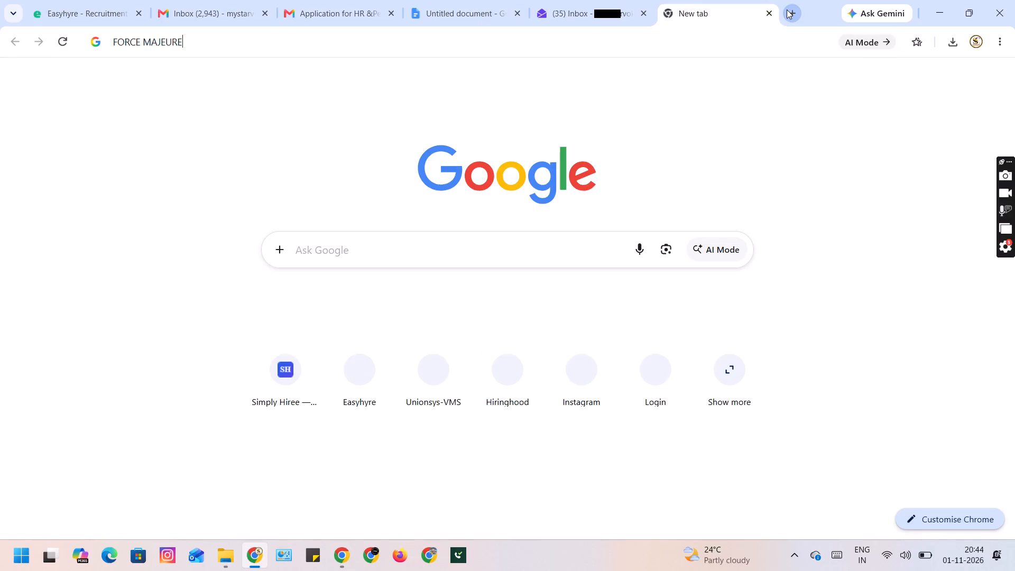
pyautogui.hotkey('shift', 'space')
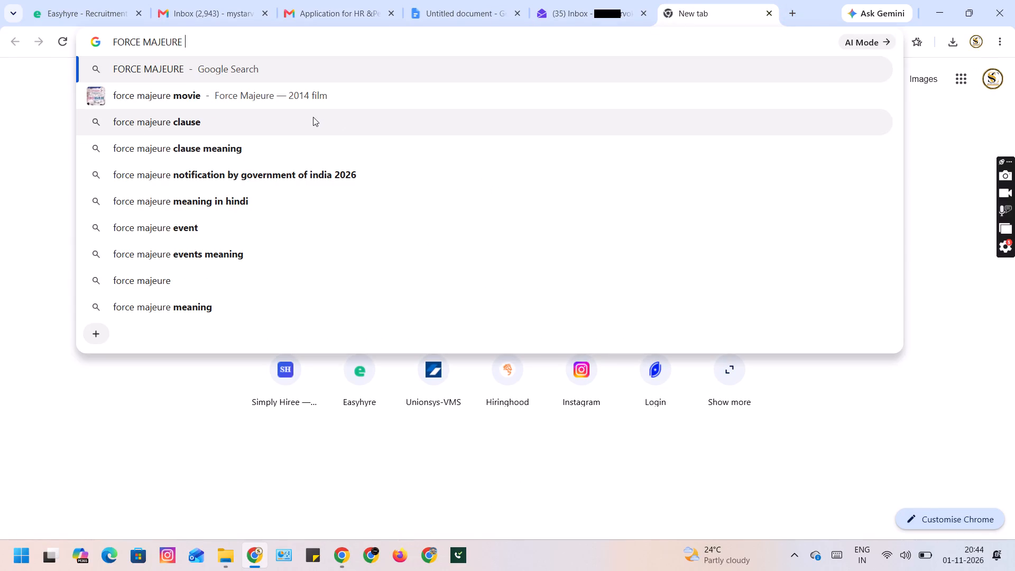
pyautogui.click(276, 209)
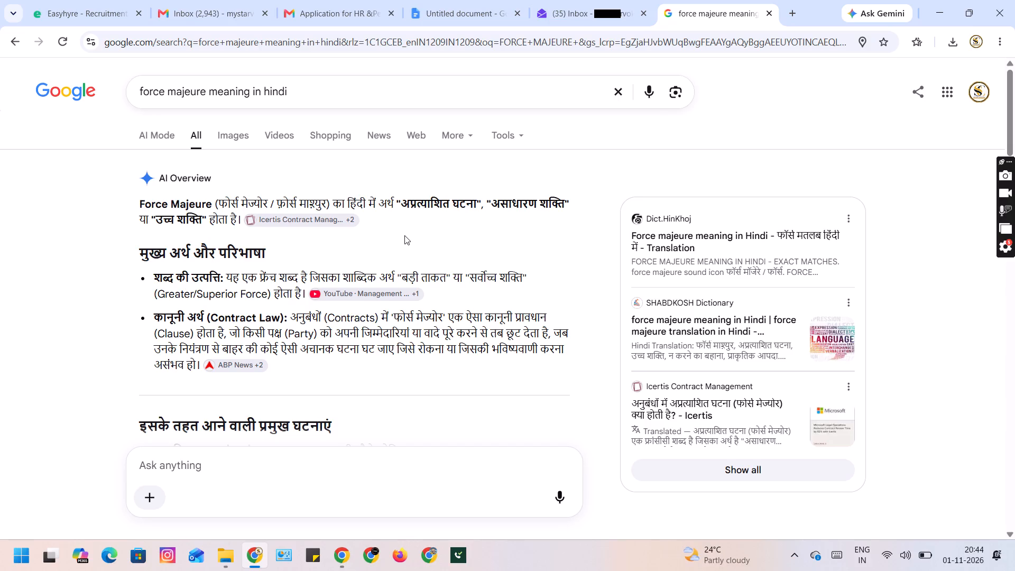
pyautogui.scroll(-2, 404, 235)
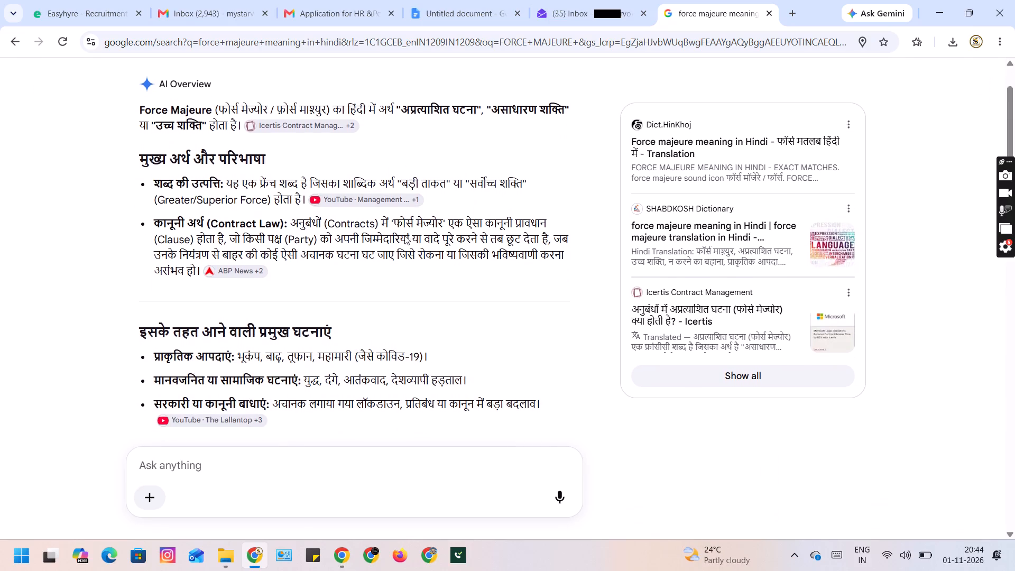
pyautogui.scroll(-2, 404, 235)
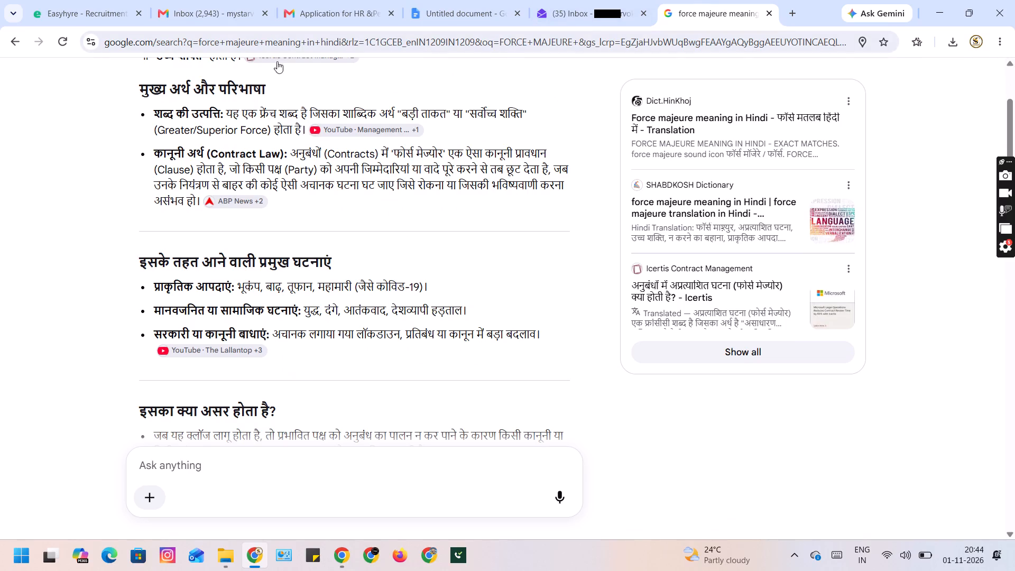
# Return to the agreement document and review clause 14, Force Majeure, through the start of clause 17, Acceptance and Signatures.
pyautogui.click(469, 0)
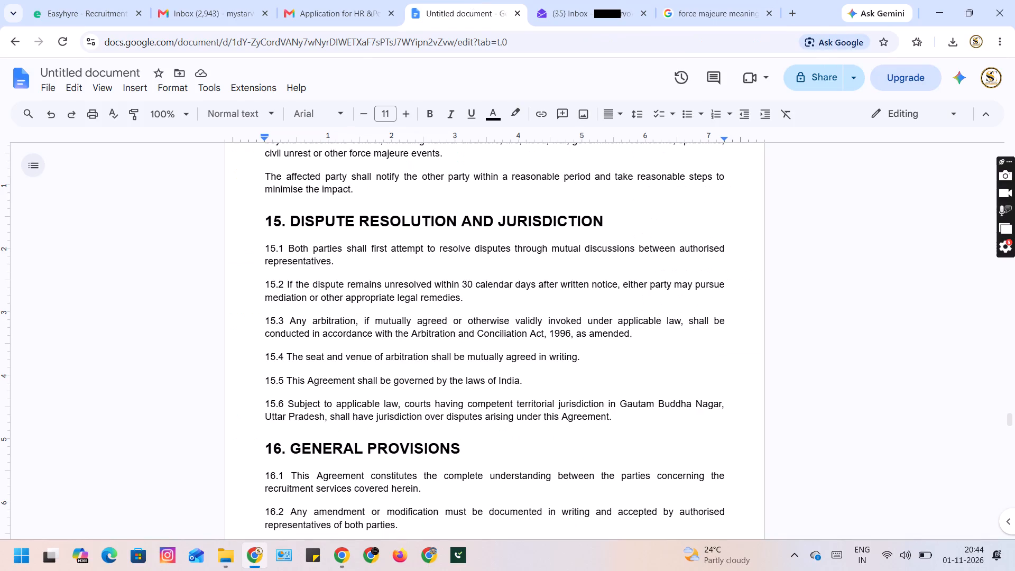
pyautogui.scroll(3, 497, 327)
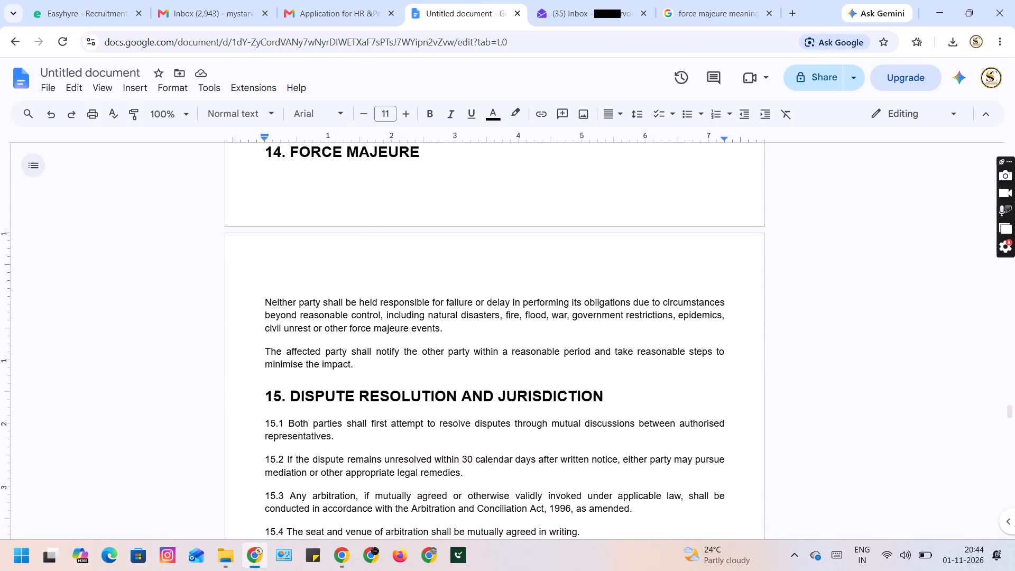
pyautogui.scroll(-5, 381, 371)
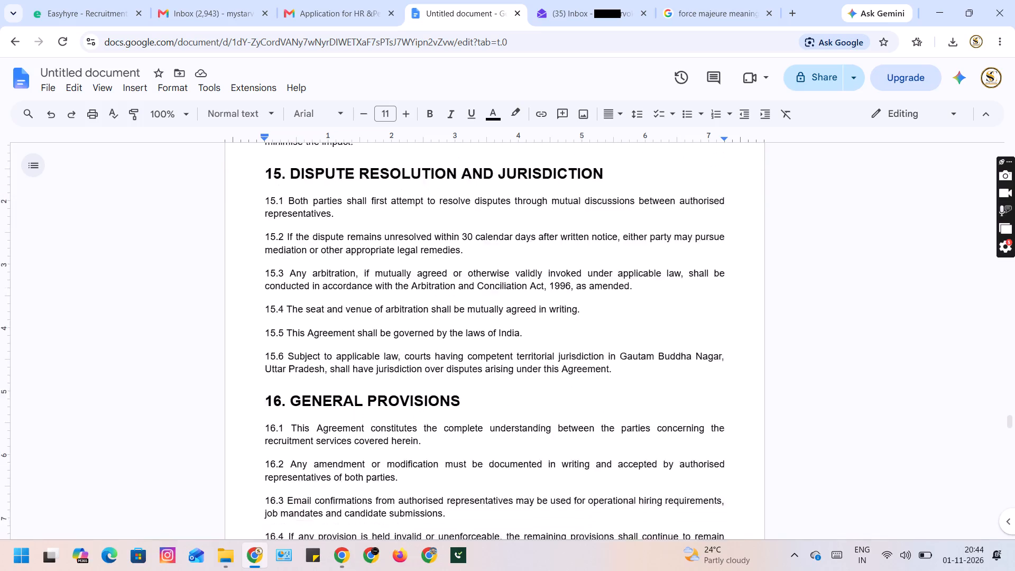
pyautogui.scroll(-9, 381, 371)
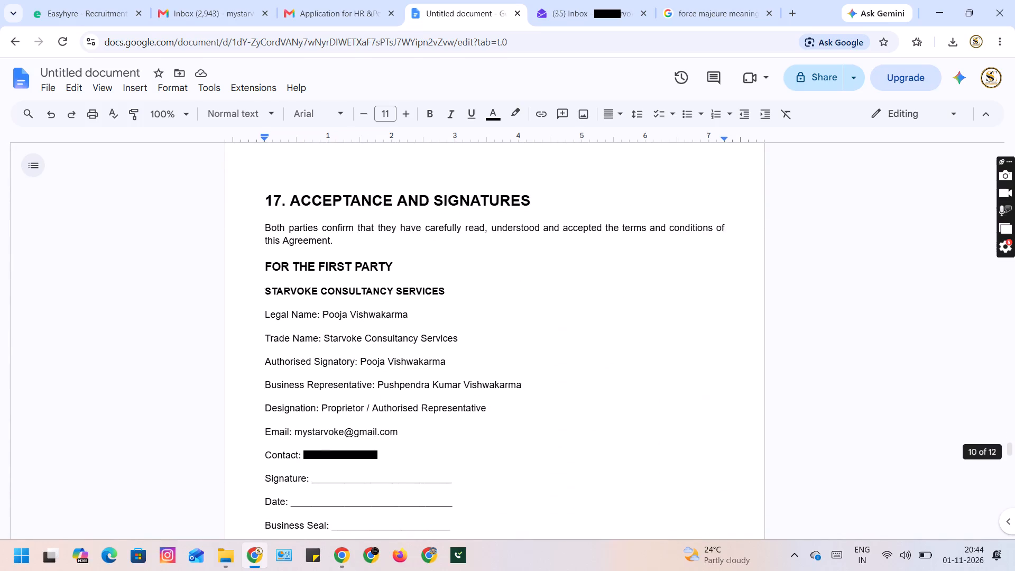
pyautogui.scroll(5, 381, 371)
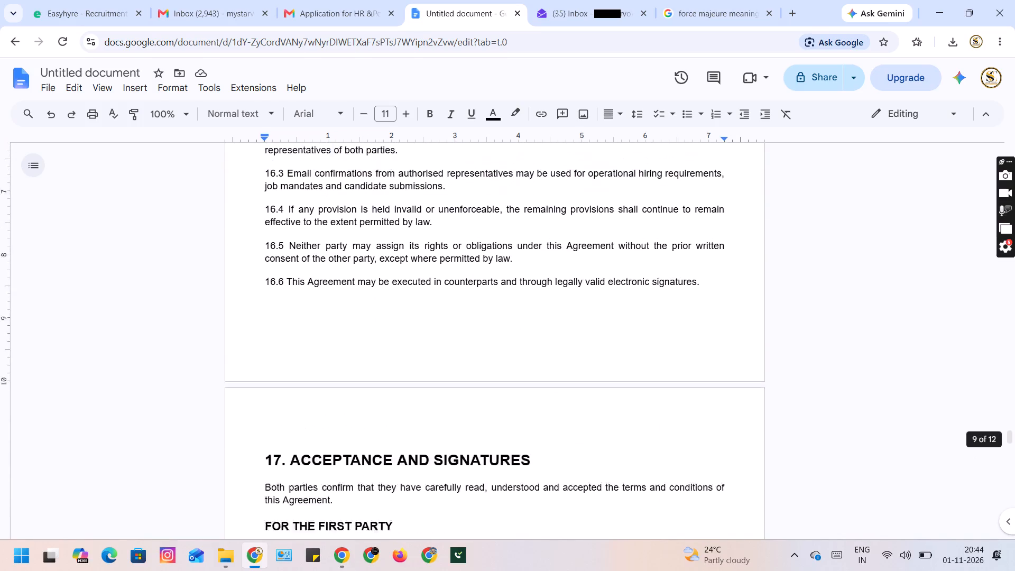
pyautogui.scroll(3, 381, 371)
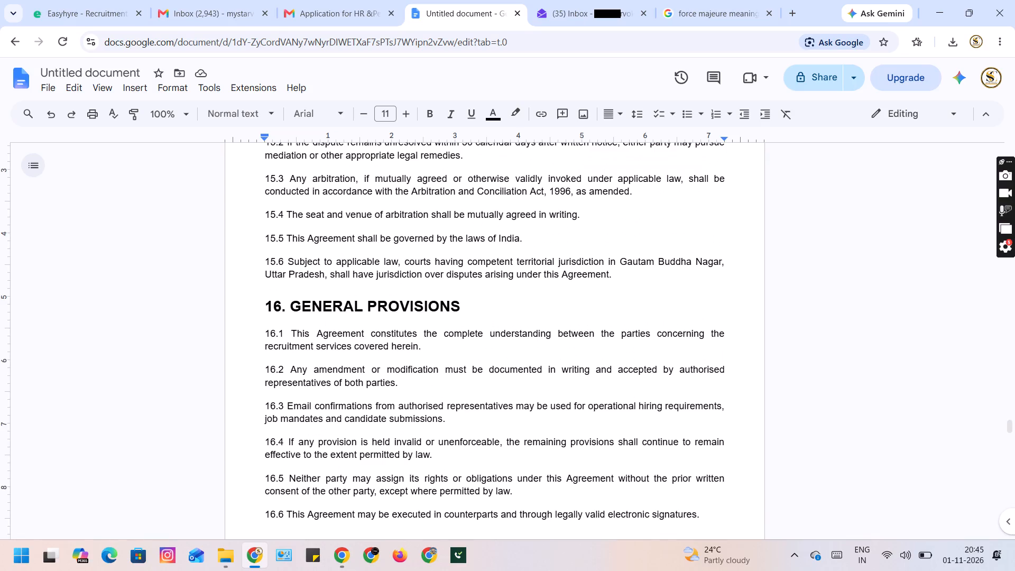
pyautogui.scroll(1, 381, 371)
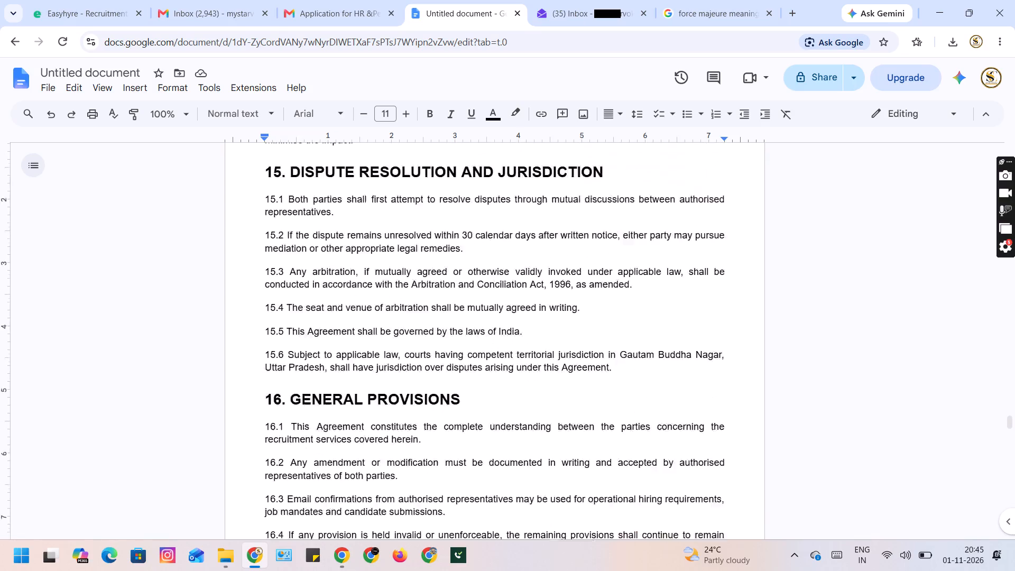
pyautogui.scroll(1, 381, 371)
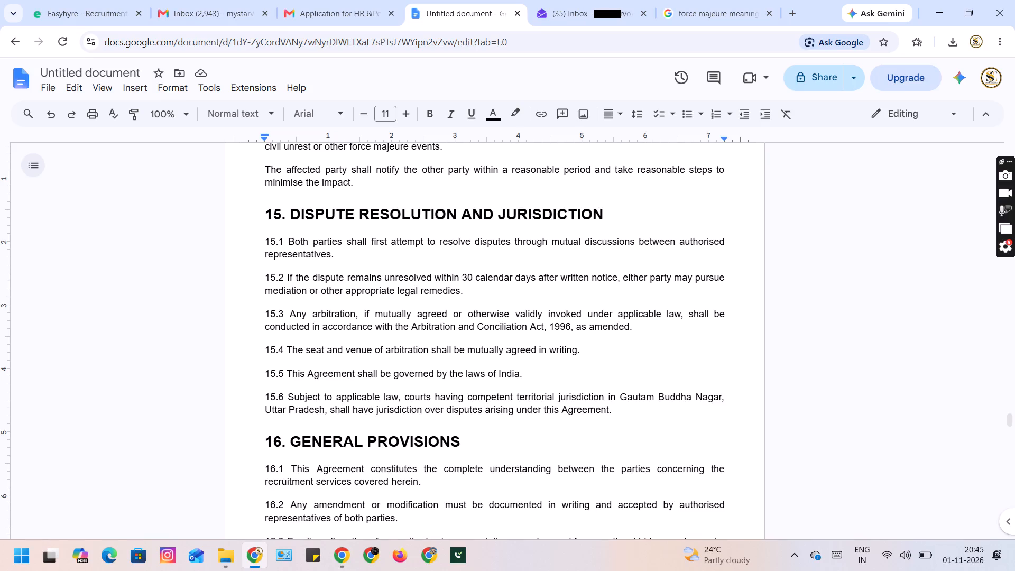
pyautogui.scroll(4, 381, 371)
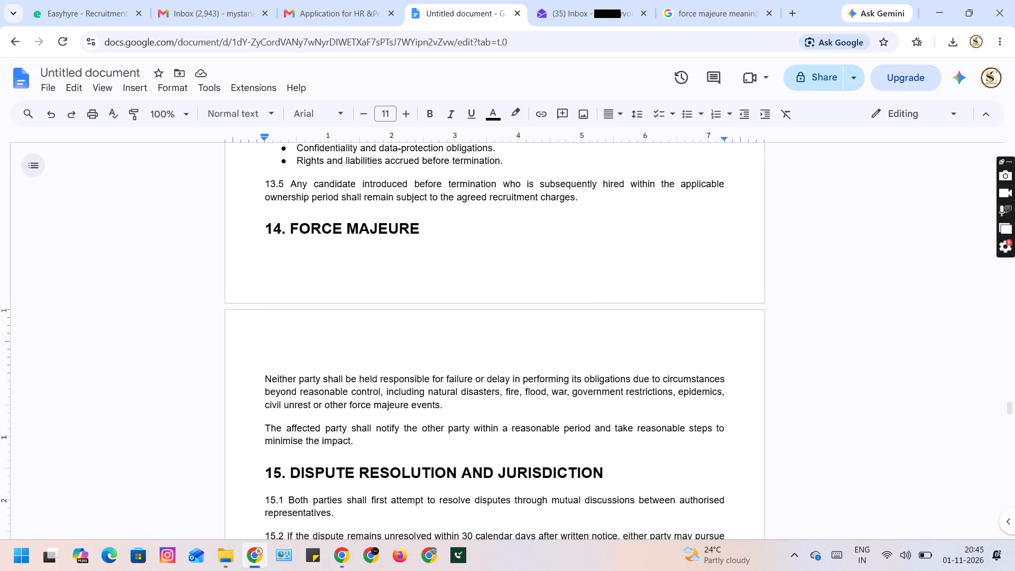
# Delete the whole of clause 14, Force Majeure, including its heading and both paragraphs.
pyautogui.moveTo(359, 440); pyautogui.dragTo(261, 245)
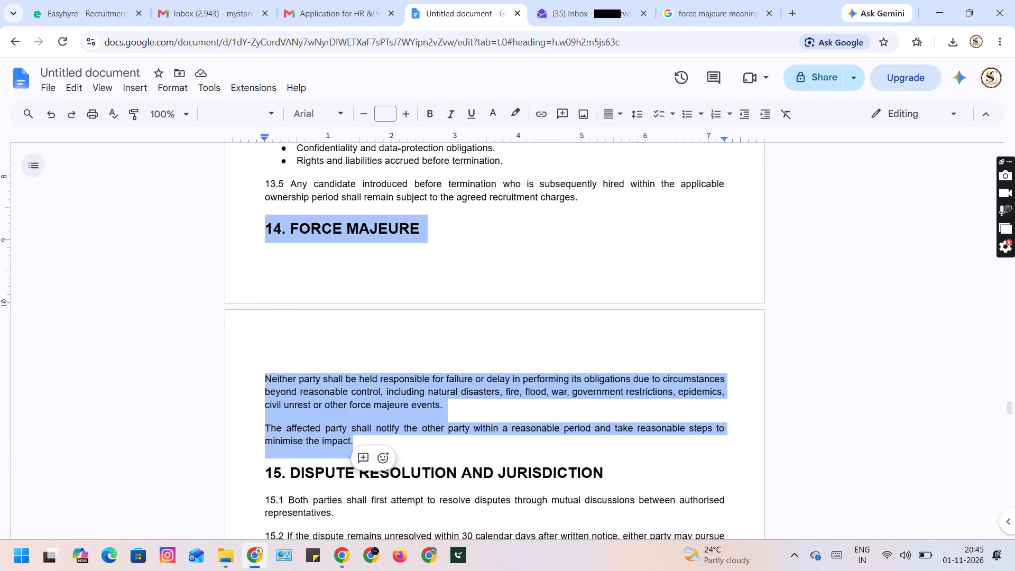
pyautogui.scroll(7, 428, 282)
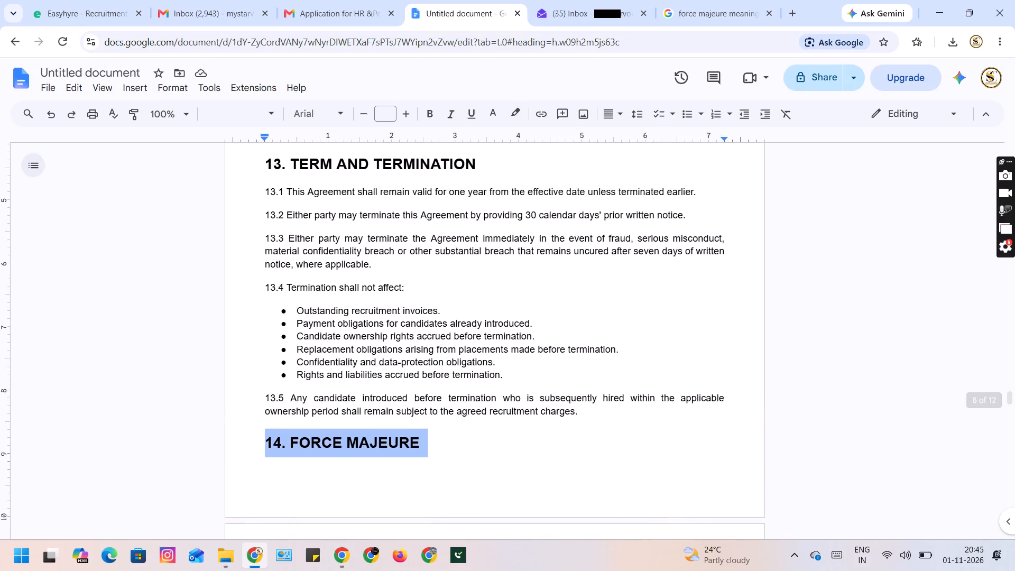
pyautogui.scroll(7, 428, 282)
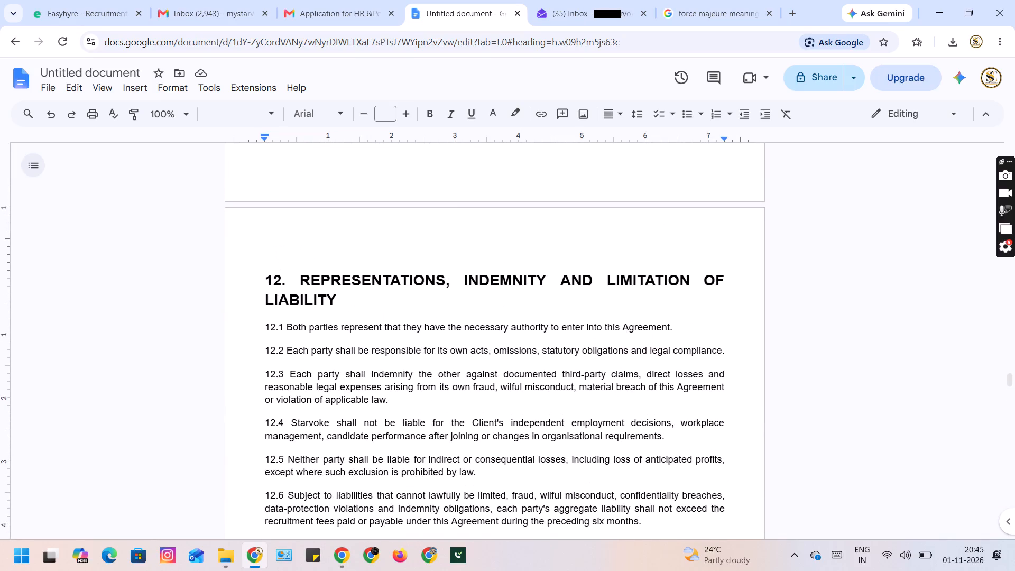
pyautogui.scroll(4, 428, 282)
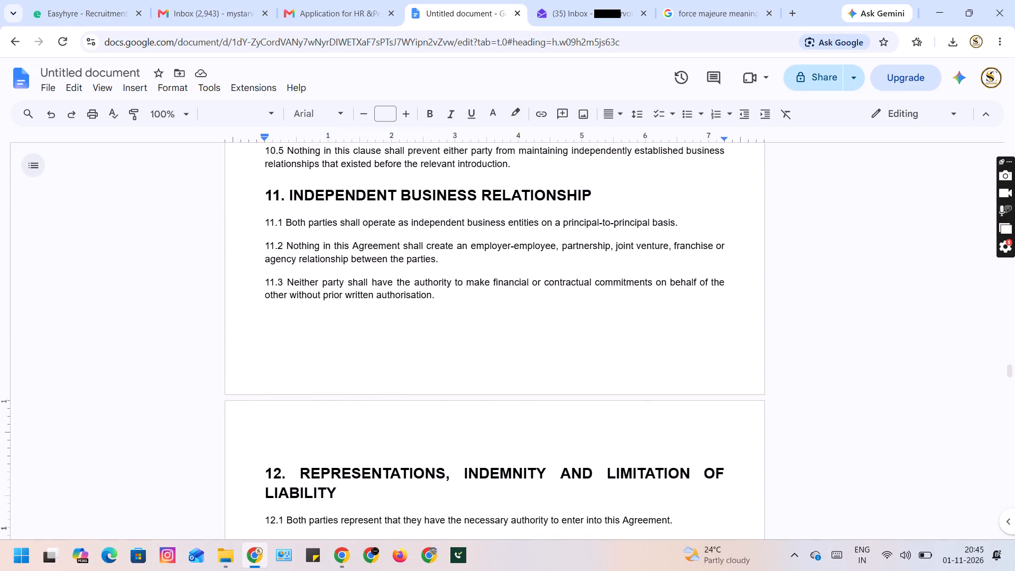
pyautogui.scroll(1, 428, 282)
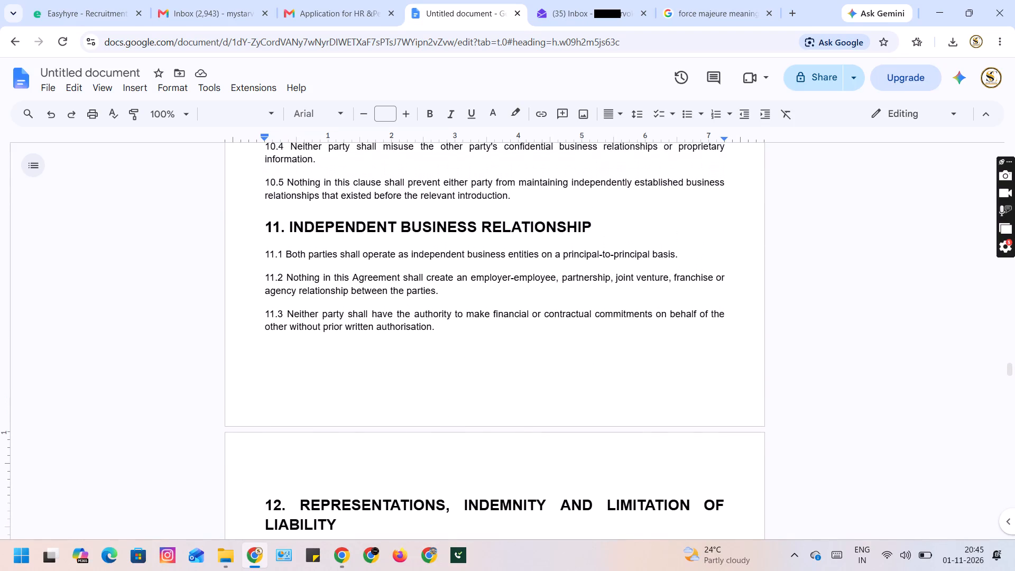
pyautogui.scroll(5, 428, 282)
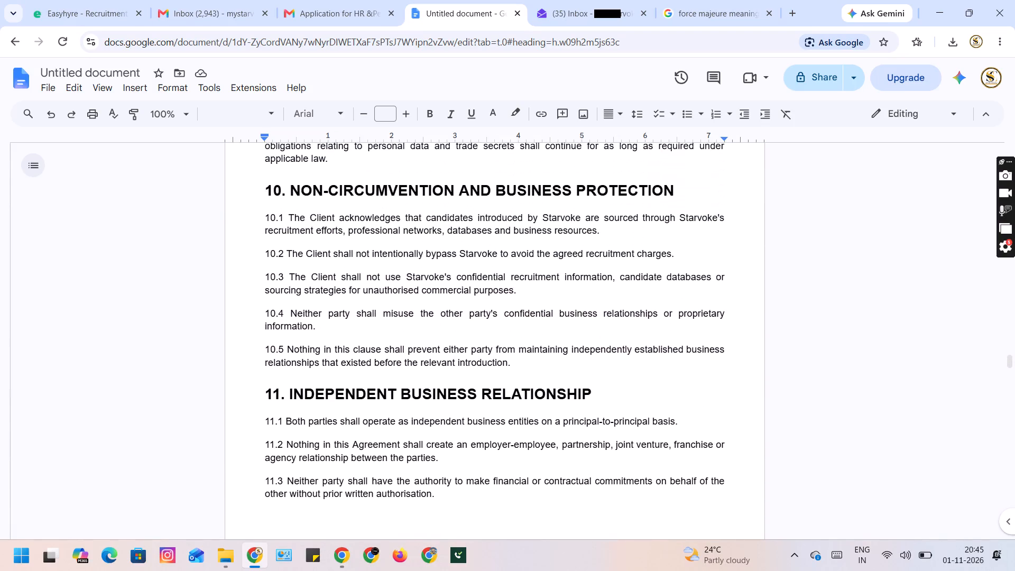
pyautogui.scroll(-4, 428, 282)
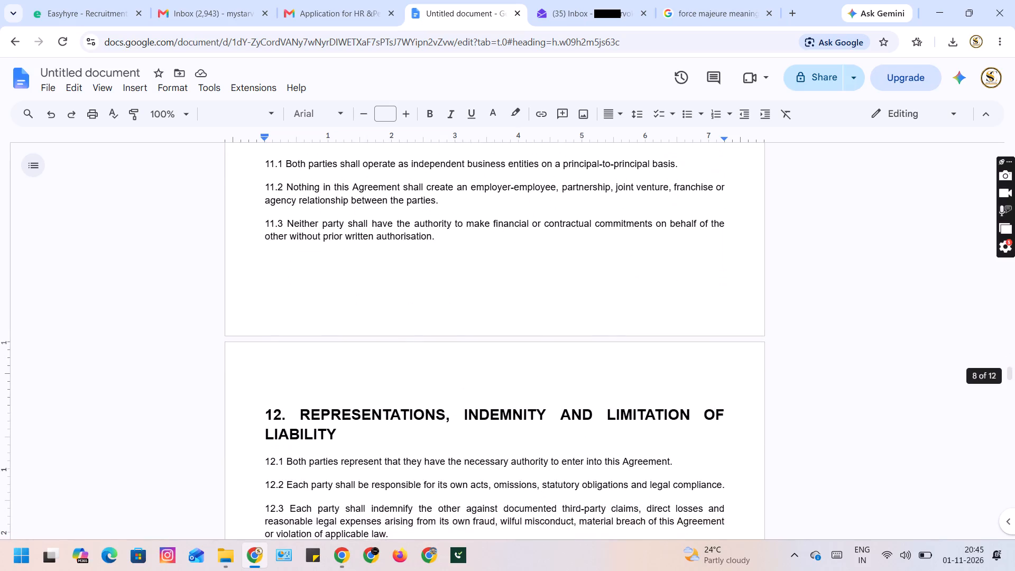
pyautogui.scroll(-7, 428, 282)
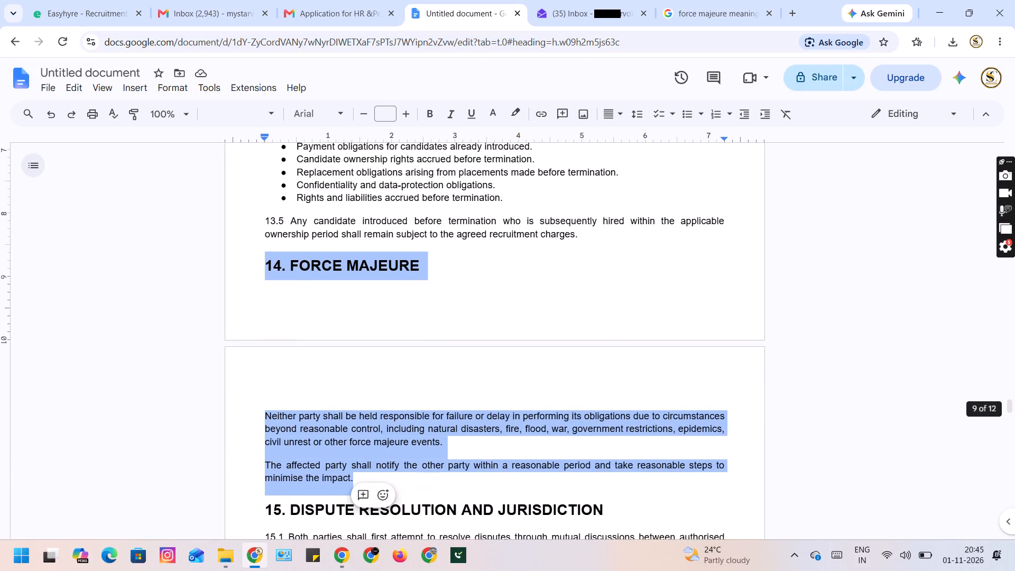
pyautogui.scroll(-2, 428, 282)
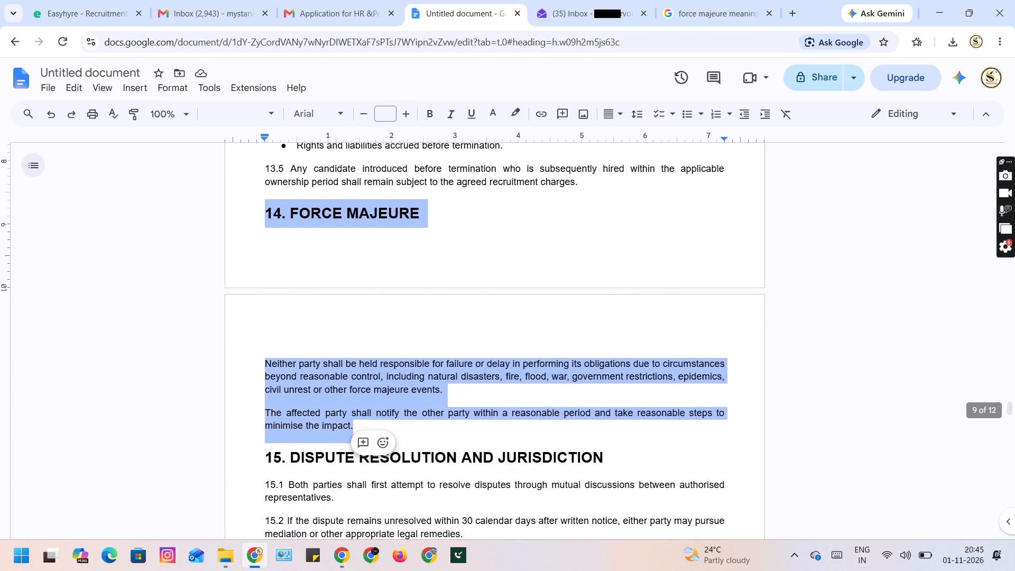
pyautogui.press('BackSpace')
pyautogui.press('BackSpace')
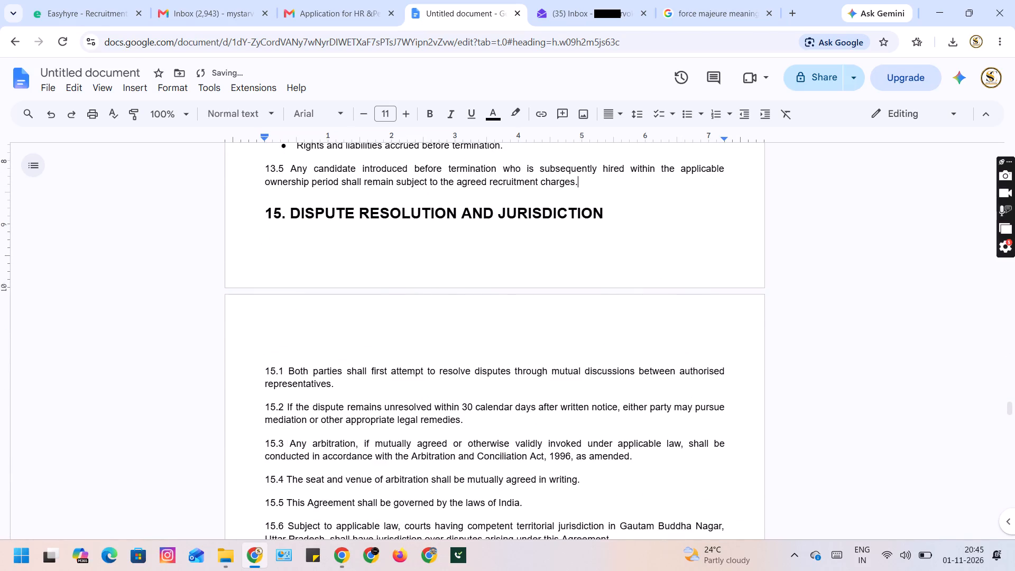
# Renumber the "DISPUTE RESOLUTION AND JURISDICTION" heading as 14.
pyautogui.click(279, 219)
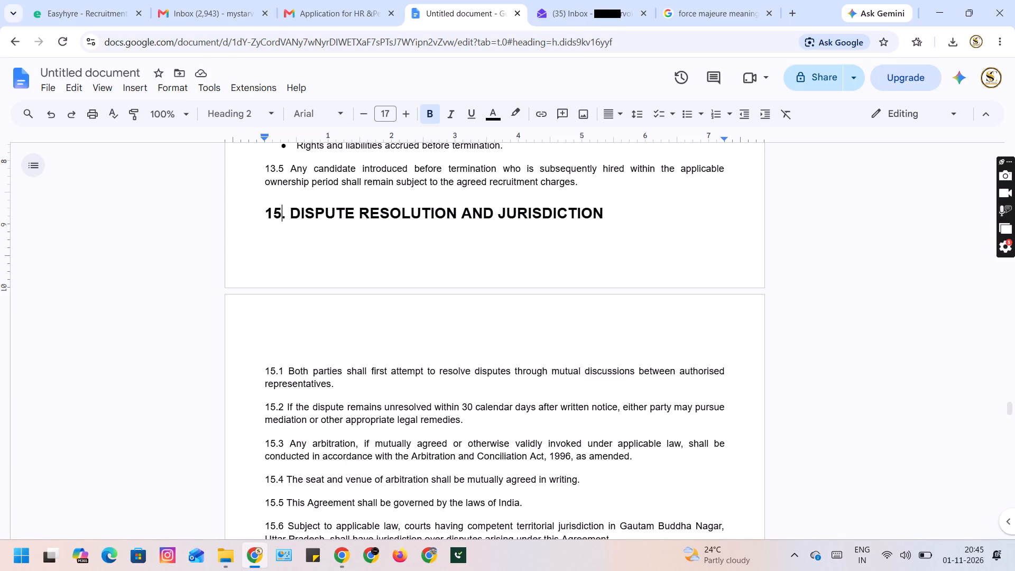
pyautogui.press('BackSpace')
pyautogui.press('4')
# Left-align the clause 12 heading, "REPRESENTATIONS, INDEMNITY AND LIMITATION OF LIABILITY".
pyautogui.scroll(4, 472, 314)
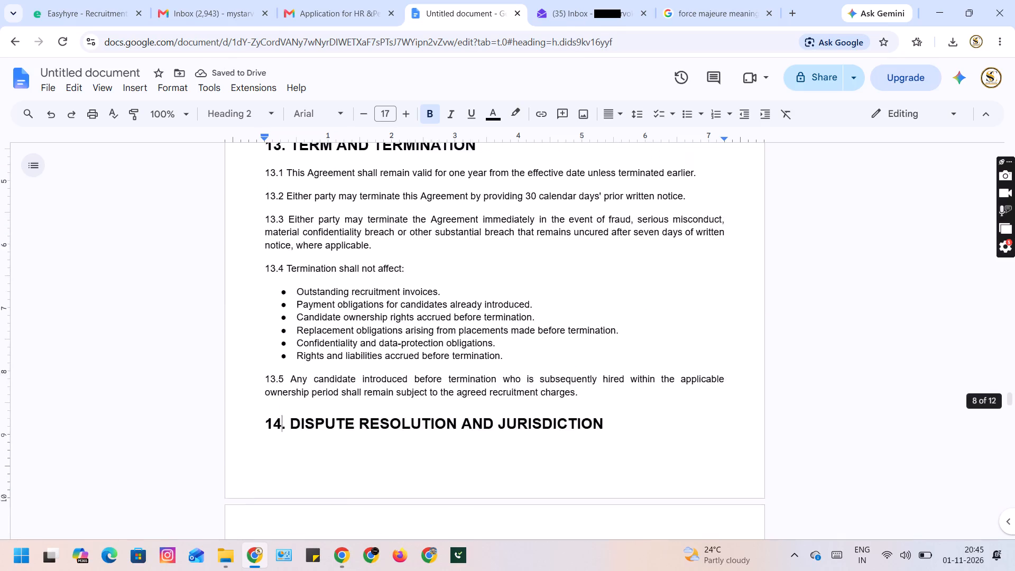
pyautogui.scroll(5, 472, 314)
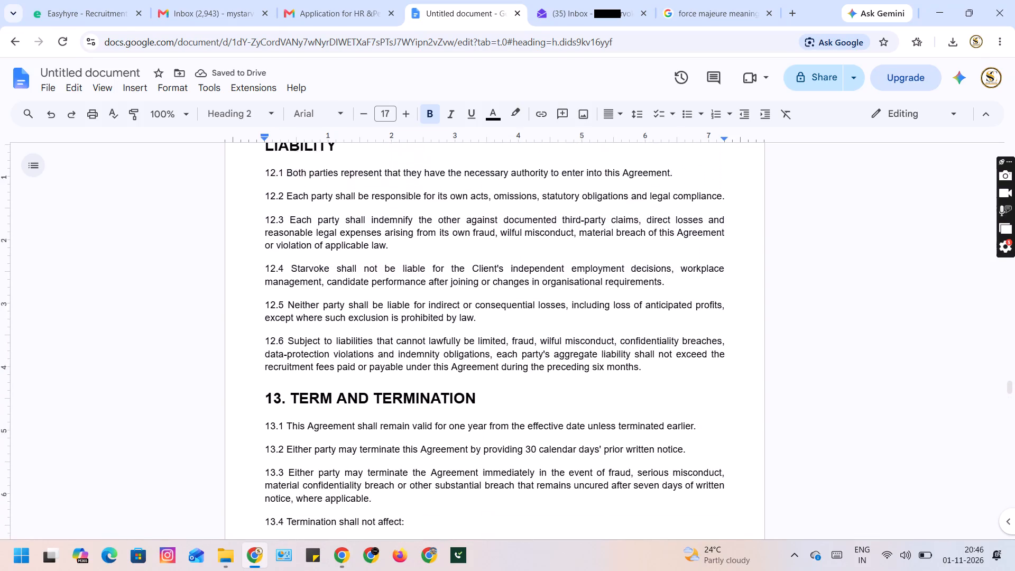
pyautogui.scroll(3, 472, 314)
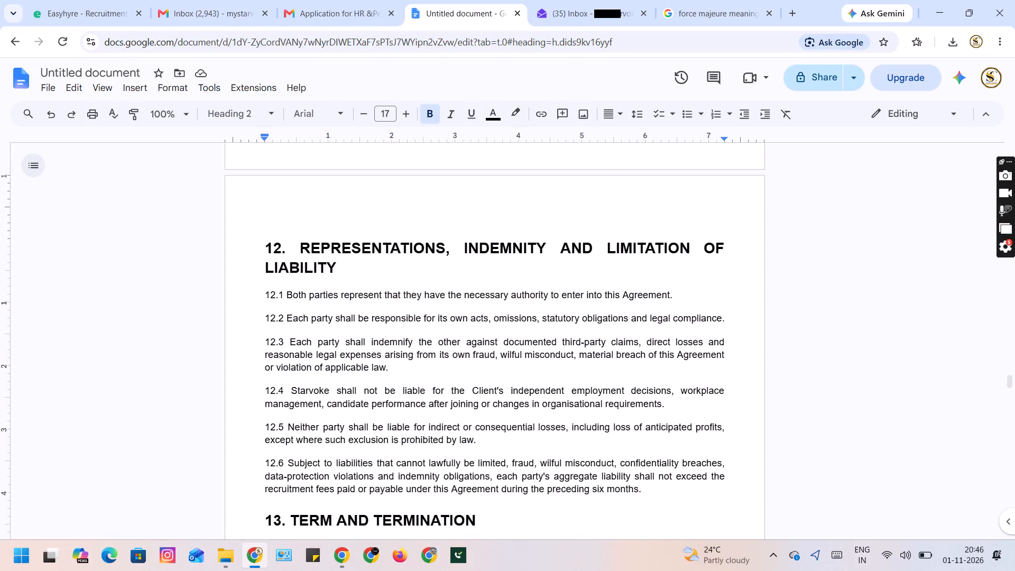
pyautogui.click(512, 247)
pyautogui.click(611, 113)
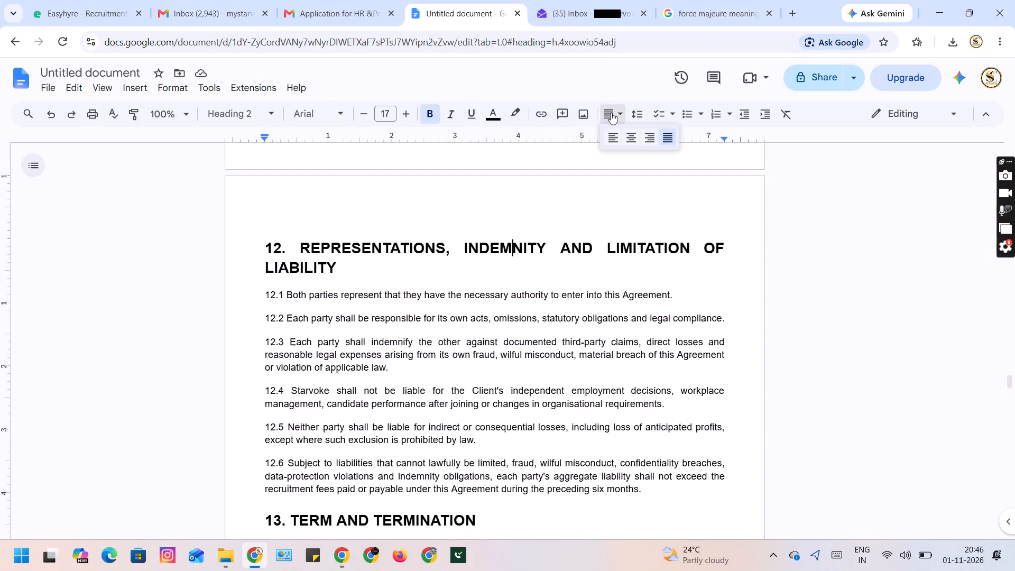
pyautogui.click(617, 143)
# Set the clause 12 heading, "REPRESENTATIONS, INDEMNITY AND LIMITATION OF LIABILITY", back to justified alignment.
pyautogui.click(608, 114)
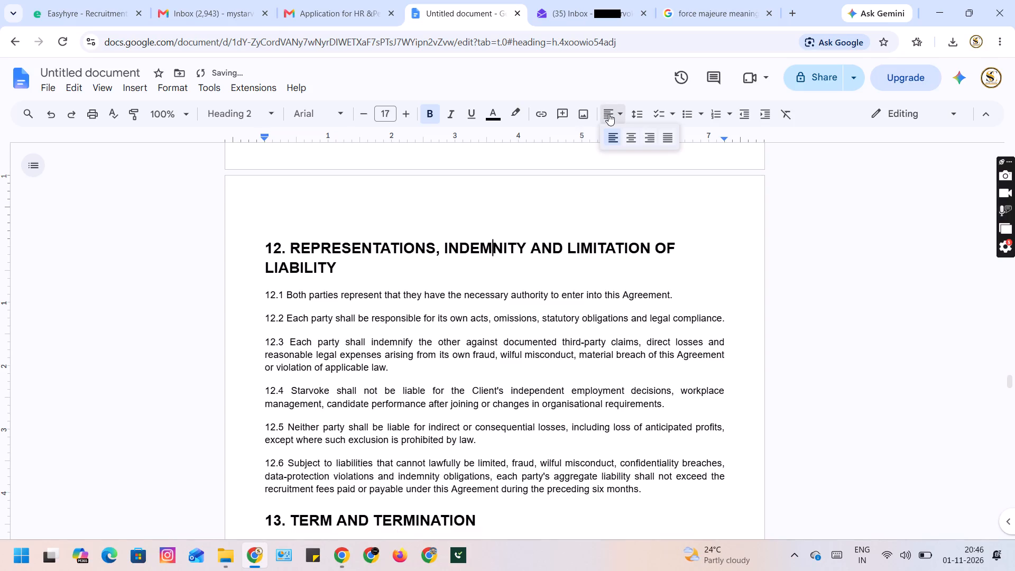
pyautogui.click(667, 139)
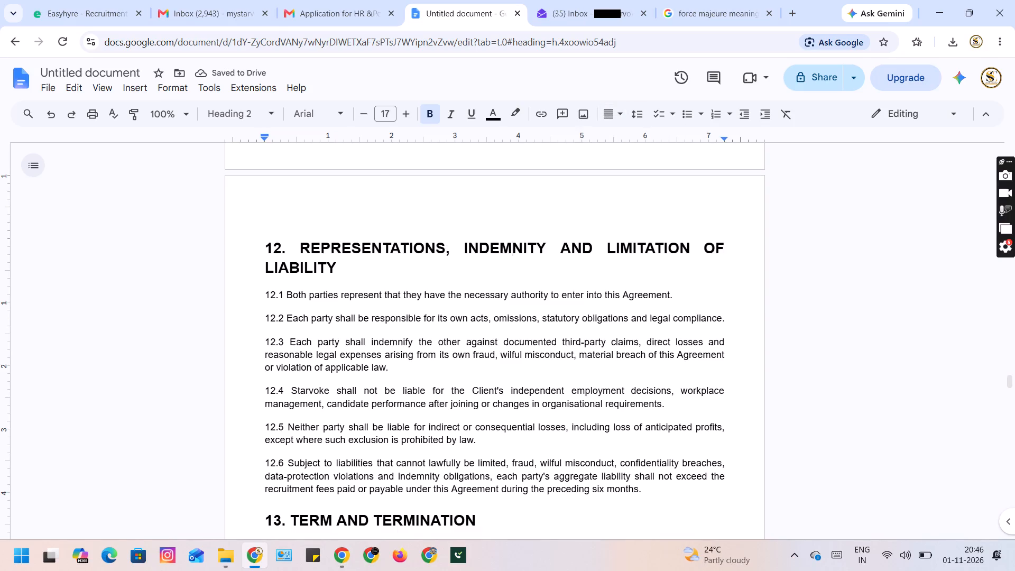
# Renumber the first three Dispute Resolution subclauses, 15.1 to 15.3, as 14.1, 14.2 and 14.3.
pyautogui.scroll(-12, 526, 327)
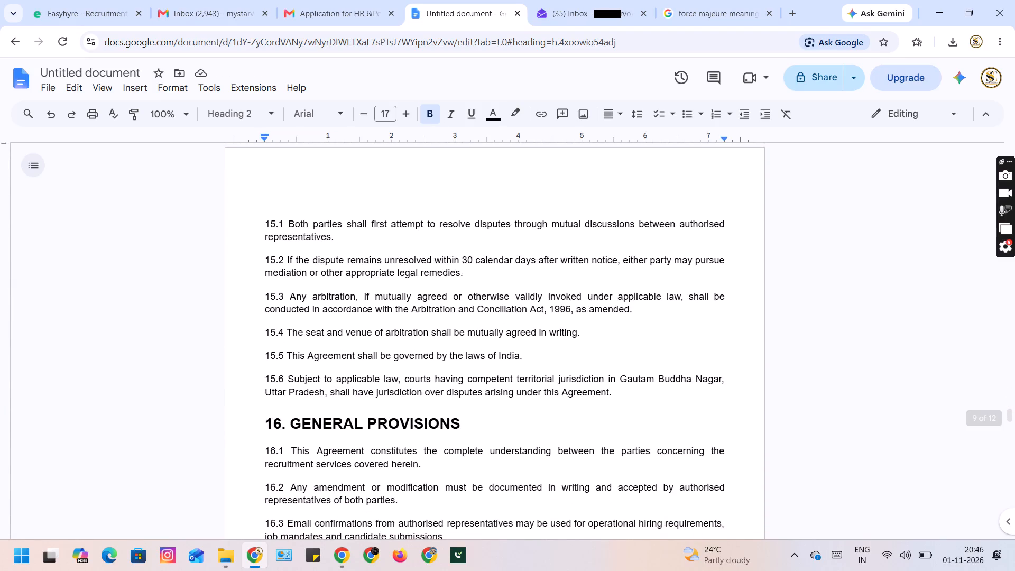
pyautogui.click(273, 224)
pyautogui.press('Right')
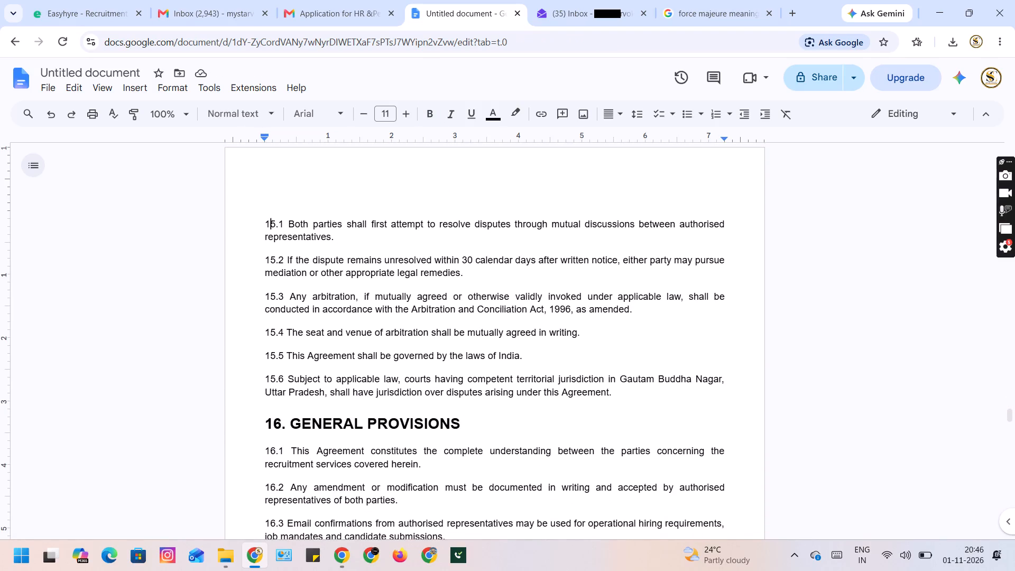
pyautogui.press('BackSpace')
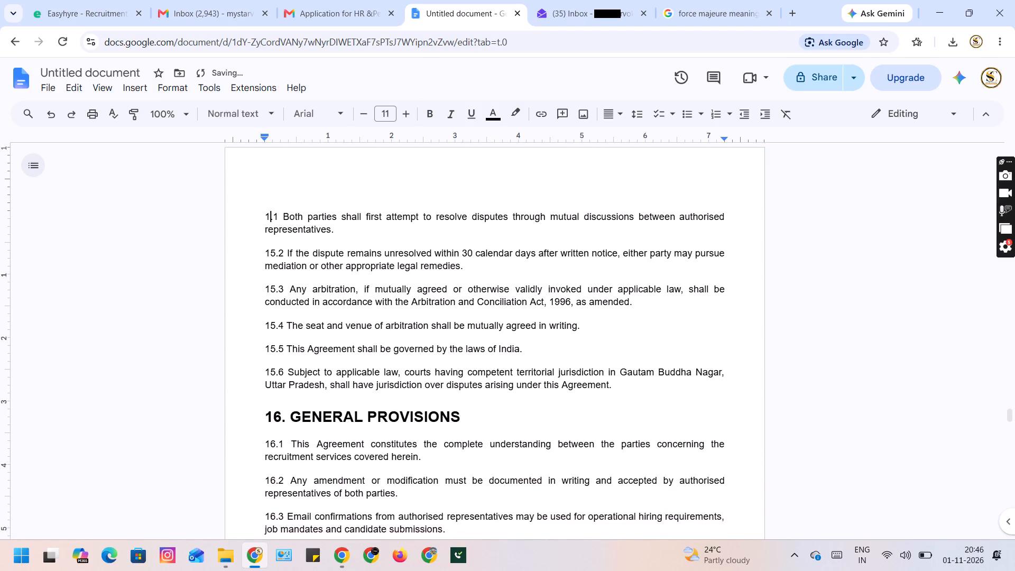
pyautogui.press('4')
pyautogui.press('Down')
pyautogui.press('Down')
pyautogui.press('BackSpace')
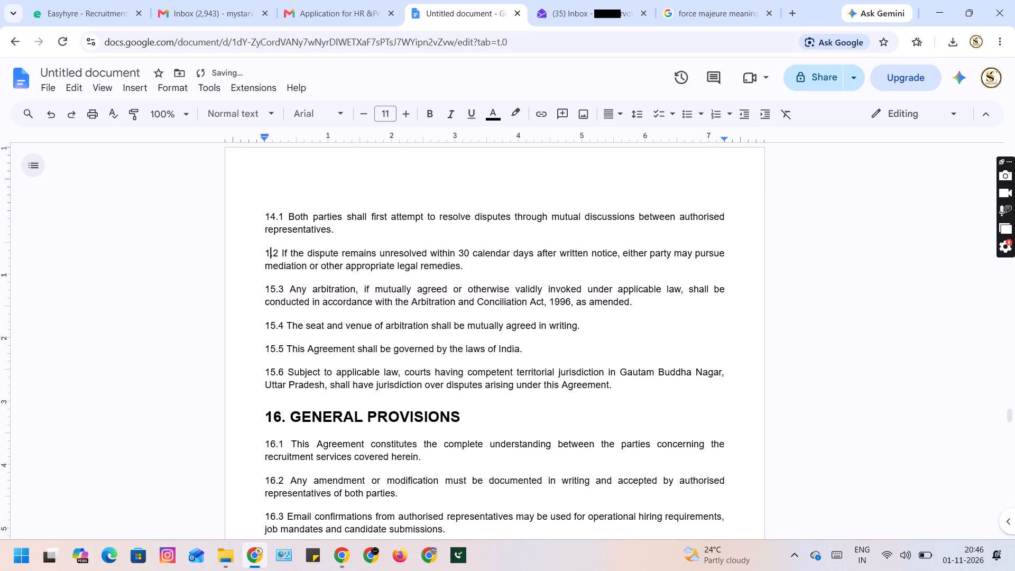
pyautogui.press('4')
pyautogui.press('Down')
pyautogui.press('Down')
pyautogui.press('BackSpace')
pyautogui.press('4')
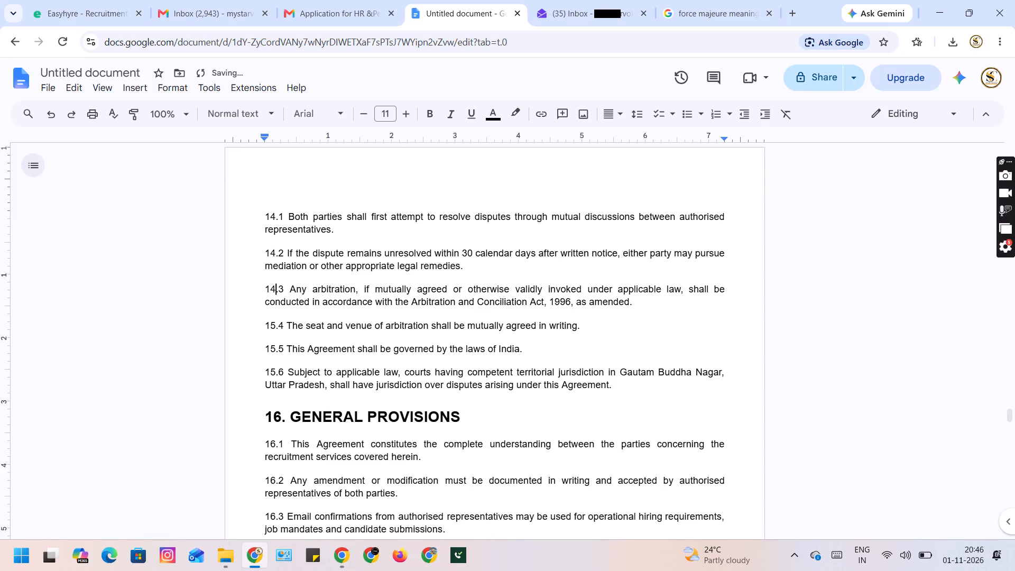
# Renumber the remaining Dispute Resolution subclauses, 15.4 to 15.6, as 14.4, 14.5 and 14.6.
pyautogui.press('Down')
pyautogui.press('Down')
pyautogui.press('BackSpace')
pyautogui.press('4')
pyautogui.press('Down')
pyautogui.press('Down')
pyautogui.press('Up')
pyautogui.press('BackSpace')
pyautogui.press('4')
pyautogui.press('Down')
pyautogui.press('4')
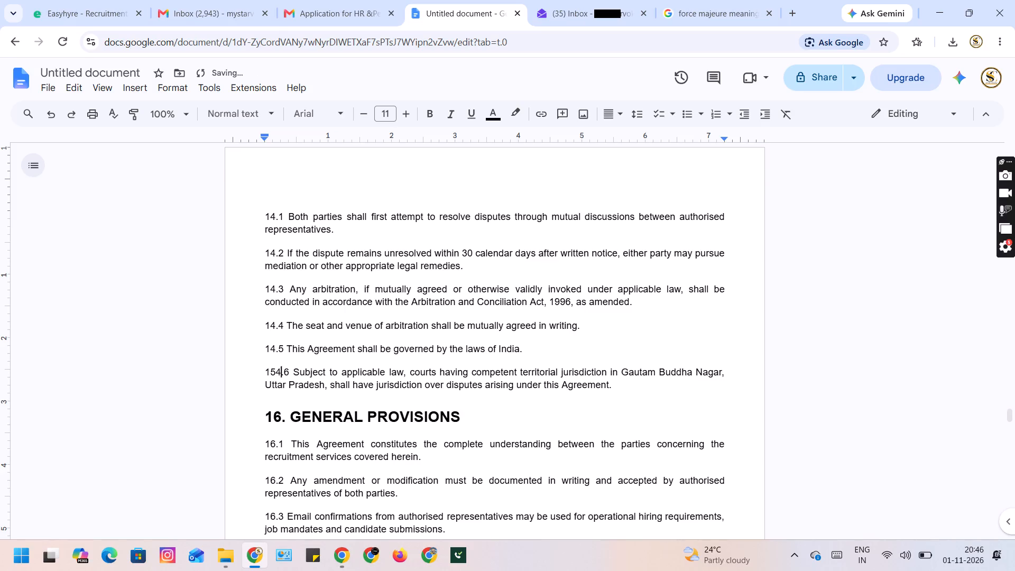
pyautogui.press('BackSpace')
pyautogui.press('BackSpace')
pyautogui.press('4')
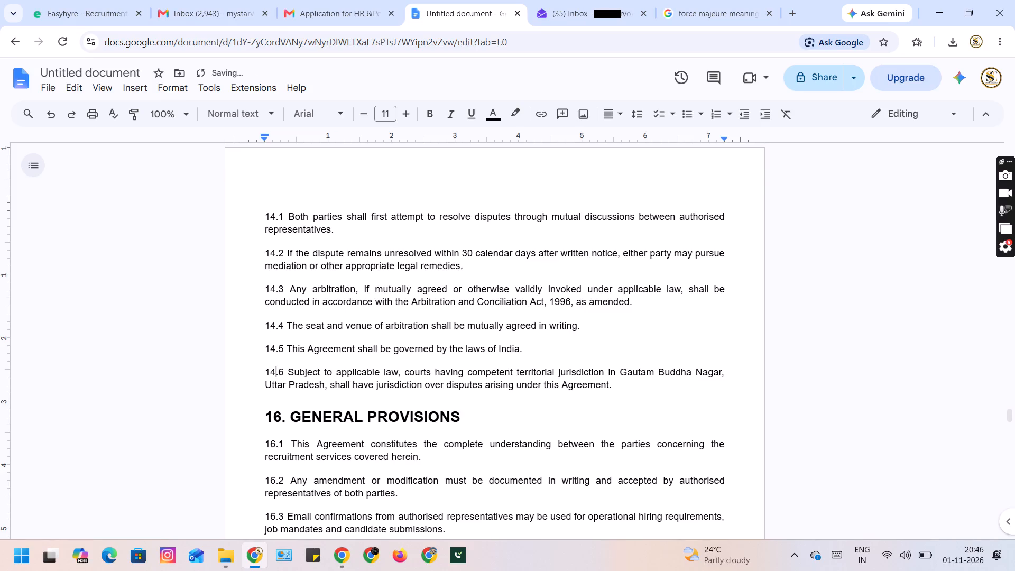
# Renumber the "GENERAL PROVISIONS" heading as 15.
pyautogui.scroll(-4, 273, 224)
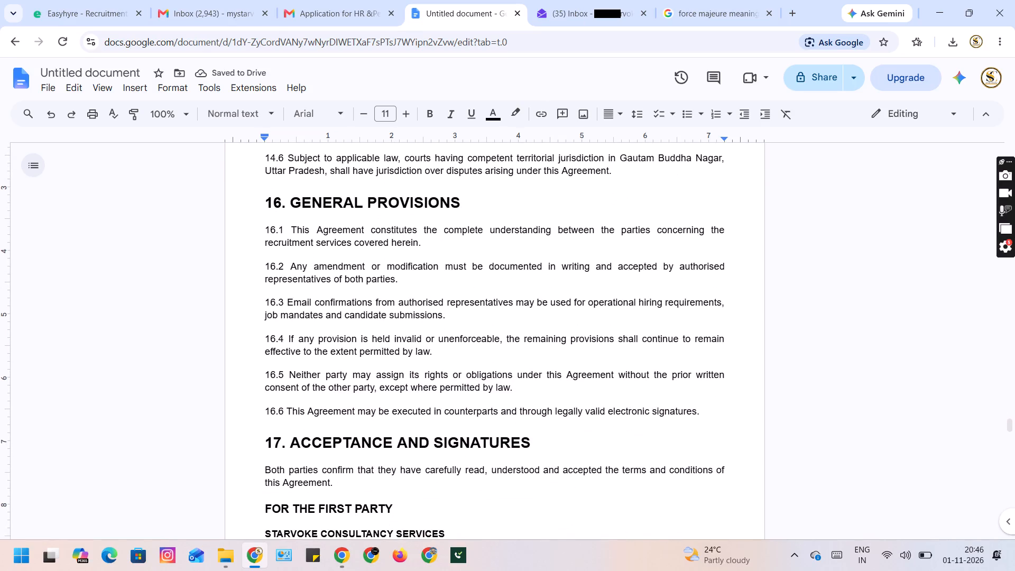
pyautogui.click(278, 201)
pyautogui.press('BackSpace')
pyautogui.press('5')
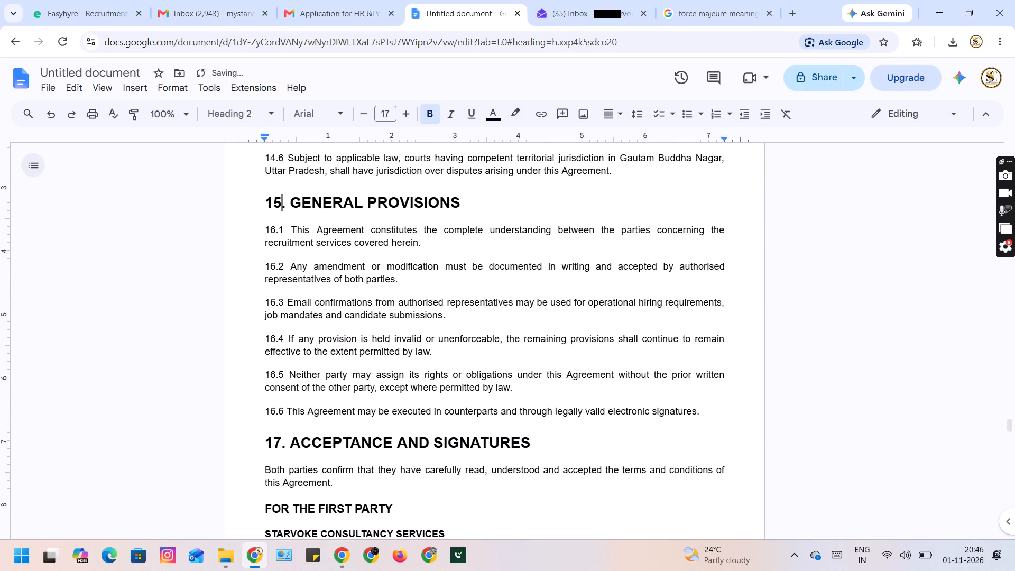
# Renumber the first three General Provisions subclauses, 16.1 to 16.3, as 15.1, 15.2 and 15.3.
pyautogui.press('Down')
pyautogui.press('Down')
pyautogui.press('Up')
pyautogui.press('Left')
pyautogui.press('Left')
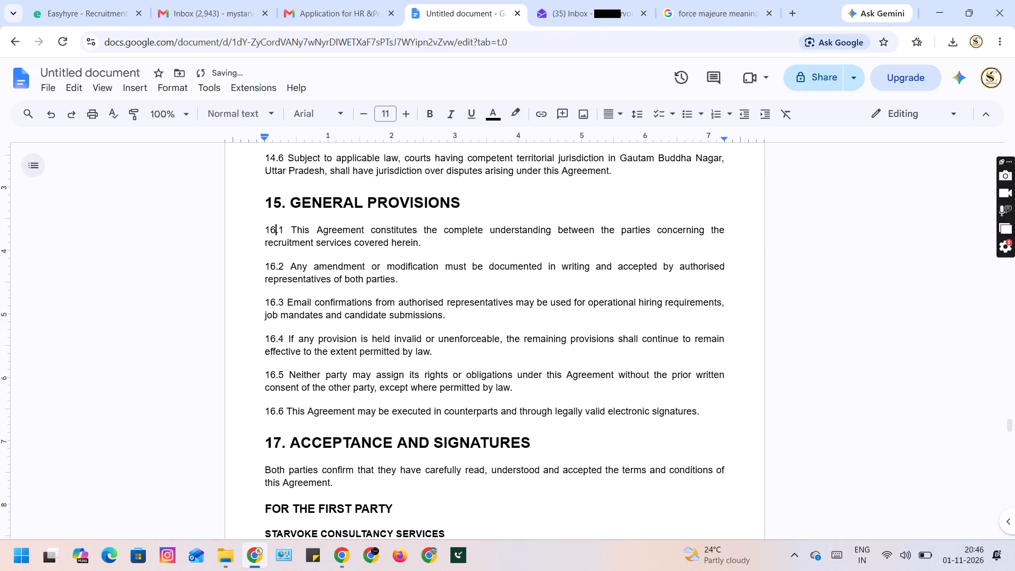
pyautogui.press('BackSpace')
pyautogui.press('5')
pyautogui.press('Down')
pyautogui.press('Down')
pyautogui.press('BackSpace')
pyautogui.press('5')
pyautogui.press('Down')
pyautogui.press('Down')
pyautogui.press('BackSpace')
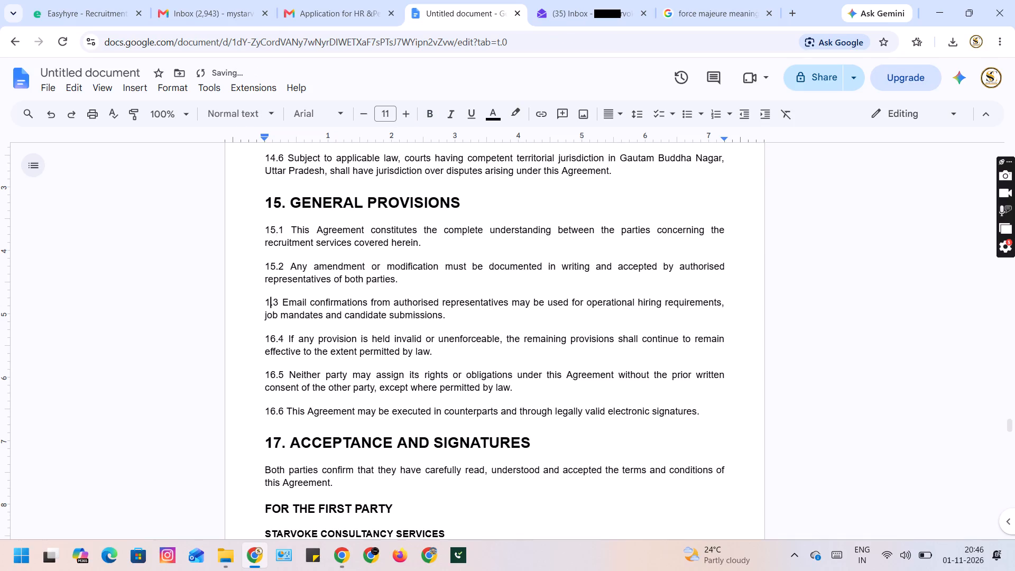
pyautogui.press('5')
# Renumber the remaining General Provisions subclauses, 16.4 to 16.6, as 15.4, 15.5 and 15.6.
pyautogui.press('Down')
pyautogui.press('Down')
pyautogui.press('BackSpace')
pyautogui.press('5')
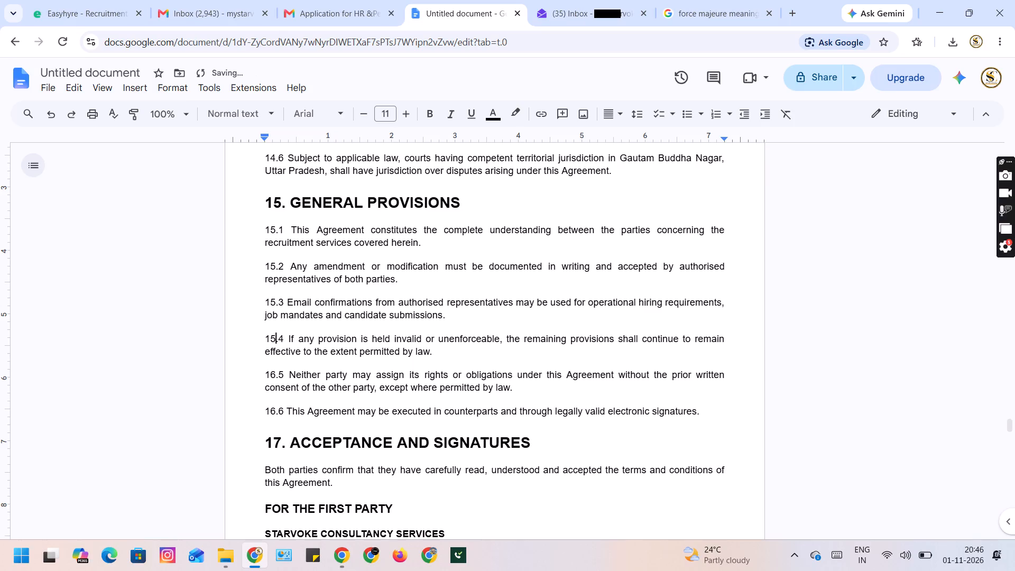
pyautogui.press('Down')
pyautogui.press('Down')
pyautogui.press('BackSpace')
pyautogui.press('5')
pyautogui.press('Down')
pyautogui.press('Down')
pyautogui.press('BackSpace')
pyautogui.press('5')
# Renumber the "ACCEPTANCE AND SIGNATURES" heading as 16.
pyautogui.scroll(-2, 469, 183)
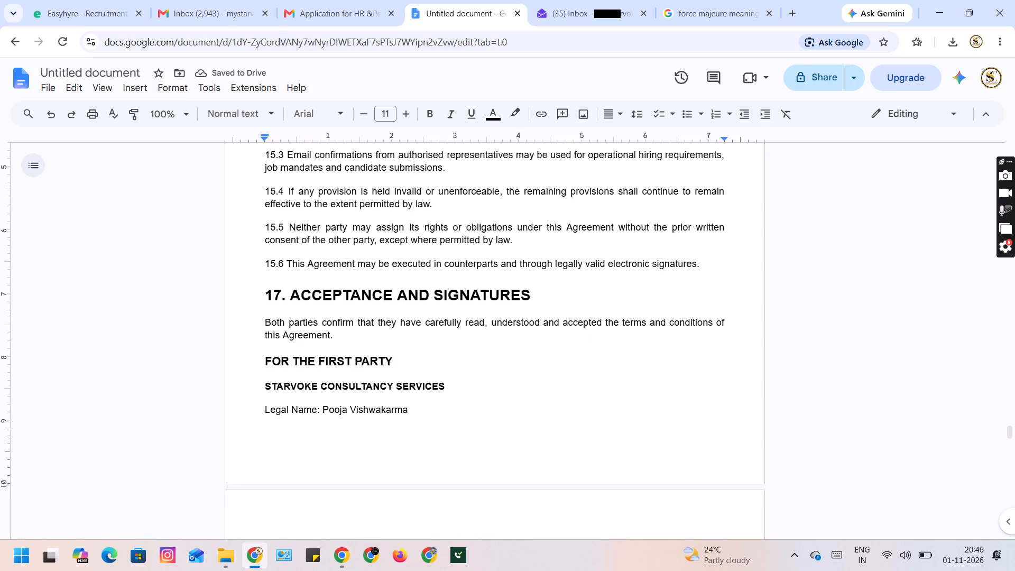
pyautogui.click(281, 302)
pyautogui.press('BackSpace')
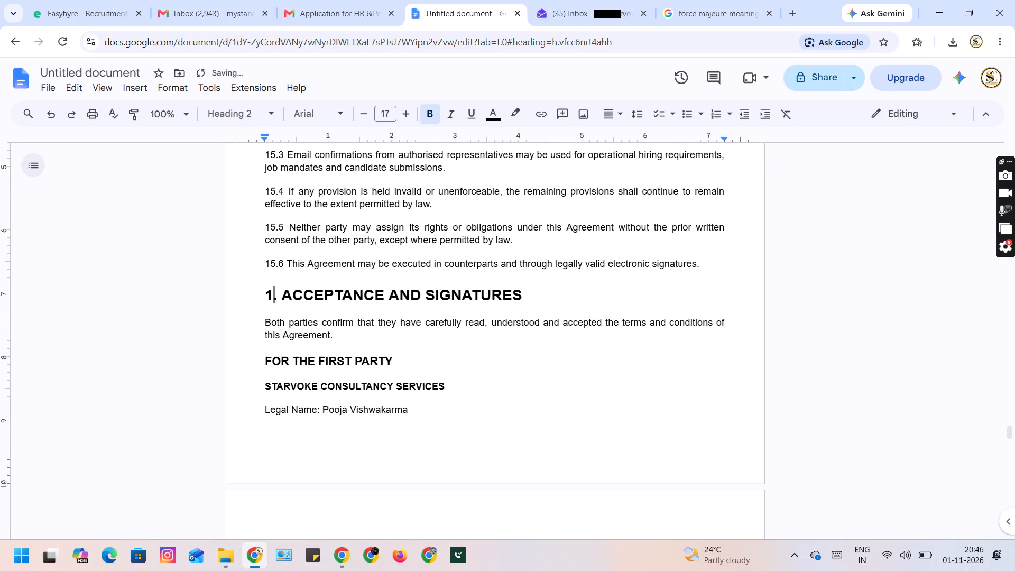
pyautogui.press('6')
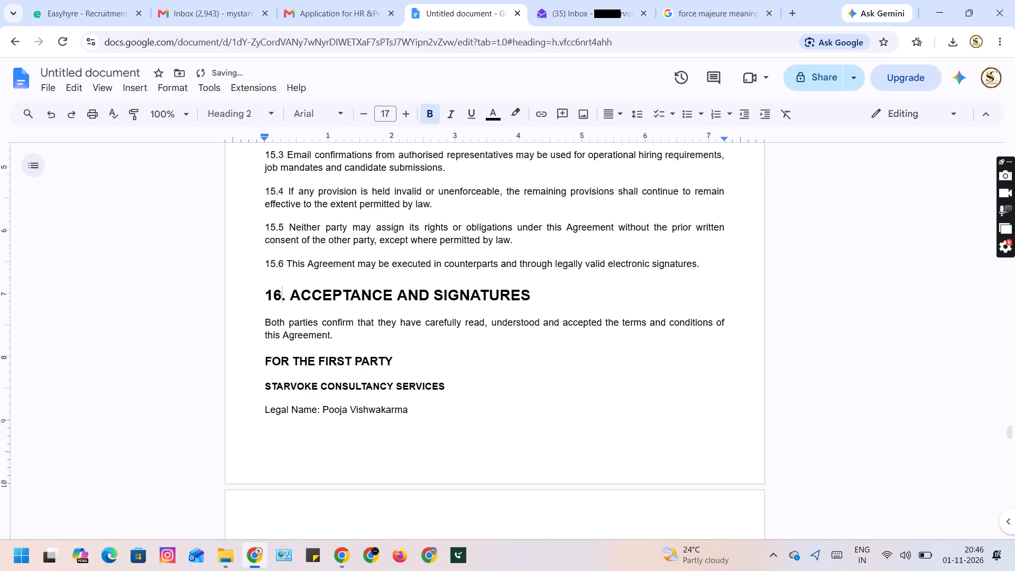
# Centre the subtitle "IT & Non-IT Recruitment | Permanent Hiring | Talent Acquisition" beneath the agreement title on the first page.
pyautogui.scroll(18, 469, 370)
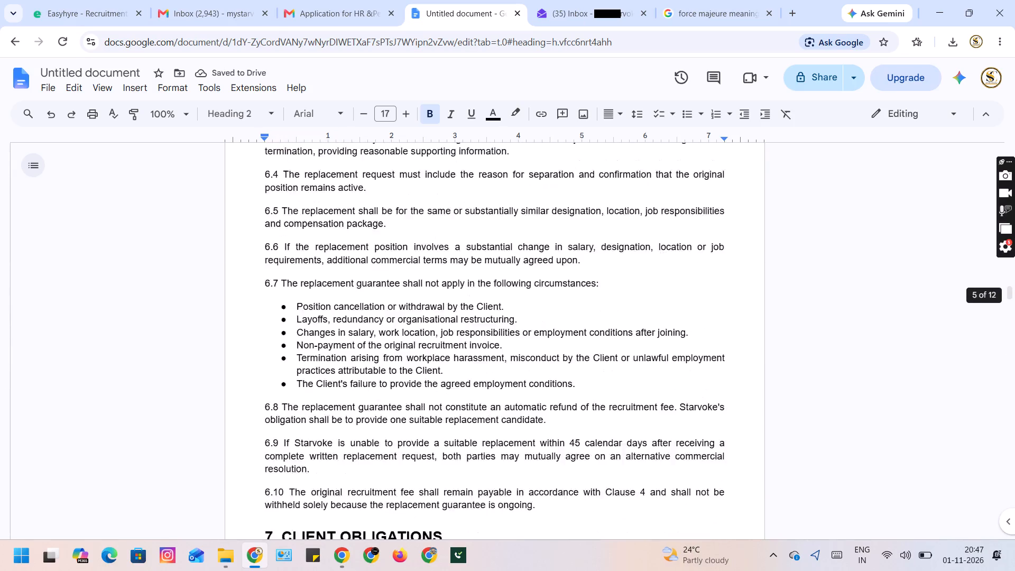
pyautogui.scroll(7, 469, 370)
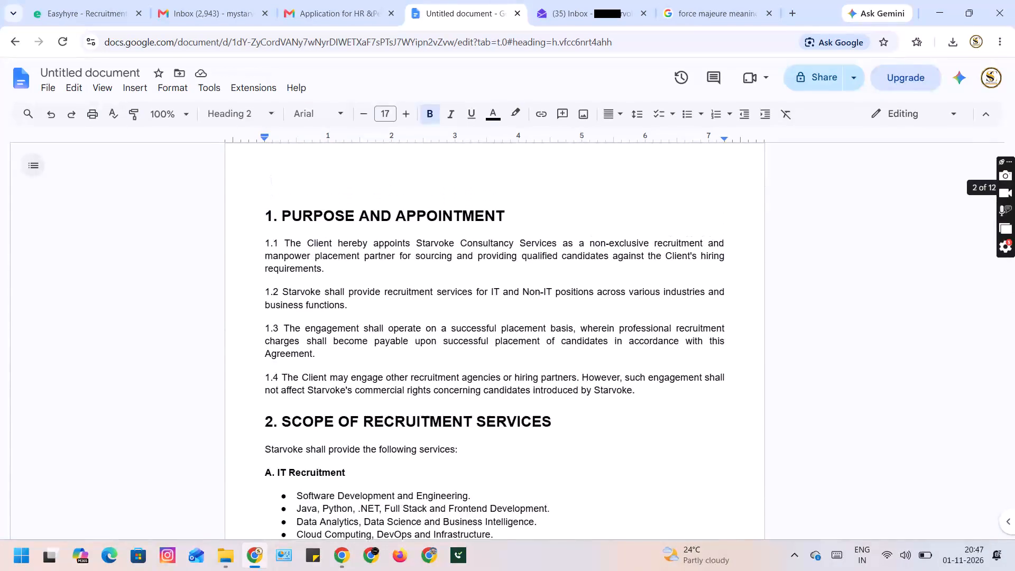
pyautogui.scroll(7, 469, 370)
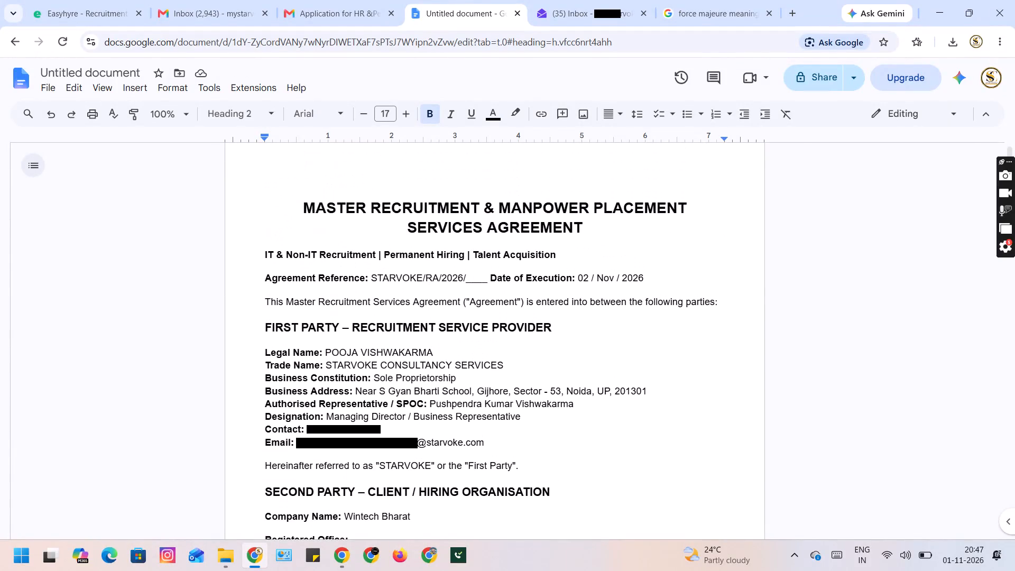
pyautogui.click(507, 257)
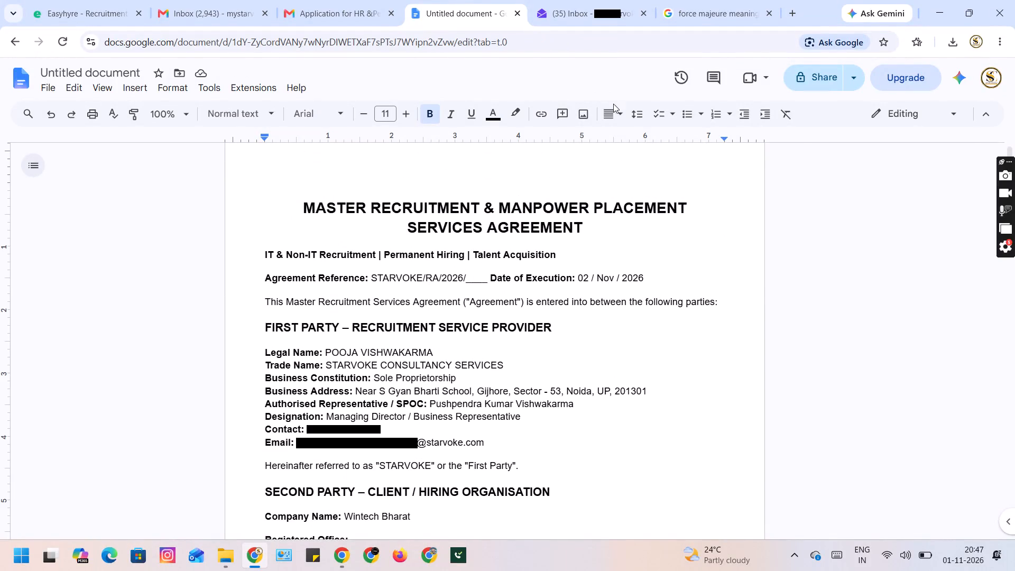
pyautogui.click(613, 109)
pyautogui.click(635, 139)
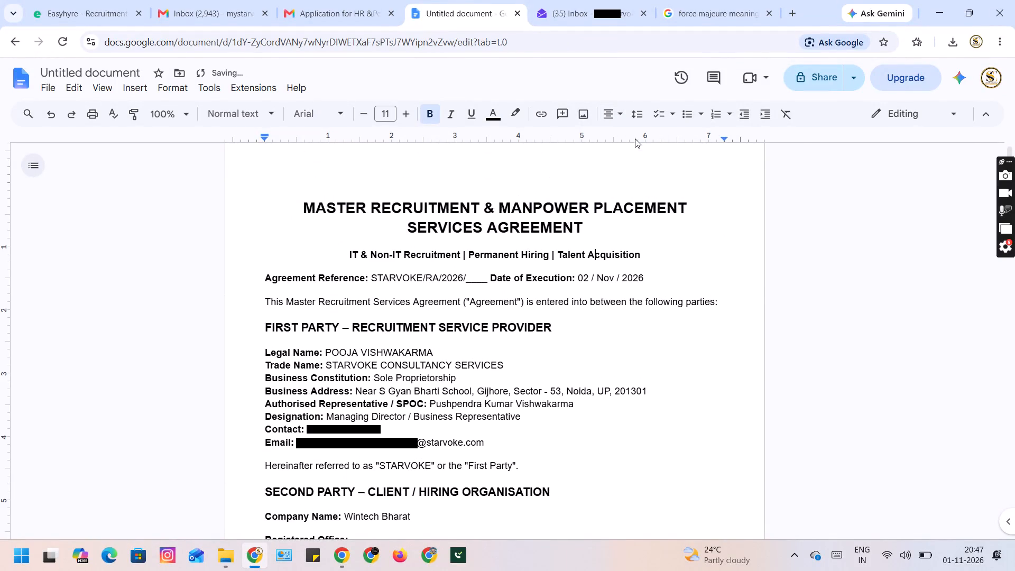
# Insert tabs and spaces before "Date of Execution" to shift it toward the right margin, keeping it on the Agreement Reference line.
pyautogui.click(493, 280)
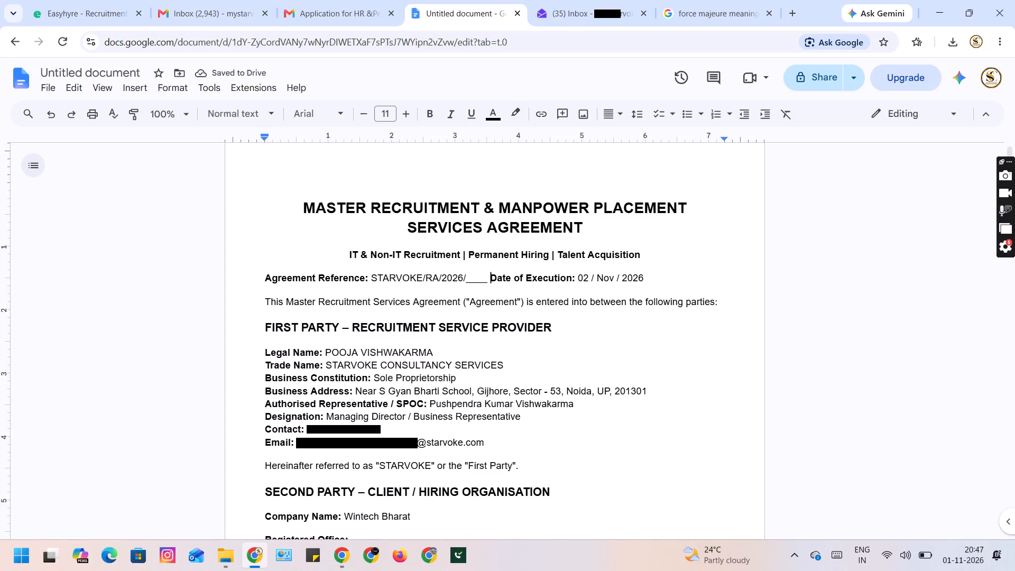
pyautogui.press('Tab')
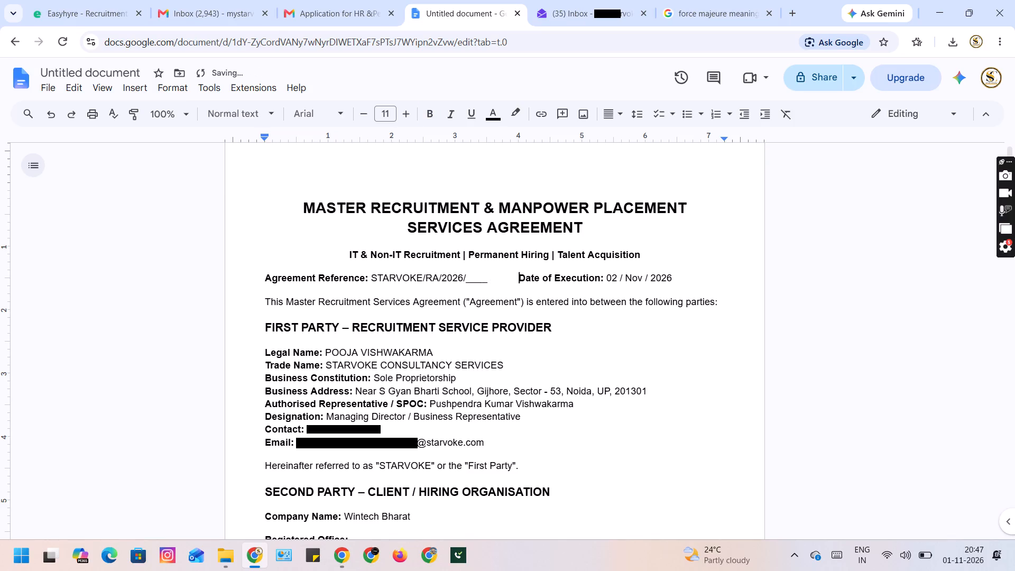
pyautogui.press('Tab')
pyautogui.press('Tab')
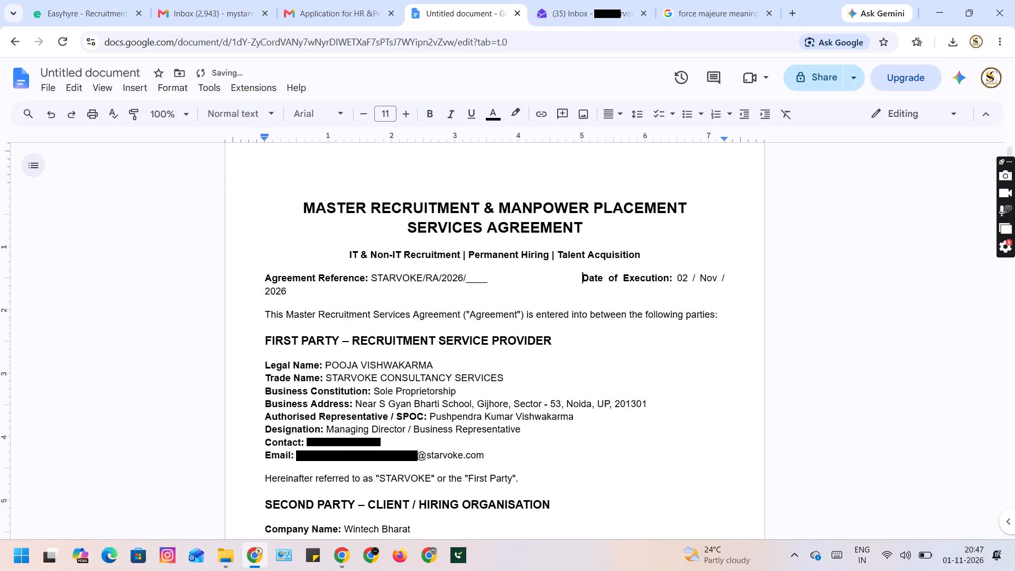
pyautogui.press('BackSpace')
pyautogui.press('space')
pyautogui.press('space')
pyautogui.press('space')
pyautogui.press('space')
pyautogui.press('space')
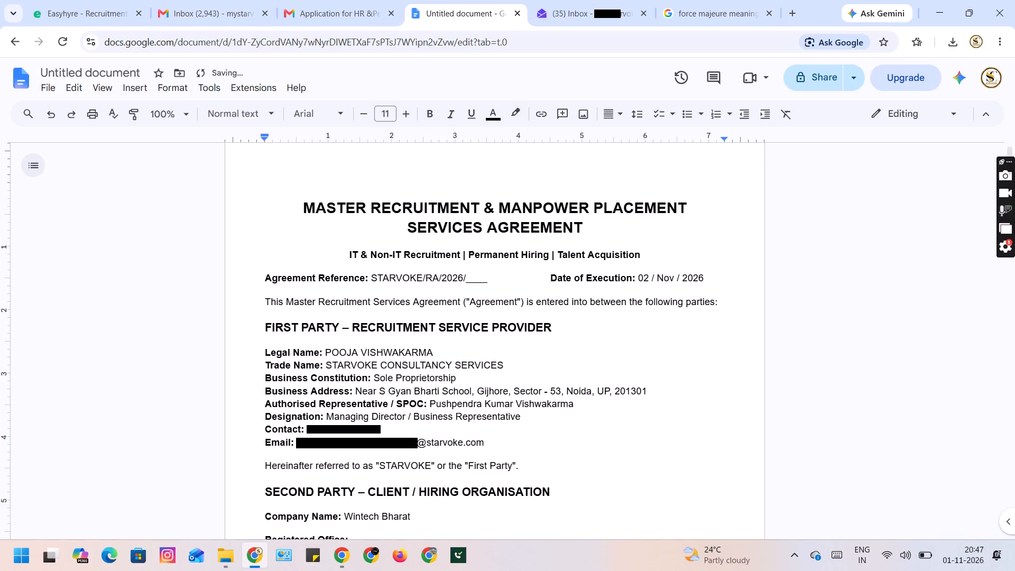
pyautogui.press('space')
pyautogui.press('space')
pyautogui.press('space')
pyautogui.press('space')
pyautogui.press('space')
pyautogui.press('space')
pyautogui.press('space')
pyautogui.press('space')
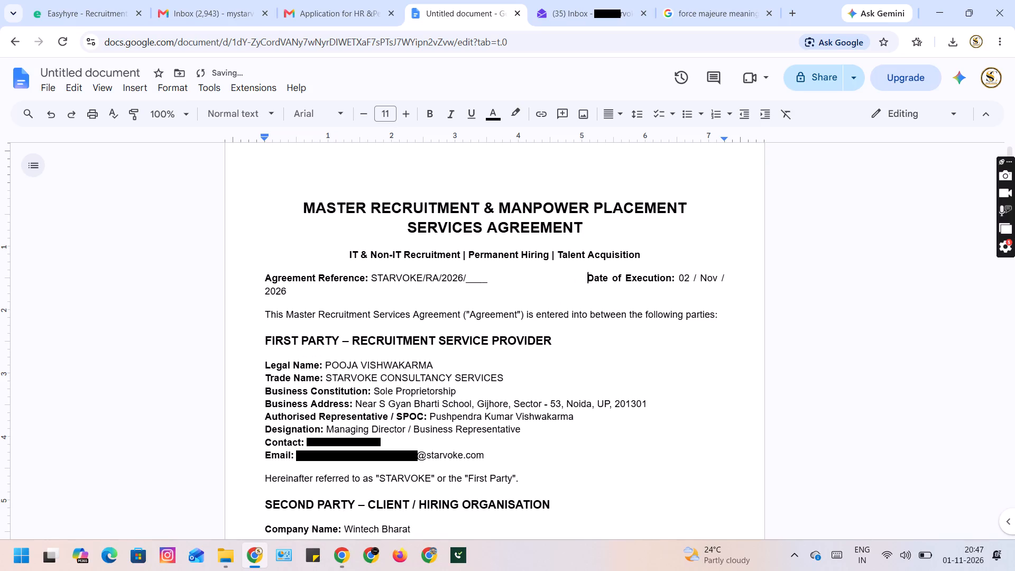
pyautogui.press('space')
pyautogui.hotkey('shift', 'BackSpace')
pyautogui.hotkey('shift', 'BackSpace')
pyautogui.hotkey('shift', 'BackSpace')
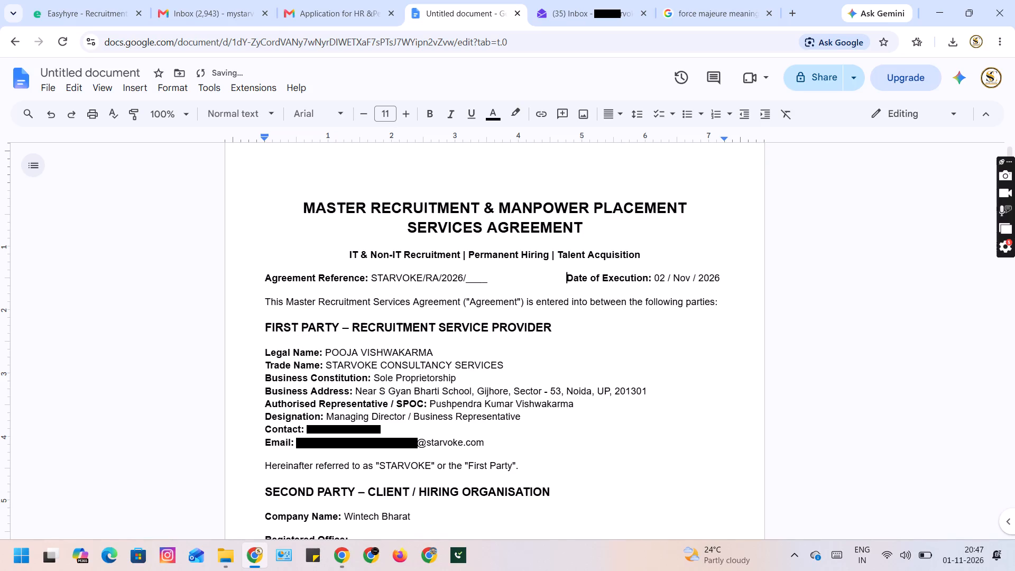
pyautogui.click(516, 349)
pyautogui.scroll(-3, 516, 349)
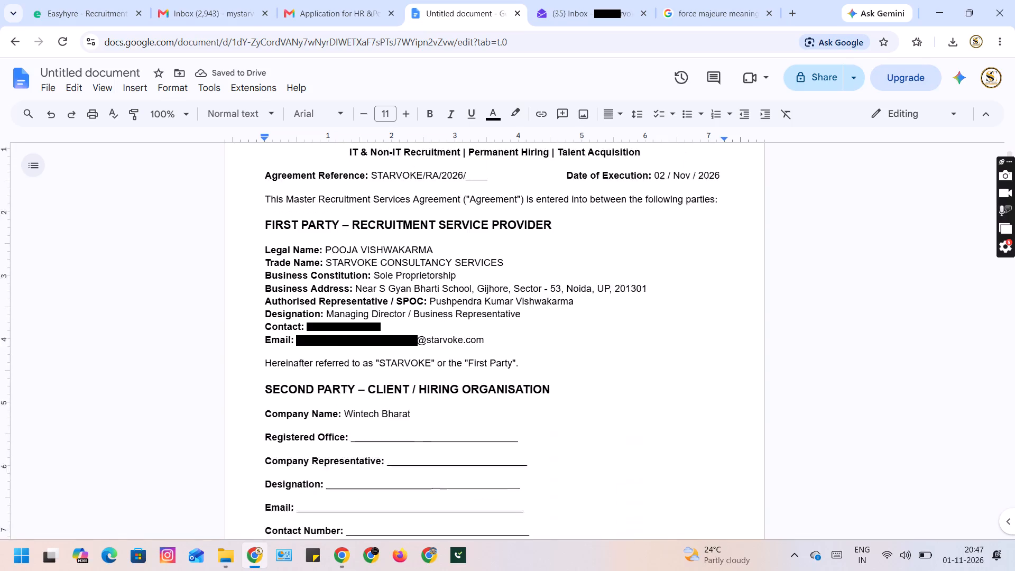
# Review the agreement from the party details through the clauses to the Acceptance and Signatures section, and back to the first page.
pyautogui.scroll(-5, 516, 349)
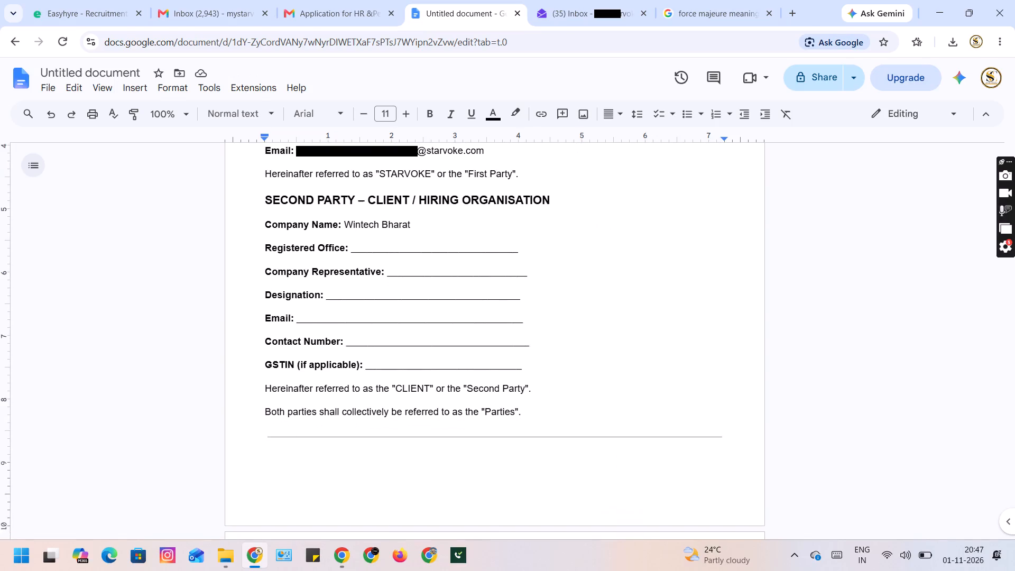
pyautogui.scroll(-9, 516, 349)
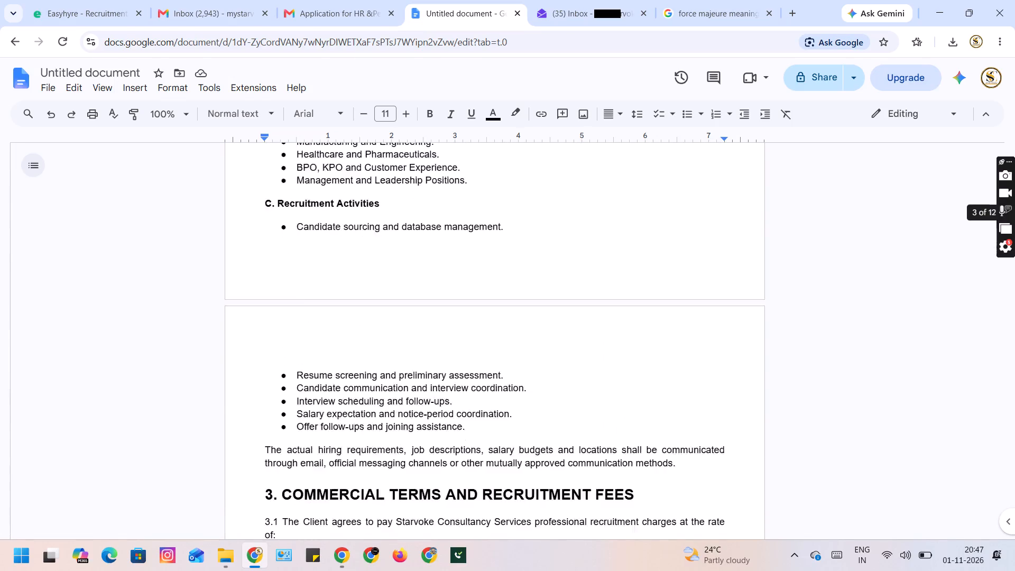
pyautogui.scroll(-10, 516, 349)
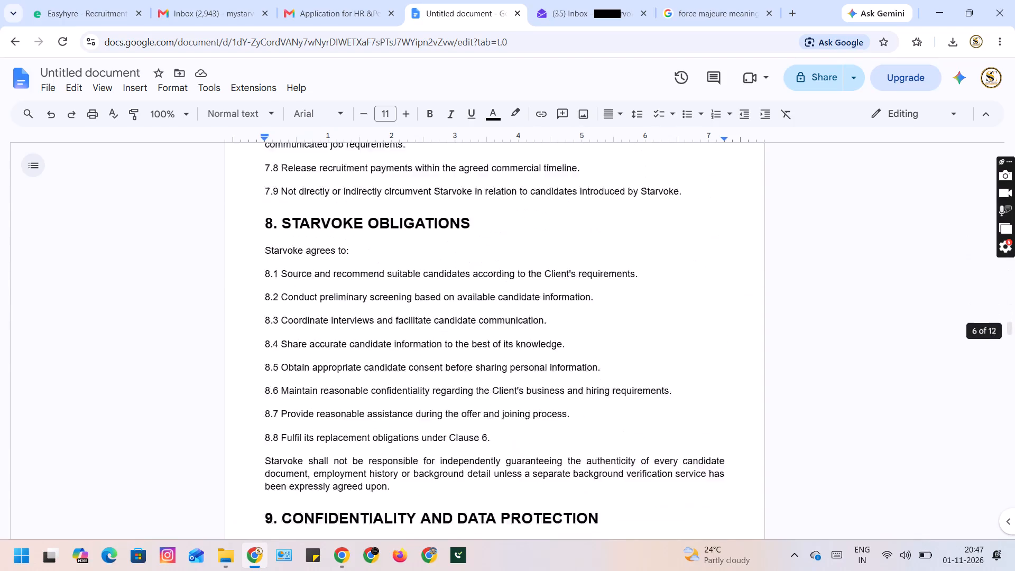
pyautogui.scroll(-8, 516, 349)
pyautogui.scroll(2, 516, 349)
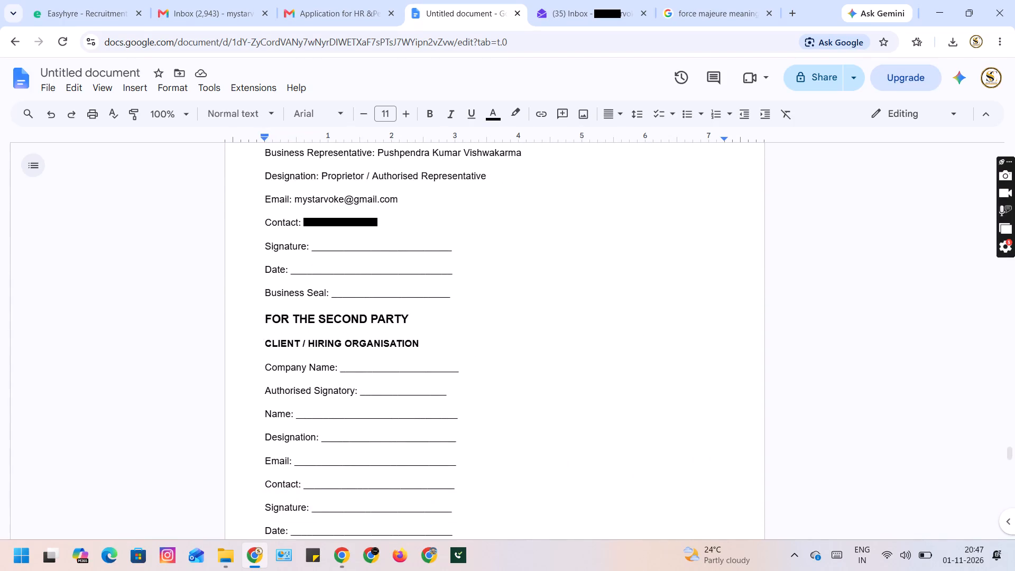
pyautogui.scroll(1, 516, 349)
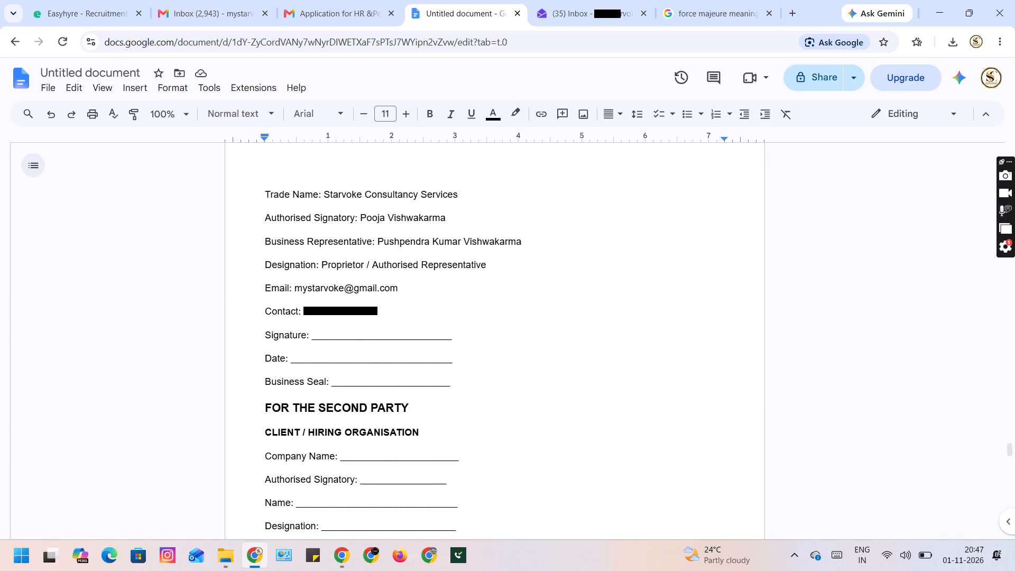
pyautogui.scroll(1, 516, 349)
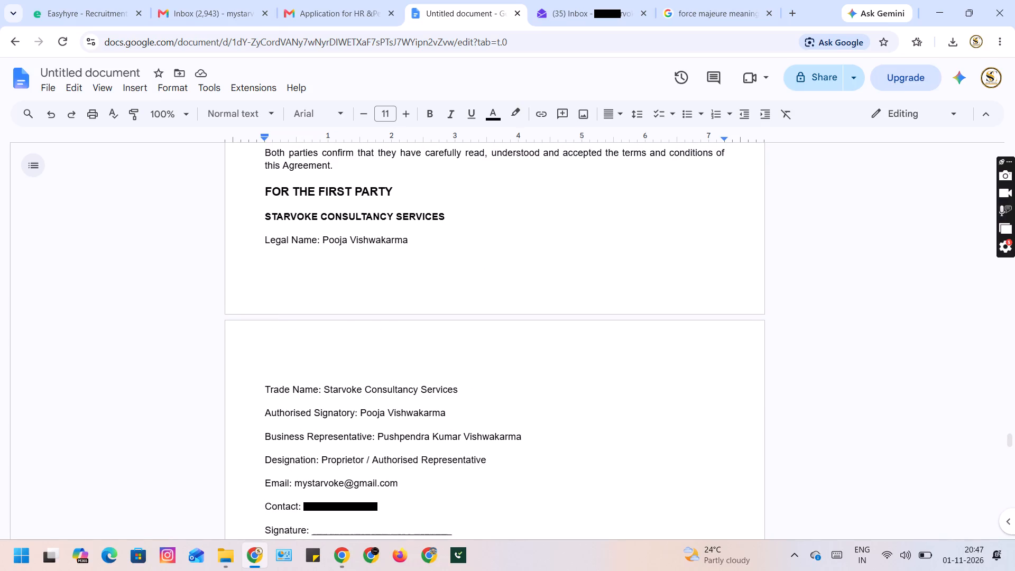
pyautogui.scroll(1, 516, 349)
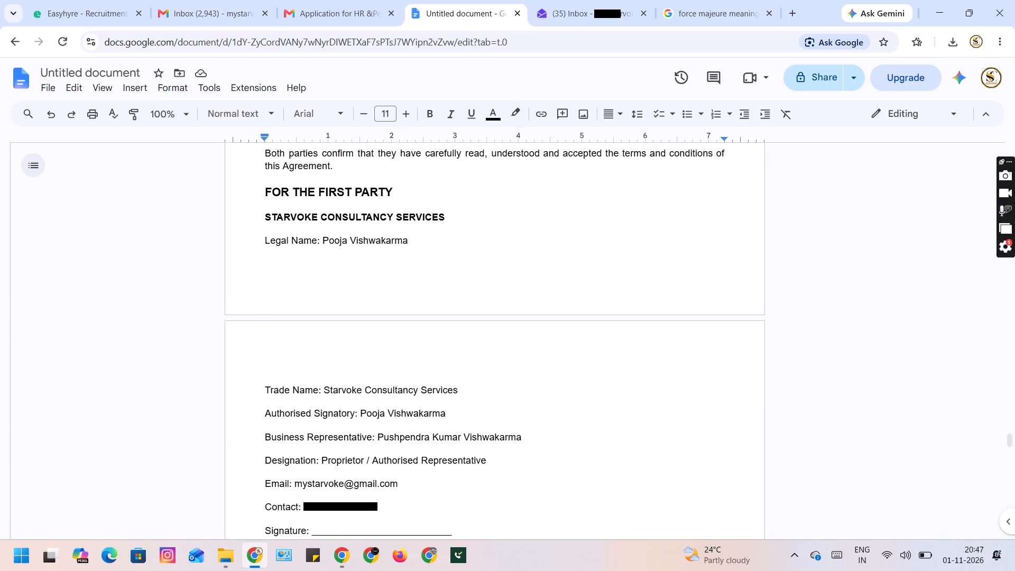
pyautogui.scroll(4, 516, 349)
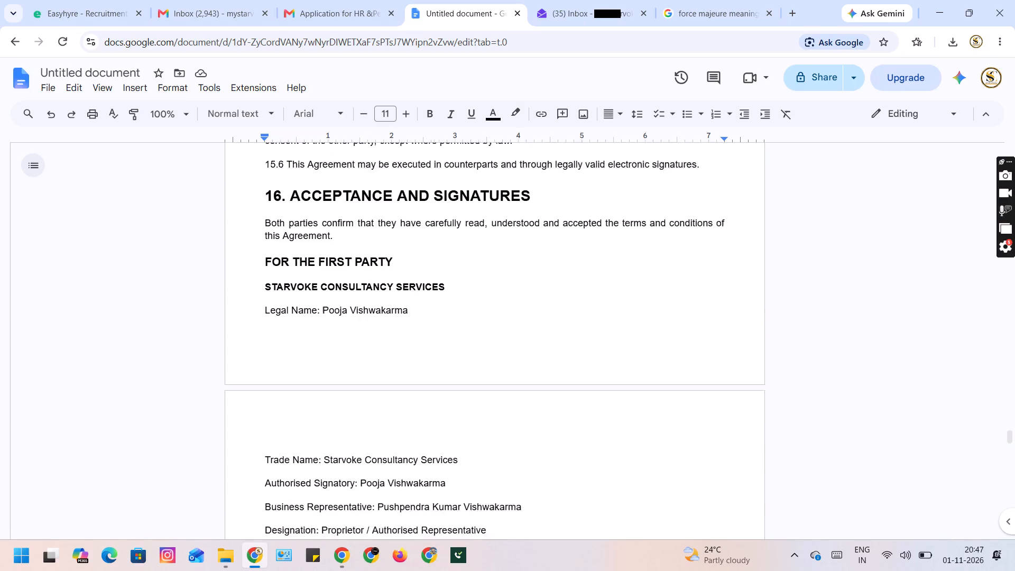
pyautogui.scroll(14, 516, 349)
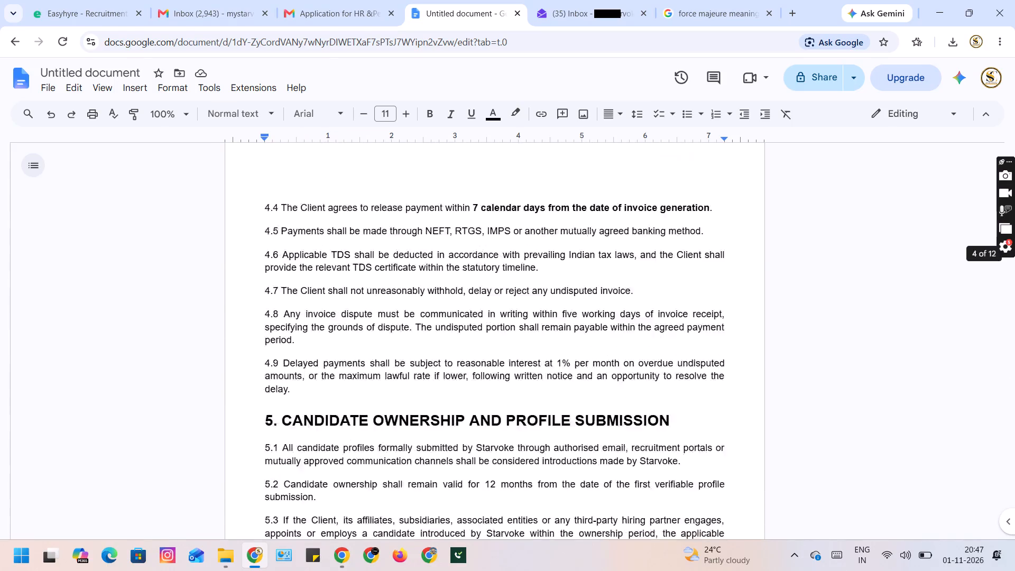
pyautogui.scroll(8, 516, 349)
# Read through clauses 1 to 4, from Purpose and Appointment to Invoice Generation and Payment Terms.
pyautogui.scroll(-6, 516, 349)
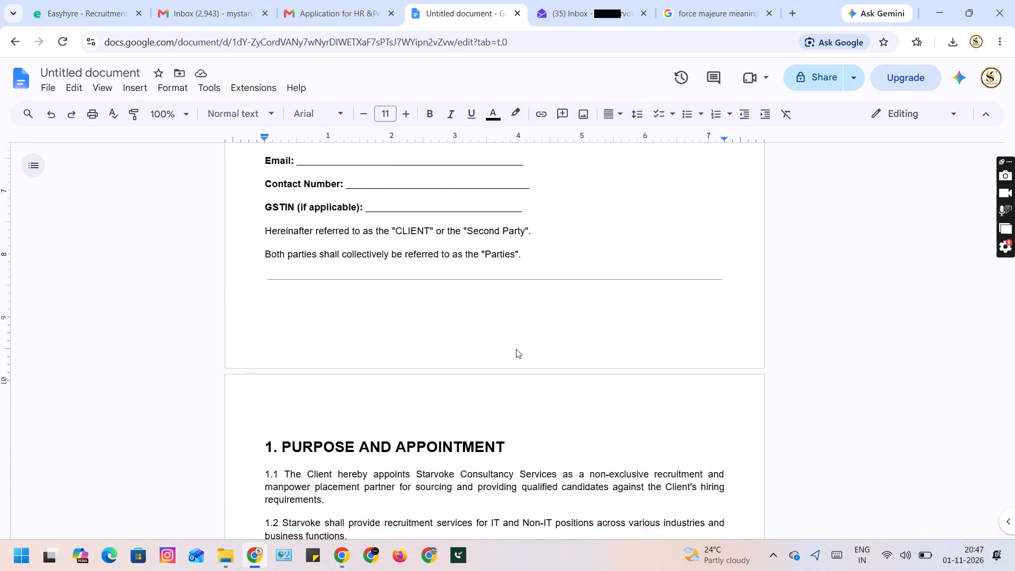
pyautogui.scroll(-2, 516, 349)
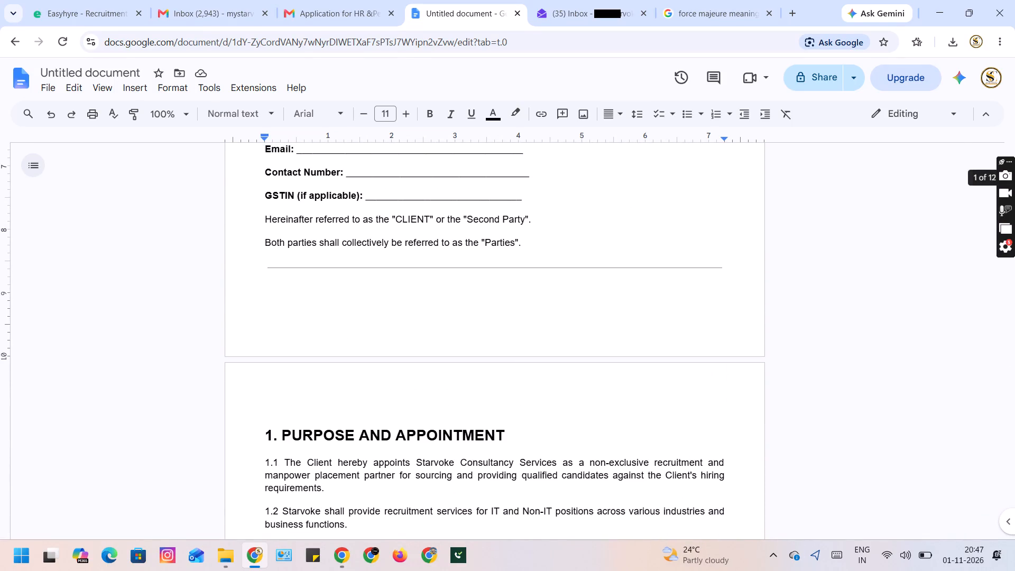
pyautogui.scroll(-8, 516, 349)
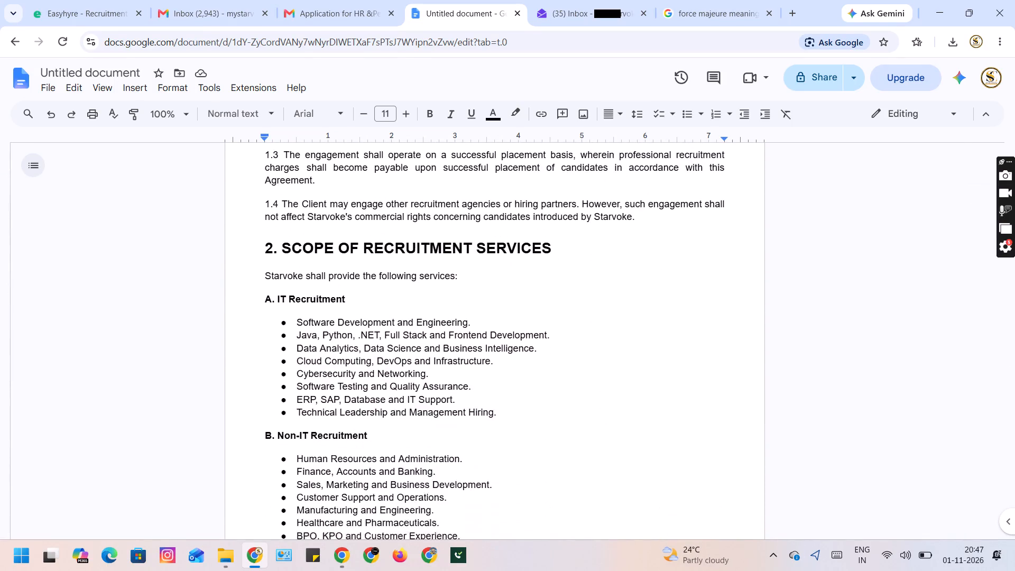
pyautogui.scroll(-2, 516, 349)
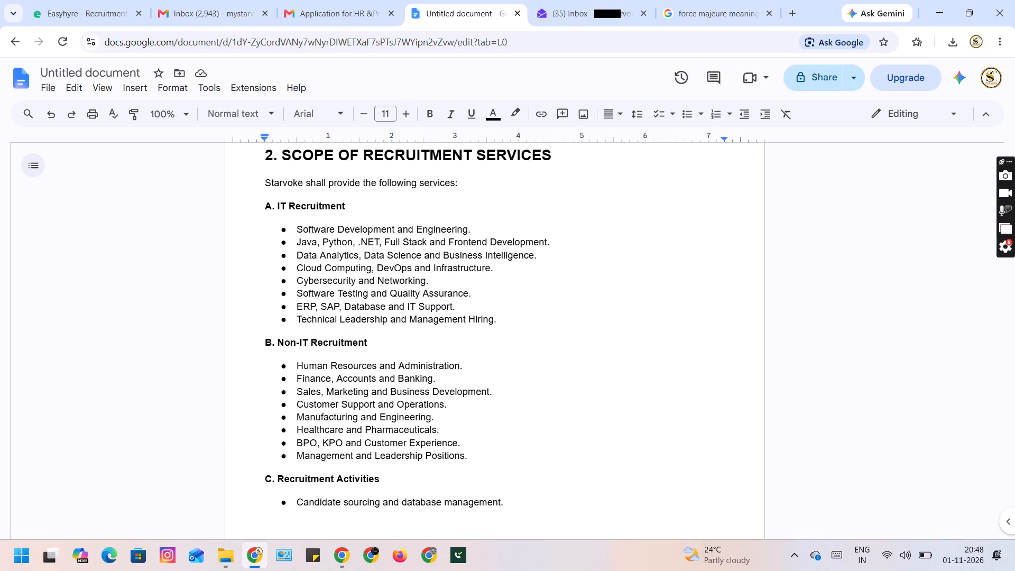
pyautogui.scroll(-13, 561, 282)
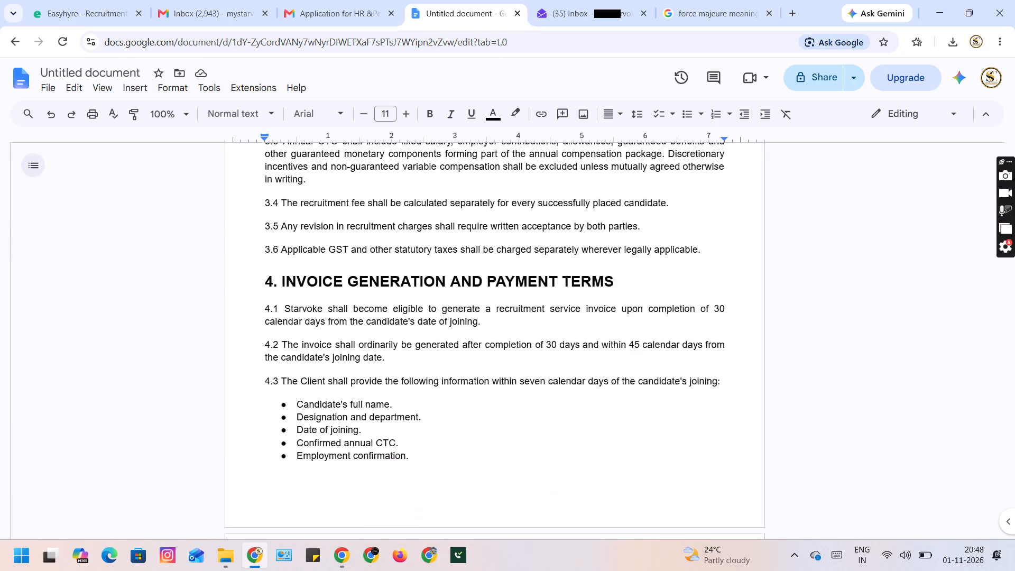
pyautogui.scroll(-1, 561, 282)
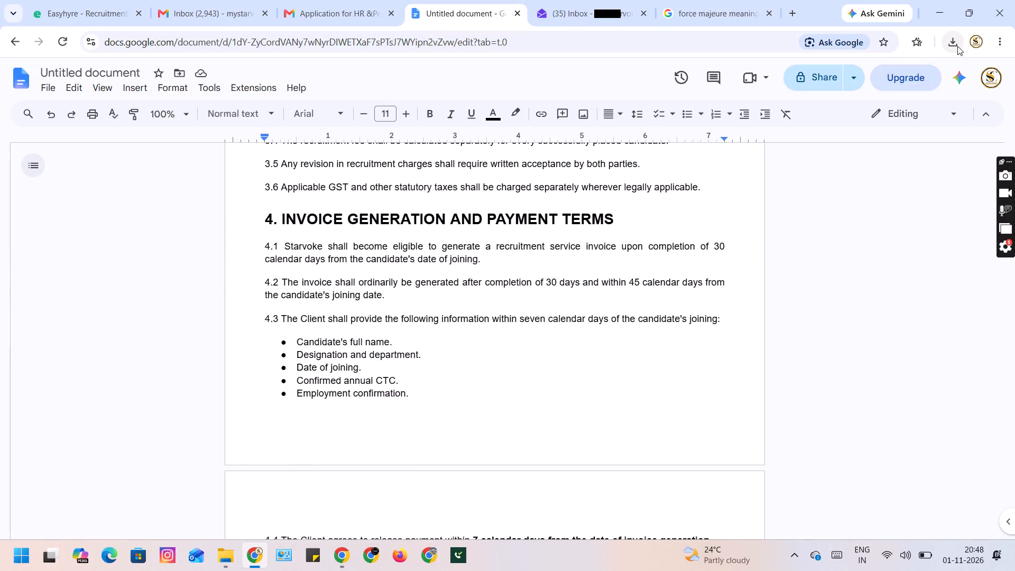
# Open the downloaded Starvoke_Master_Recruitment_Services_Agreement.pdf in the other Chrome window for reference, and return to the Google Docs agreement.
pyautogui.hotkey('alt', 'Tab')
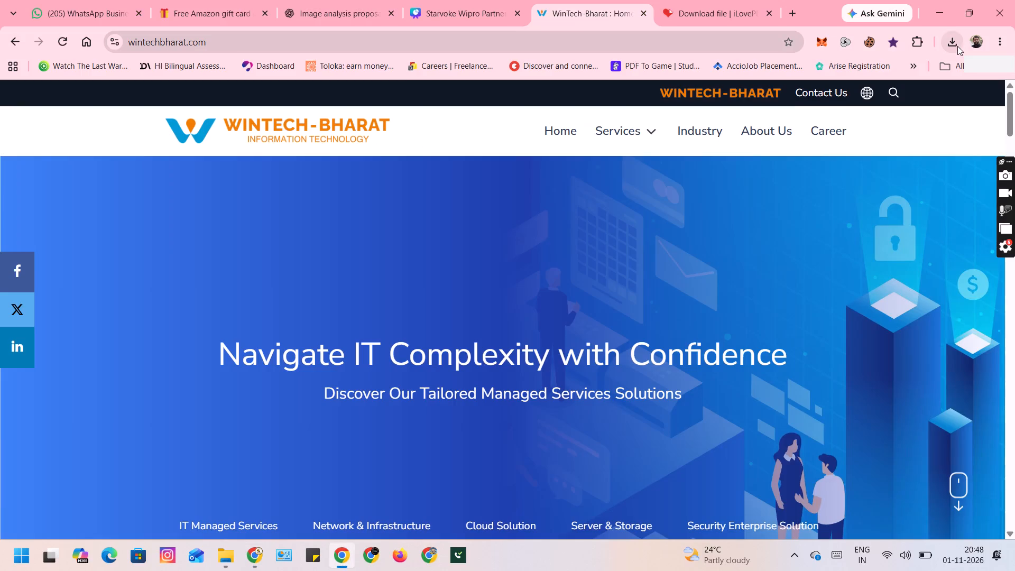
pyautogui.click(952, 50)
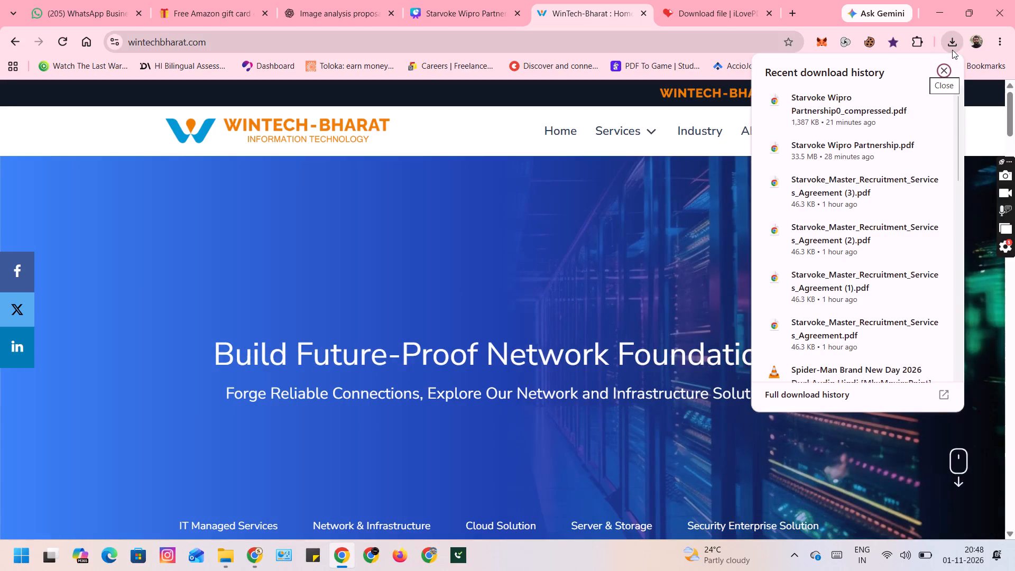
pyautogui.click(871, 335)
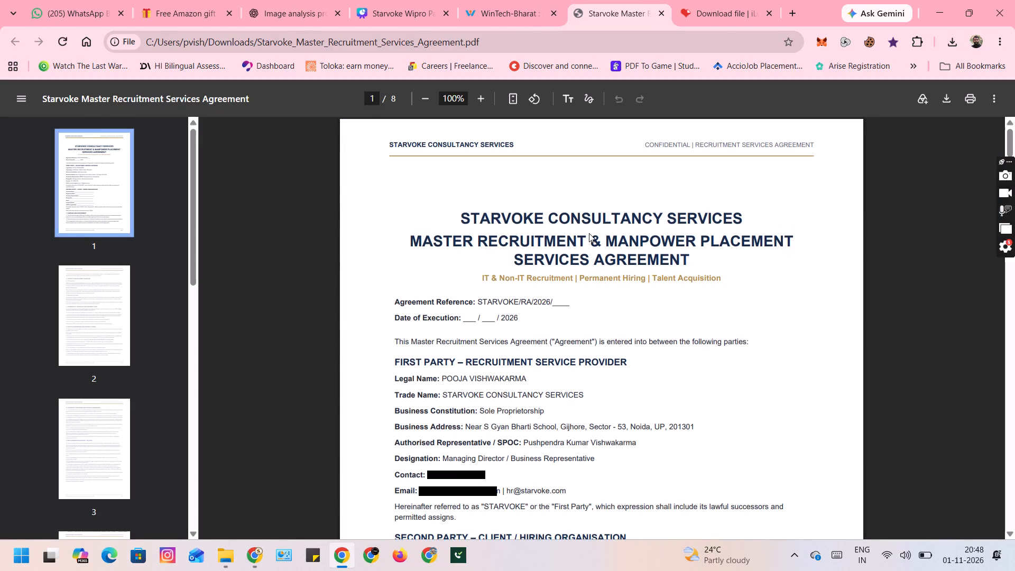
pyautogui.hotkey('alt', 'Tab')
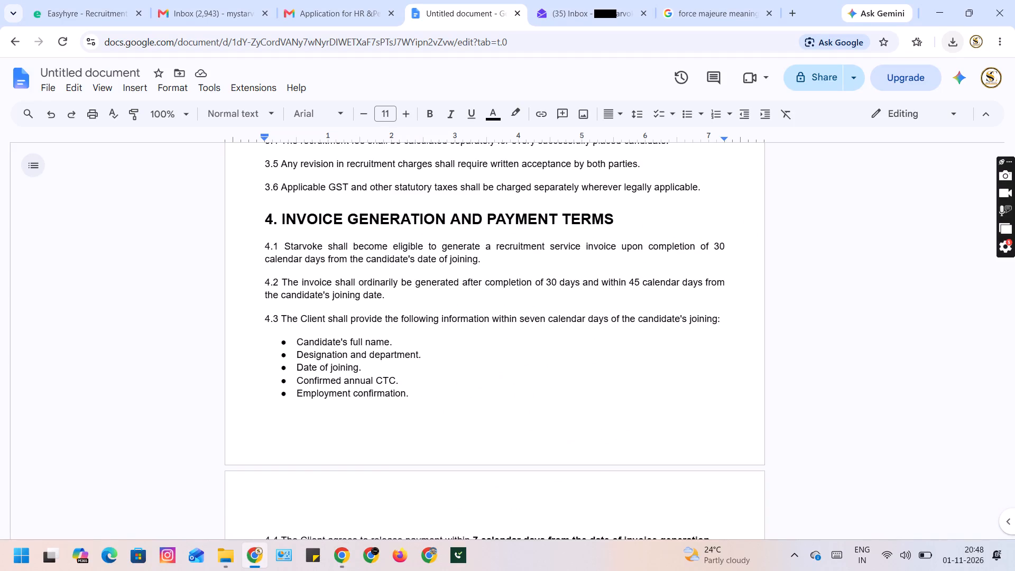
# Review the remaining clauses of the agreement through to the annexures on the last page.
pyautogui.scroll(-8, 455, 368)
pyautogui.scroll(7, 455, 368)
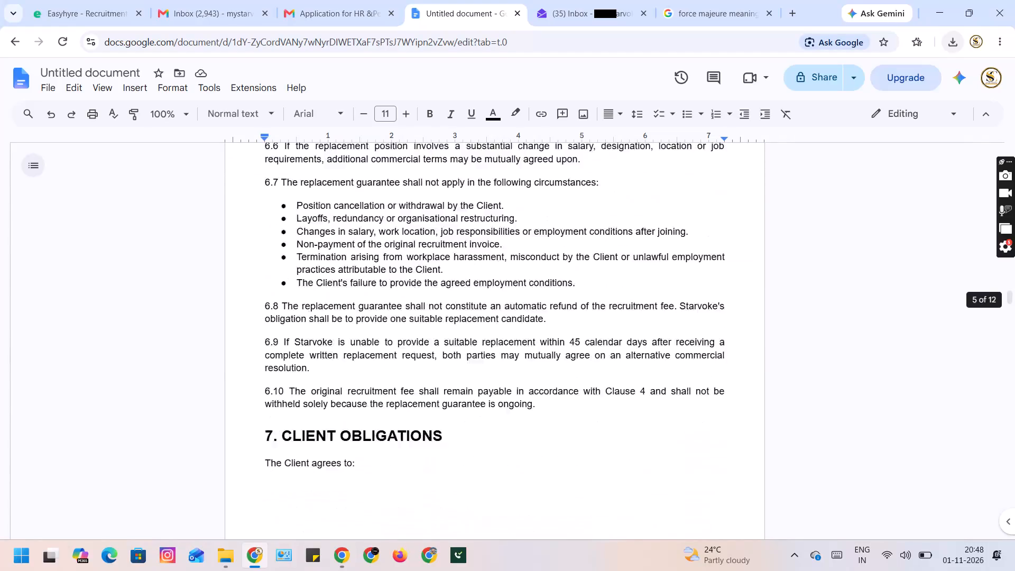
pyautogui.scroll(-1, 455, 368)
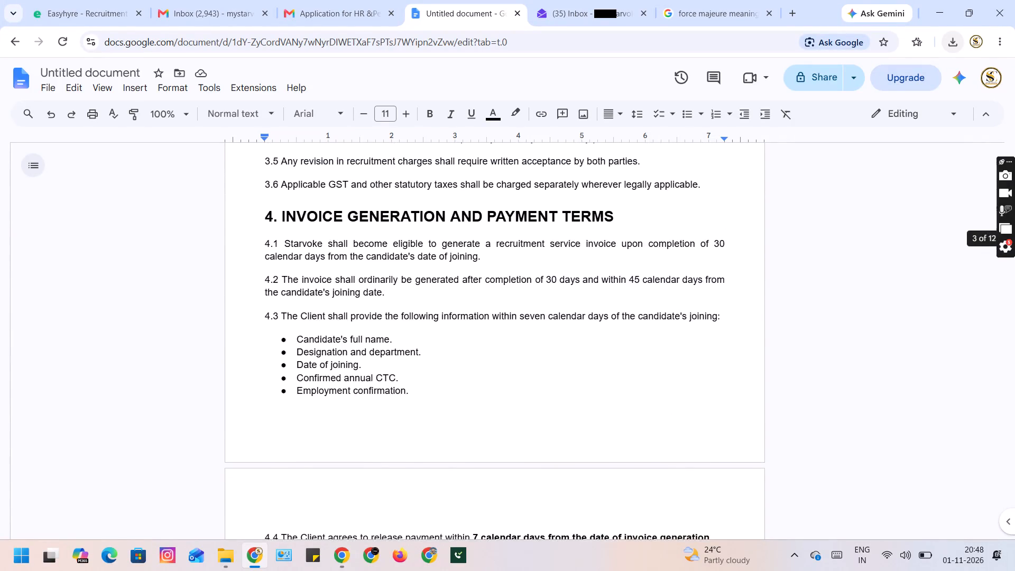
pyautogui.scroll(-10, 455, 368)
pyautogui.scroll(7, 455, 368)
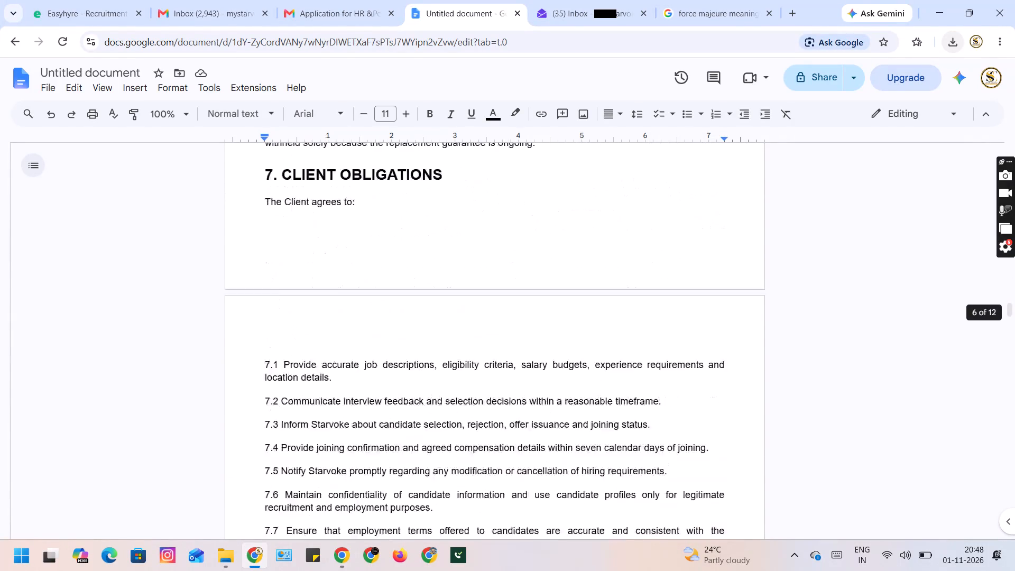
pyautogui.scroll(1, 455, 368)
pyautogui.scroll(-13, 455, 368)
pyautogui.scroll(-15, 455, 368)
pyautogui.scroll(5, 455, 368)
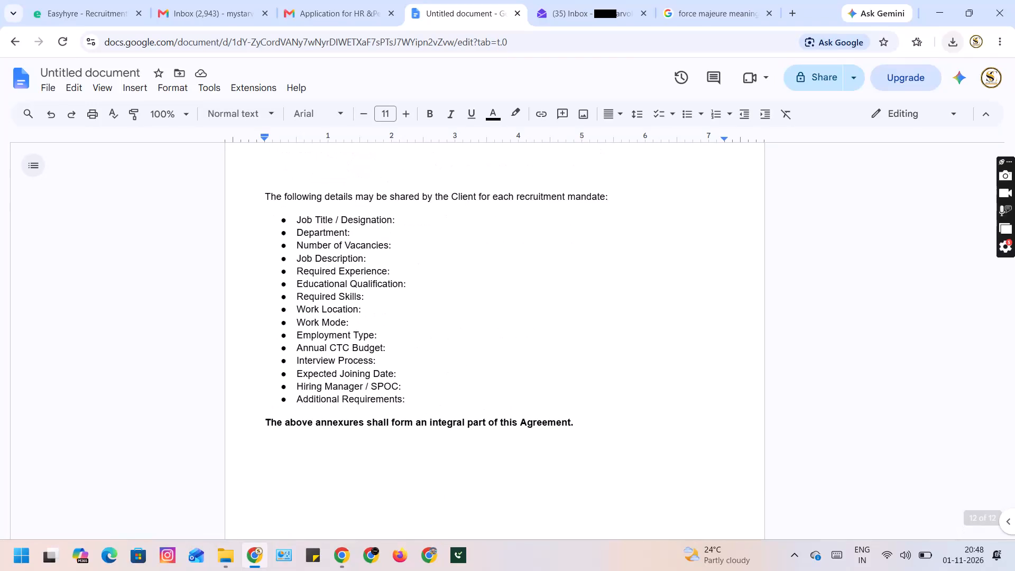
# Delete the whole WITNESSES section, covering Witness 1 and Witness 2, between the Company Seal line and Annexure A.
pyautogui.scroll(10, 455, 368)
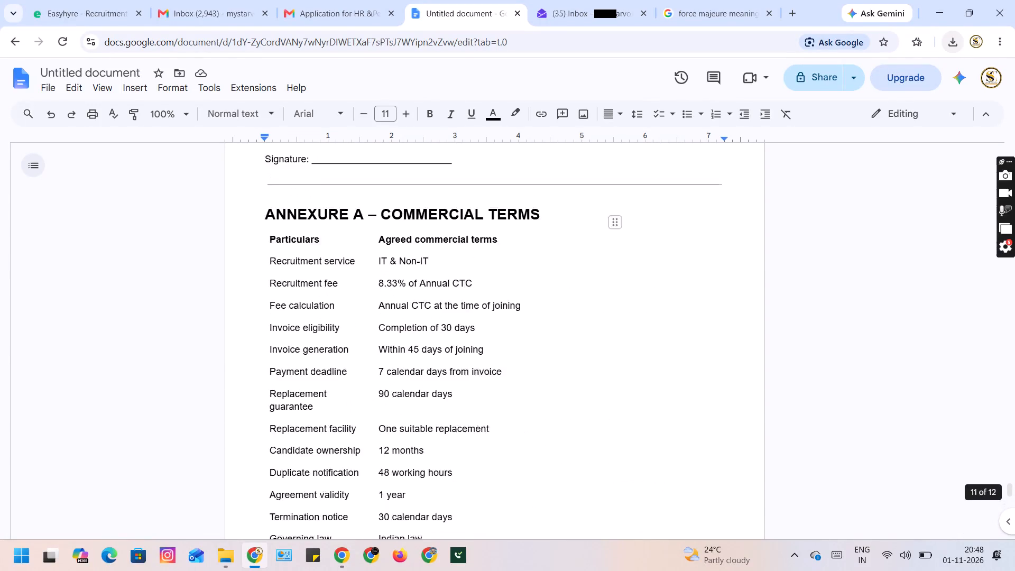
pyautogui.scroll(5, 455, 368)
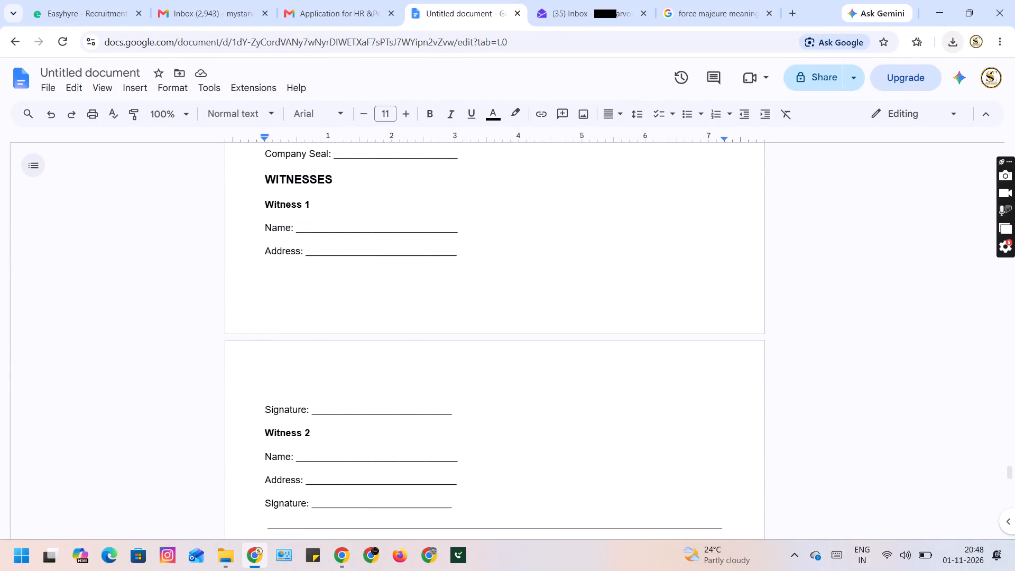
pyautogui.moveTo(264, 173); pyautogui.dragTo(311, 349)
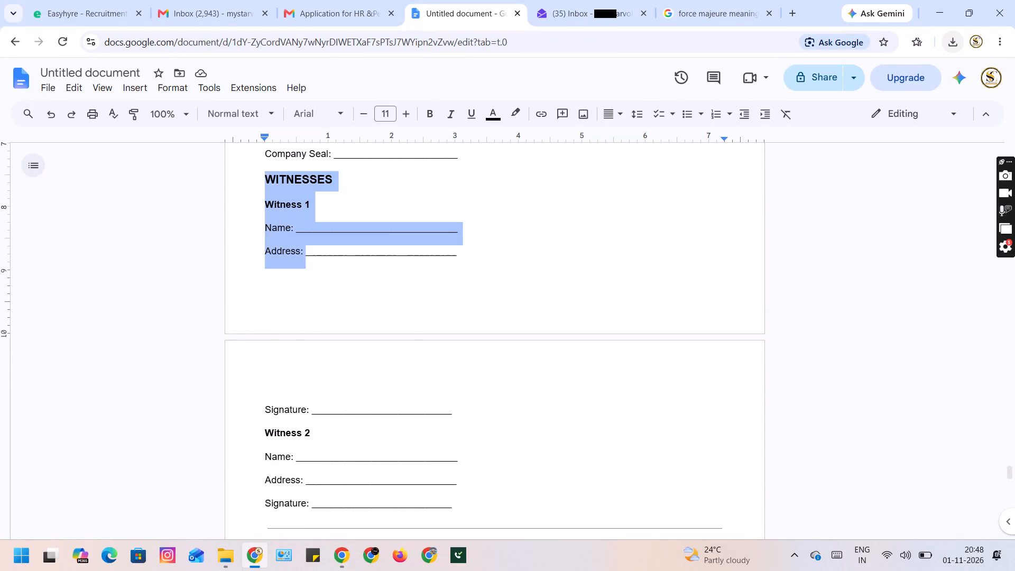
pyautogui.moveTo(311, 349); pyautogui.dragTo(522, 502)
pyautogui.press('BackSpace')
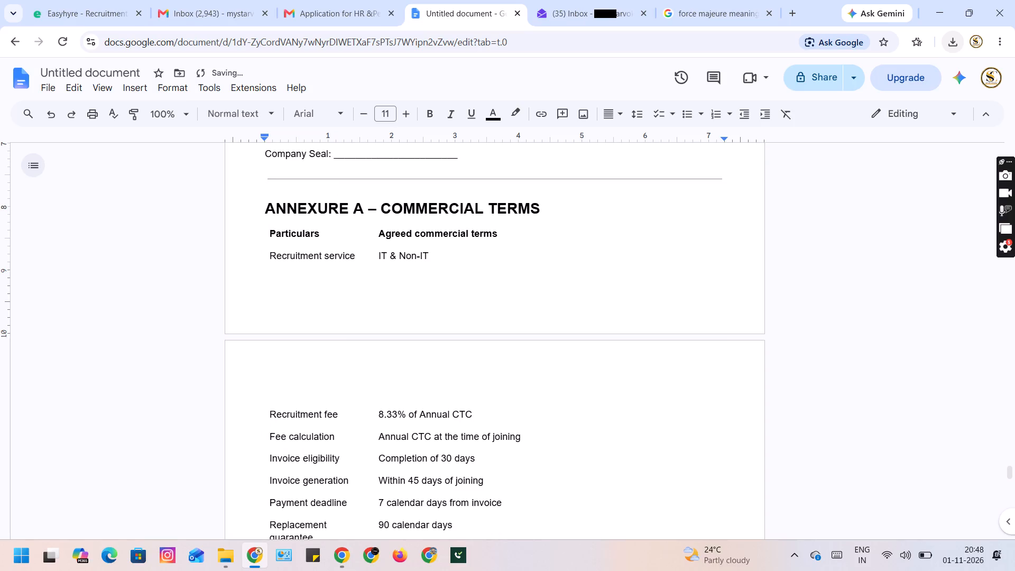
# Insert seven blank lines after the Company Seal line to push the divider and Annexure A onto a new page.
pyautogui.press('Return')
pyautogui.press('Return')
pyautogui.press('Return')
pyautogui.press('Return')
pyautogui.press('Return')
pyautogui.press('Return')
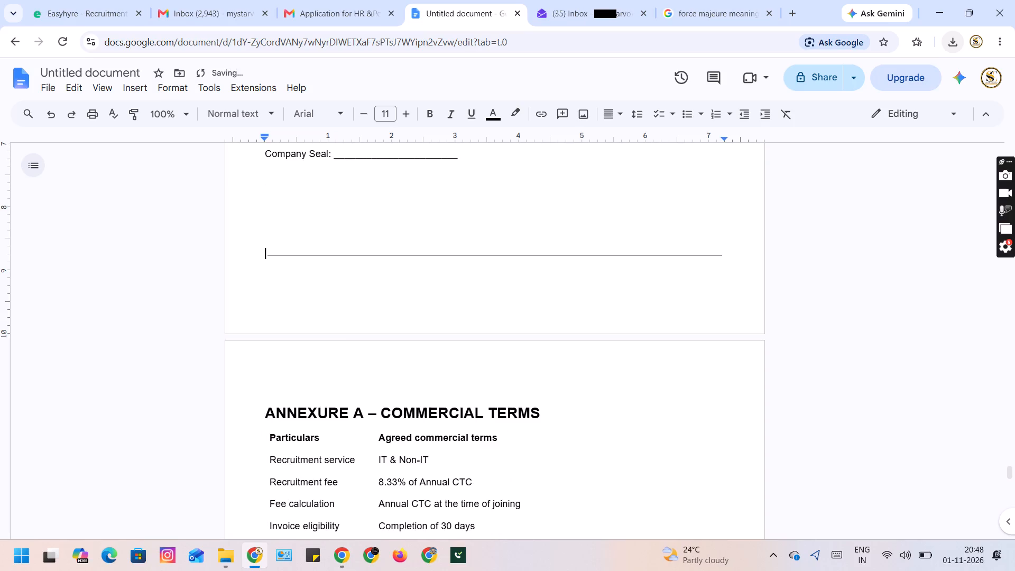
pyautogui.press('Return')
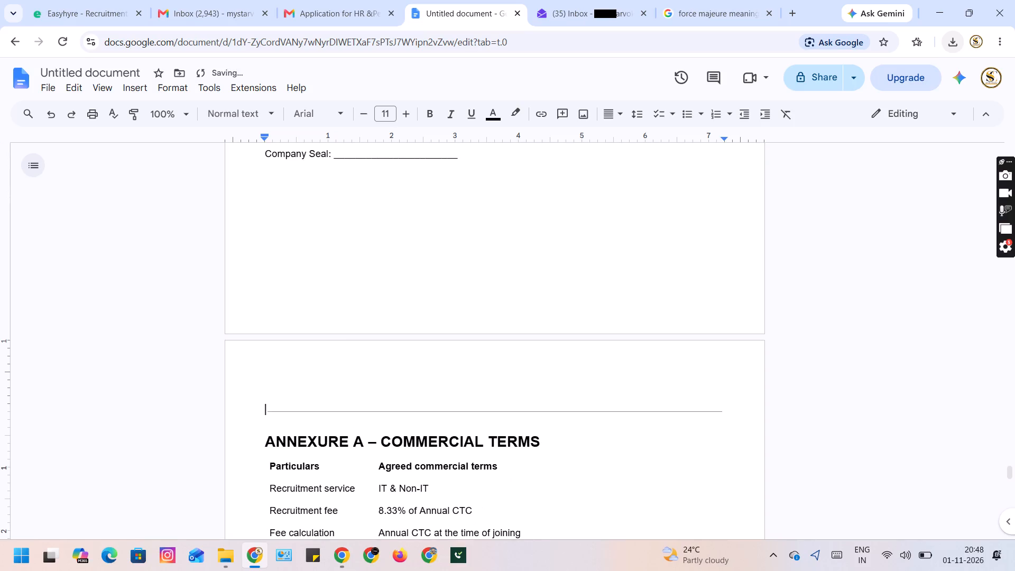
# Examine the layout of the First Party and Second Party signature blocks above Annexure A.
pyautogui.scroll(5, 537, 249)
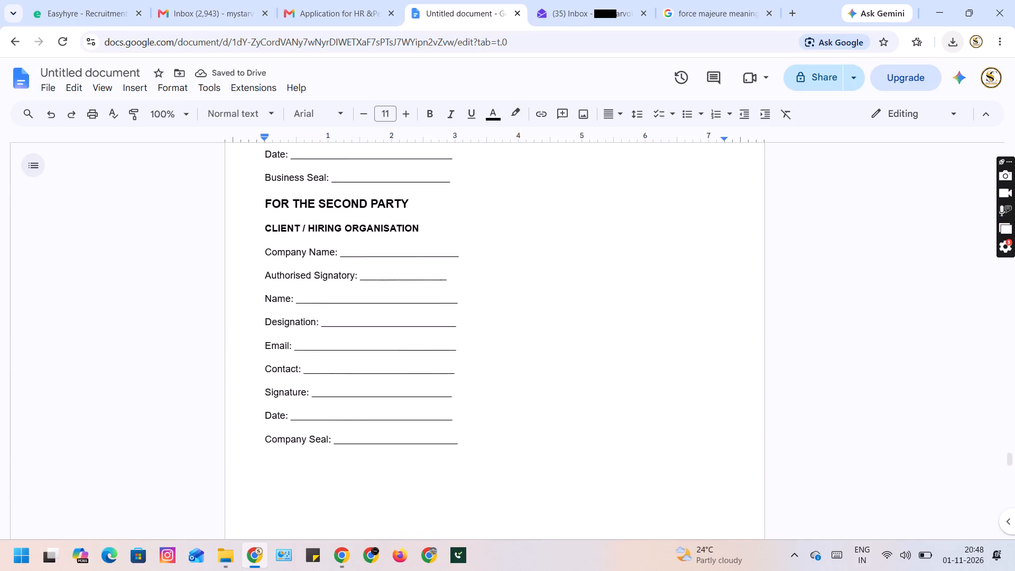
pyautogui.scroll(3, 537, 249)
pyautogui.scroll(-1, 537, 249)
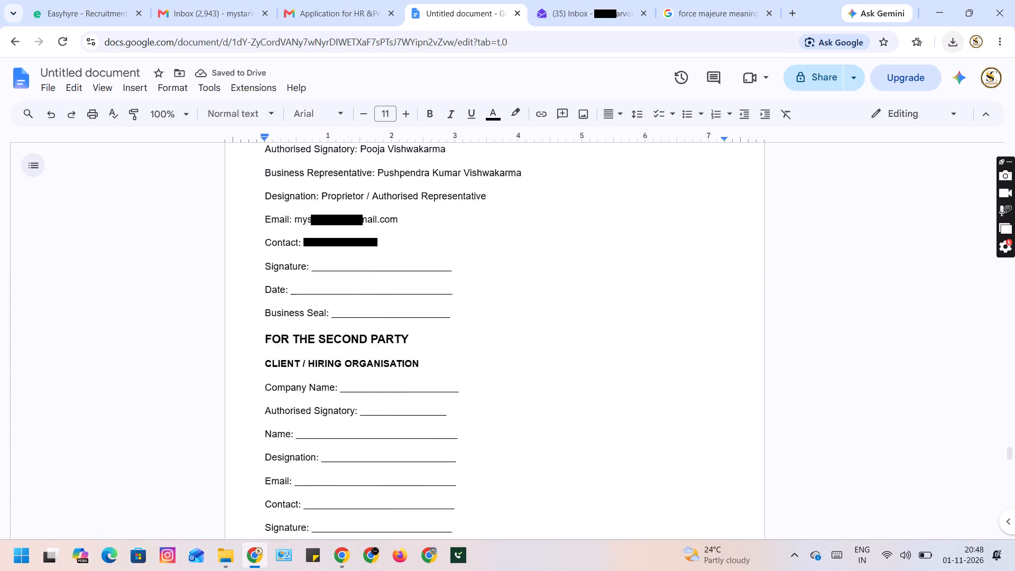
pyautogui.scroll(-1, 537, 249)
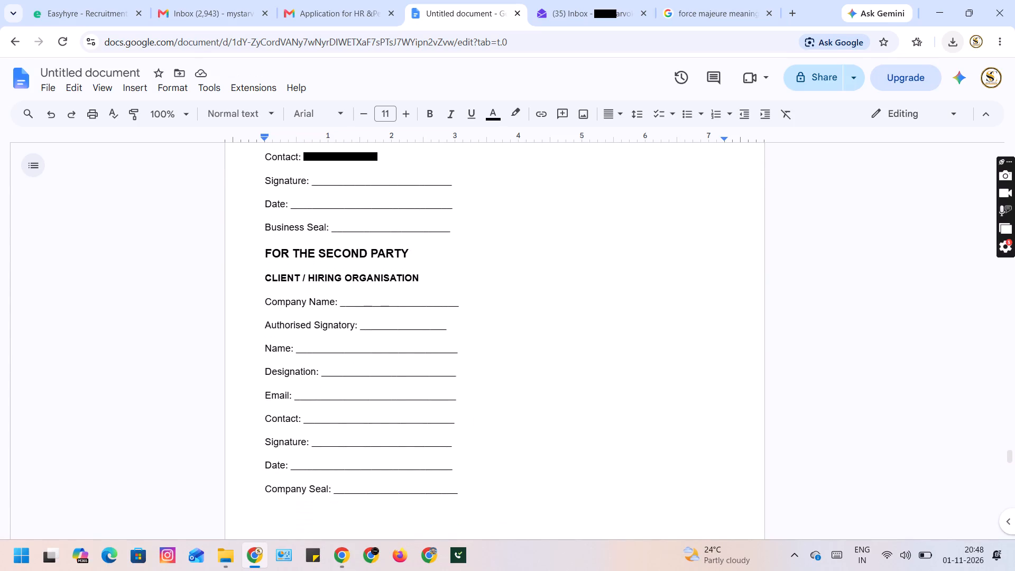
pyautogui.scroll(-5, 537, 249)
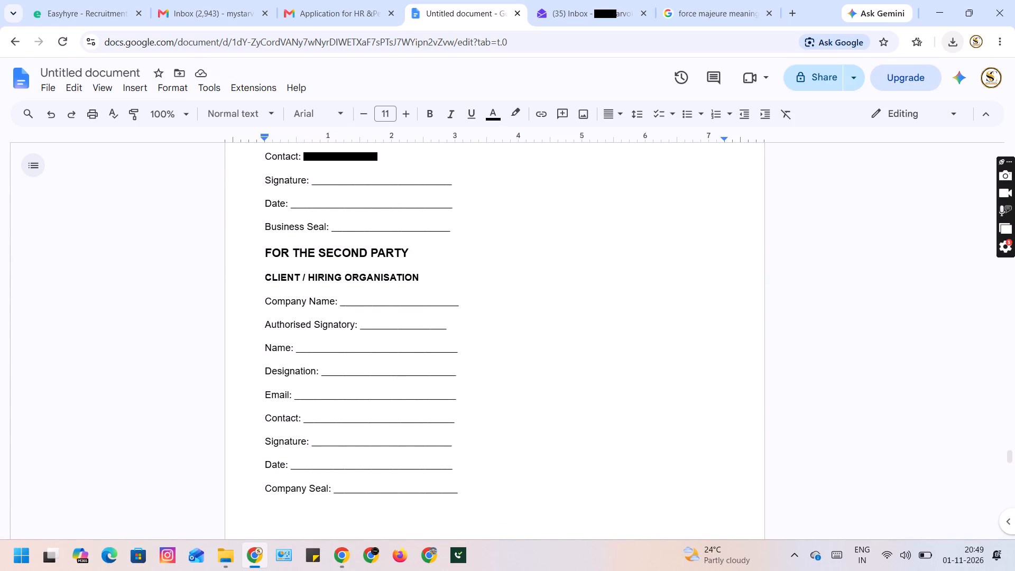
pyautogui.scroll(2, 537, 249)
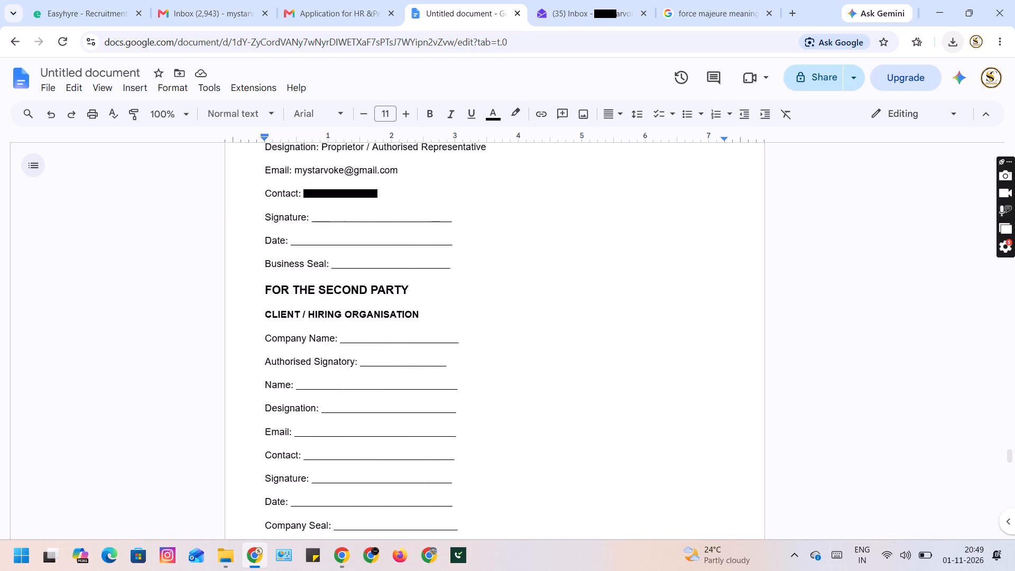
# Review the agreement's page layout from clause 14 through the signature blocks to Annexures A and B.
pyautogui.scroll(2, 537, 249)
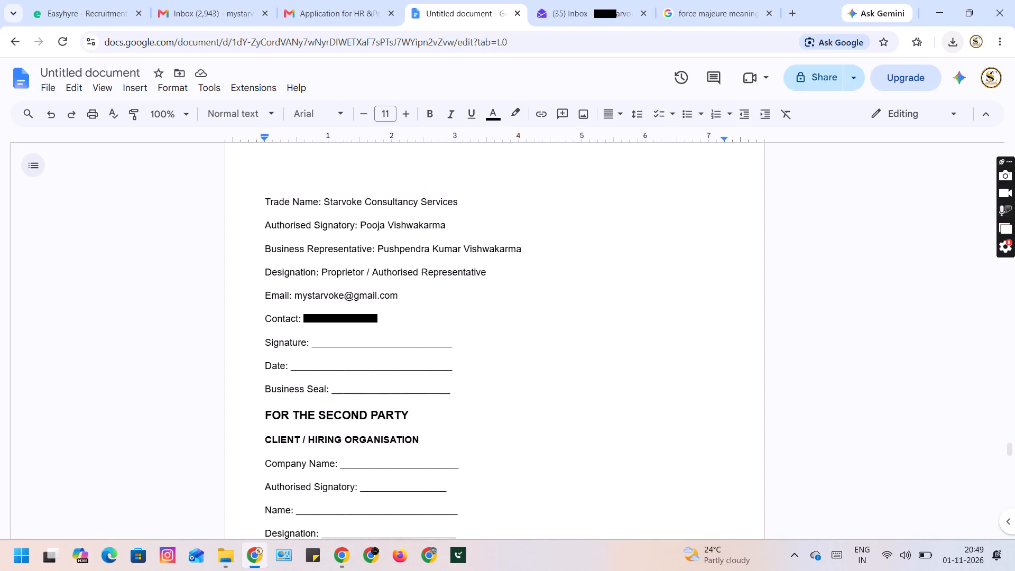
pyautogui.scroll(8, 560, 336)
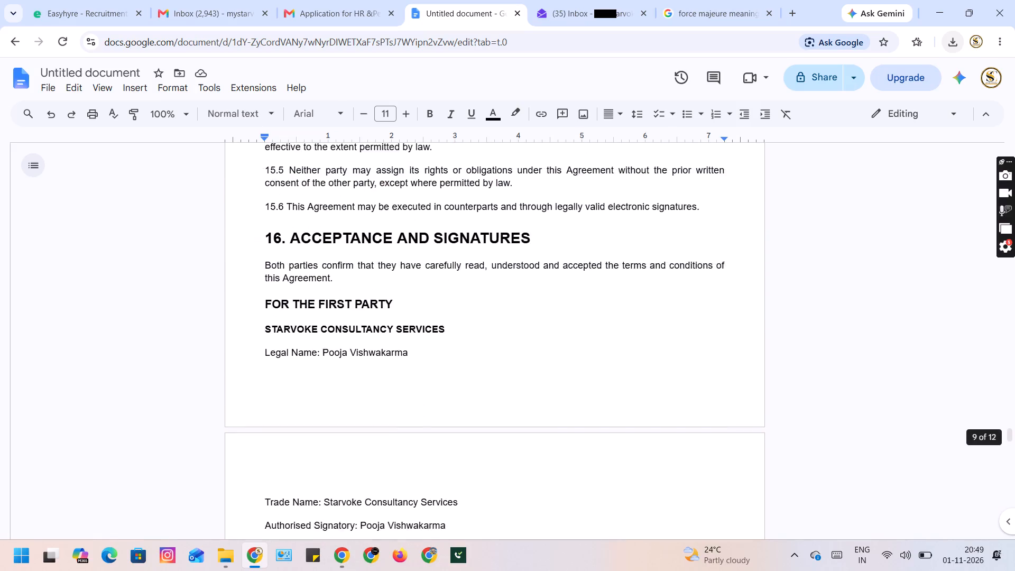
pyautogui.scroll(3, 560, 336)
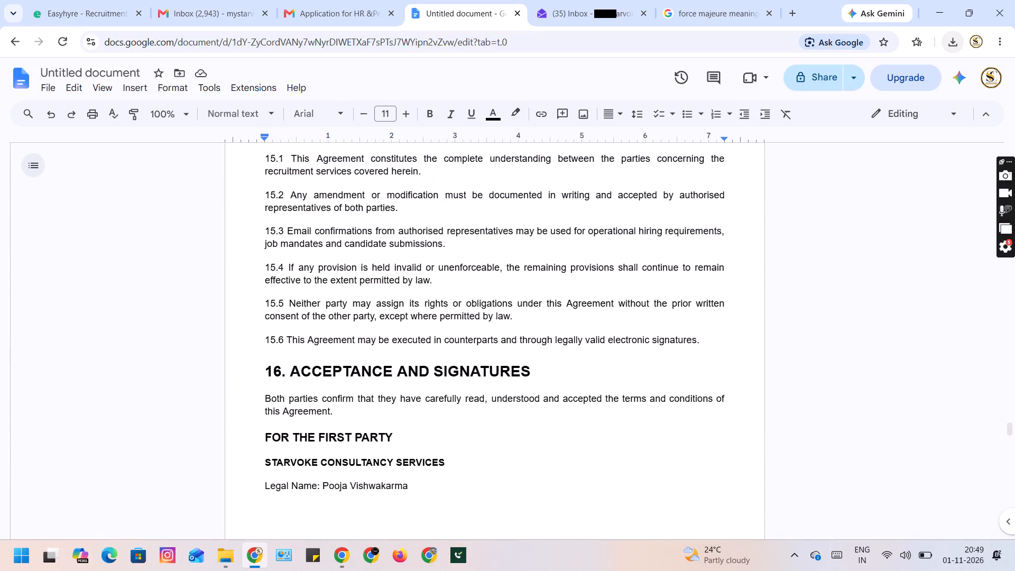
pyautogui.scroll(7, 478, 285)
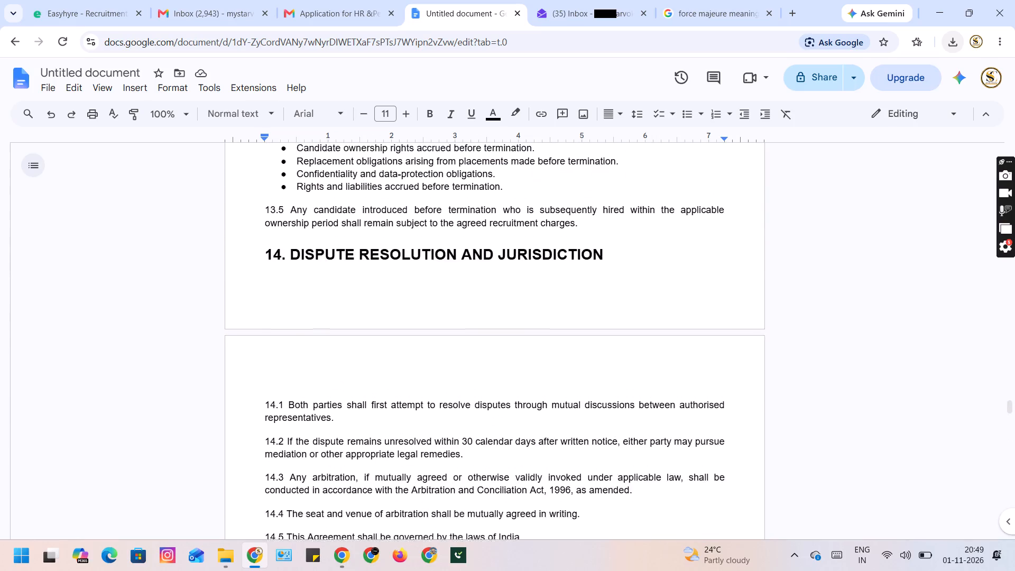
pyautogui.scroll(3, 478, 285)
pyautogui.scroll(-1, 478, 285)
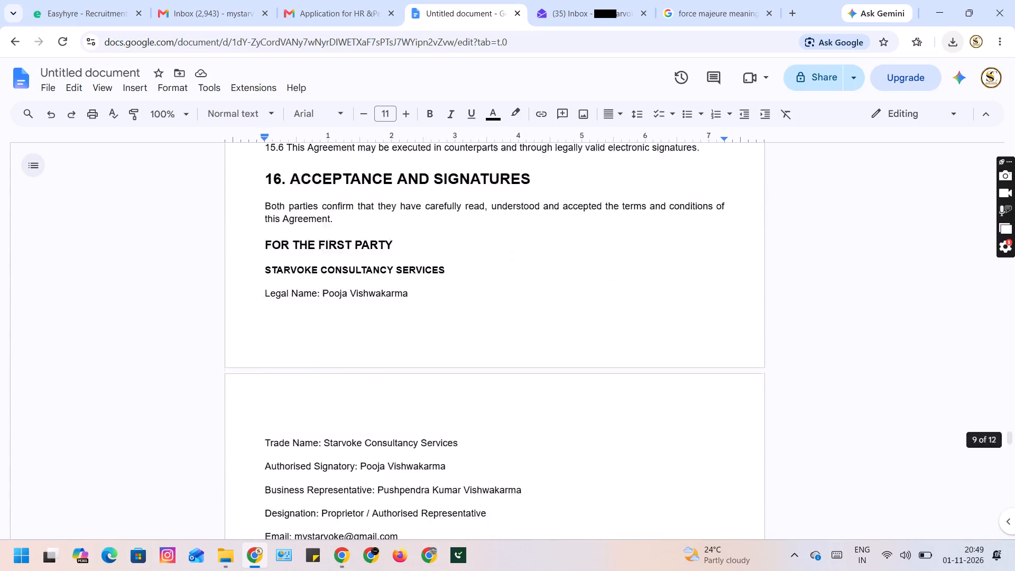
pyautogui.scroll(-4, 478, 285)
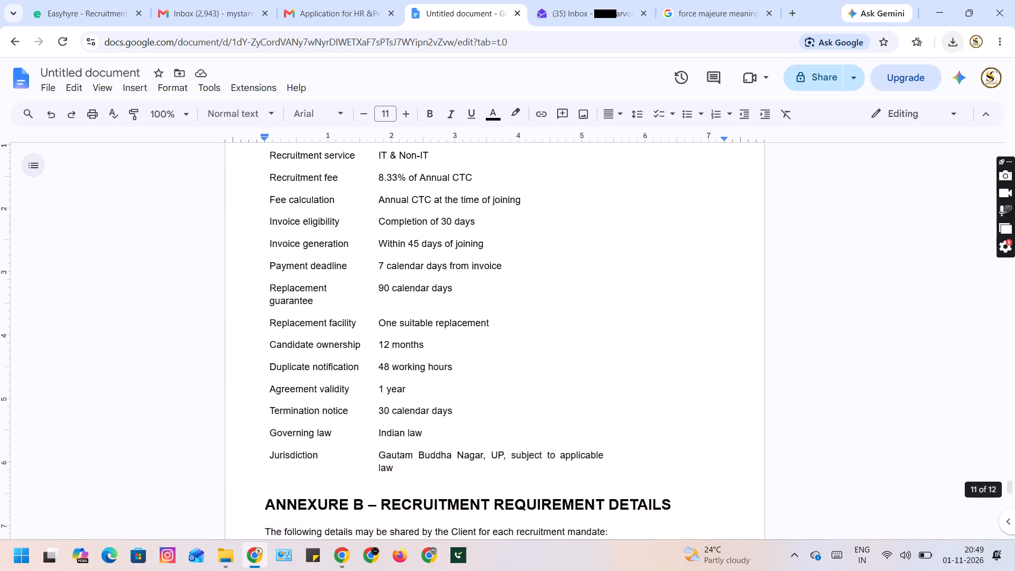
pyautogui.scroll(-3, 478, 285)
pyautogui.scroll(1, 478, 285)
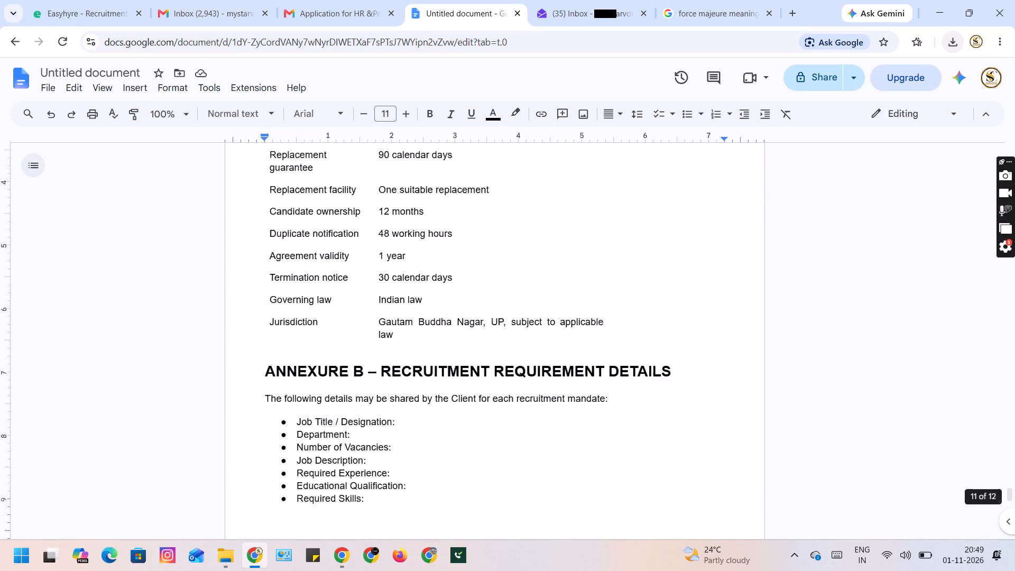
pyautogui.scroll(4, 478, 285)
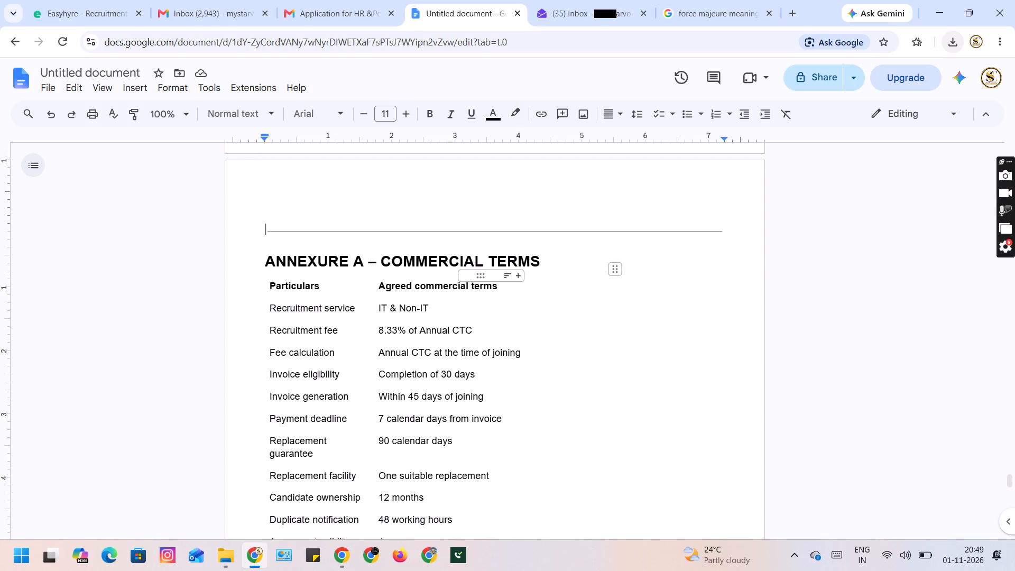
# Copy the entire contents of the agreement document.
pyautogui.hotkey('ctrl', 'a')
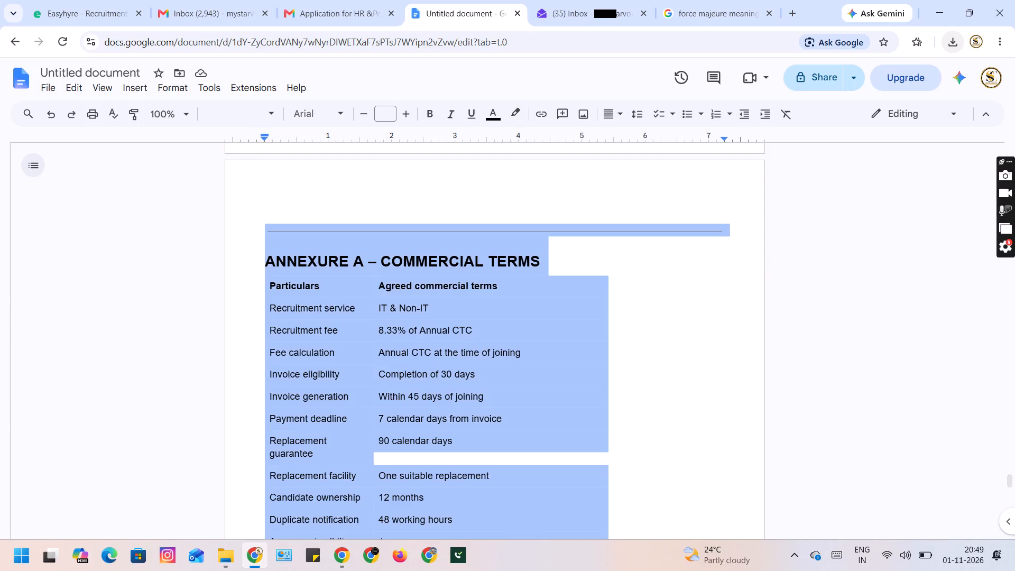
pyautogui.hotkey('ctrl', 'c')
pyautogui.hotkey('alt', 'Tab')
pyautogui.click(295, 12)
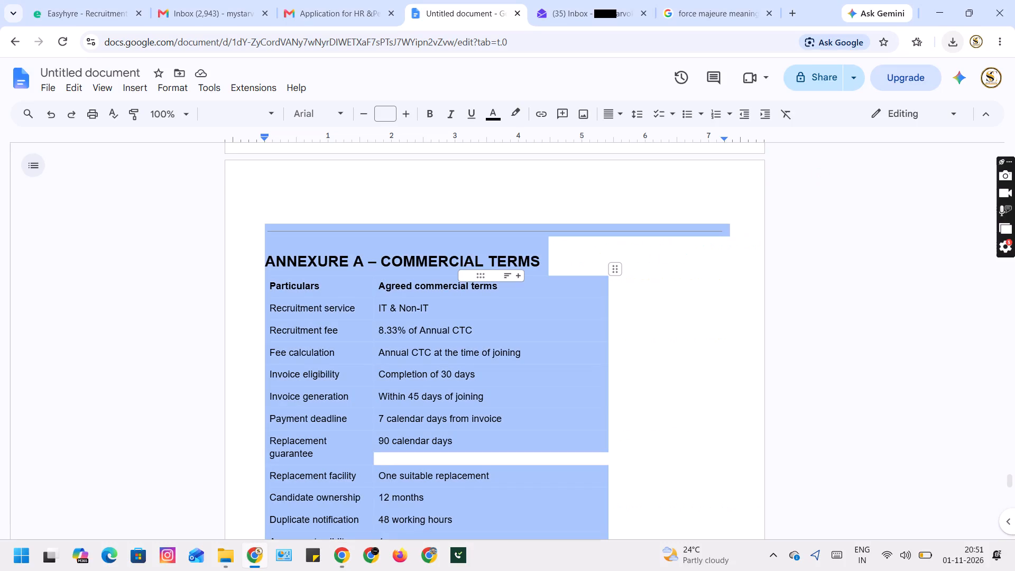
pyautogui.scroll(20, 497, 289)
pyautogui.scroll(20, 497, 289)
pyautogui.scroll(1, 497, 289)
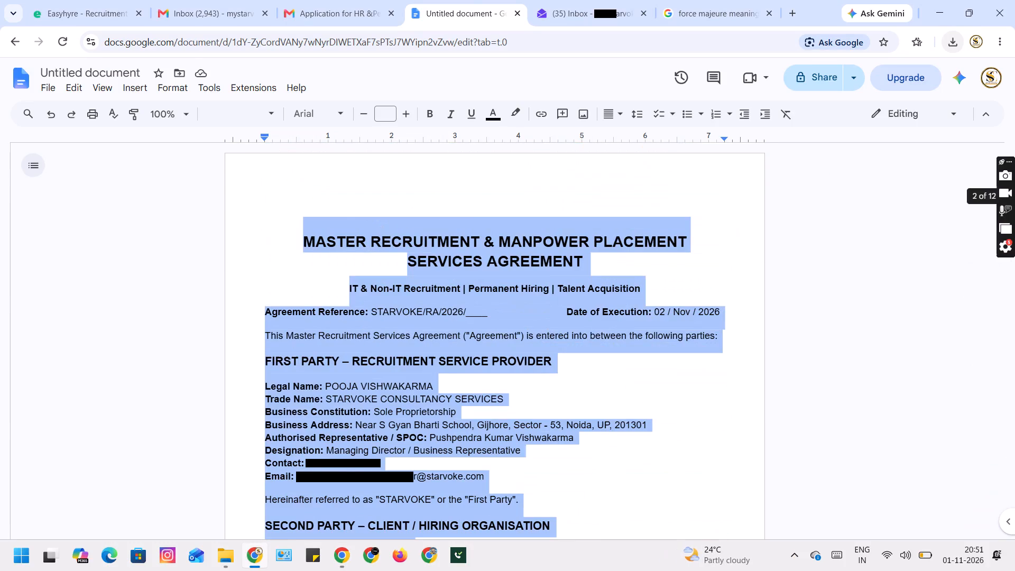
pyautogui.click(369, 161)
pyautogui.doubleClick(369, 161)
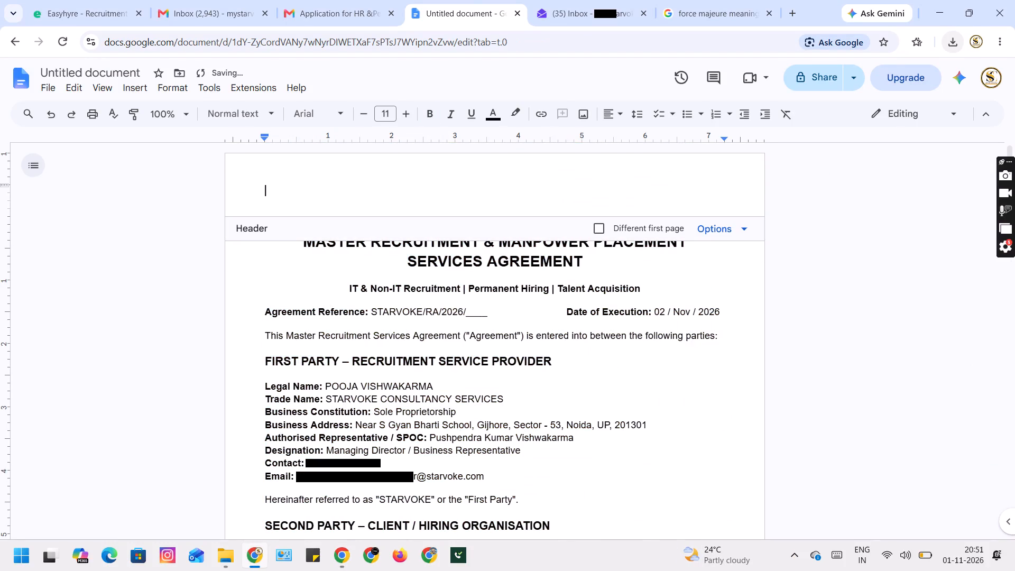
pyautogui.hotkey('ctrl', 'v')
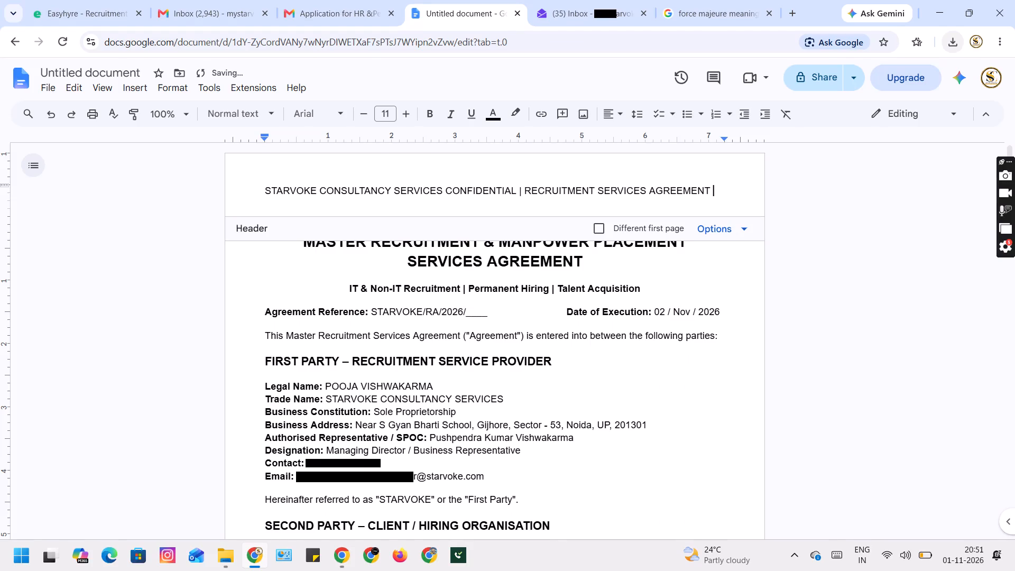
# Set the whole page header text to font size 8.
pyautogui.hotkey('ctrl', 'a')
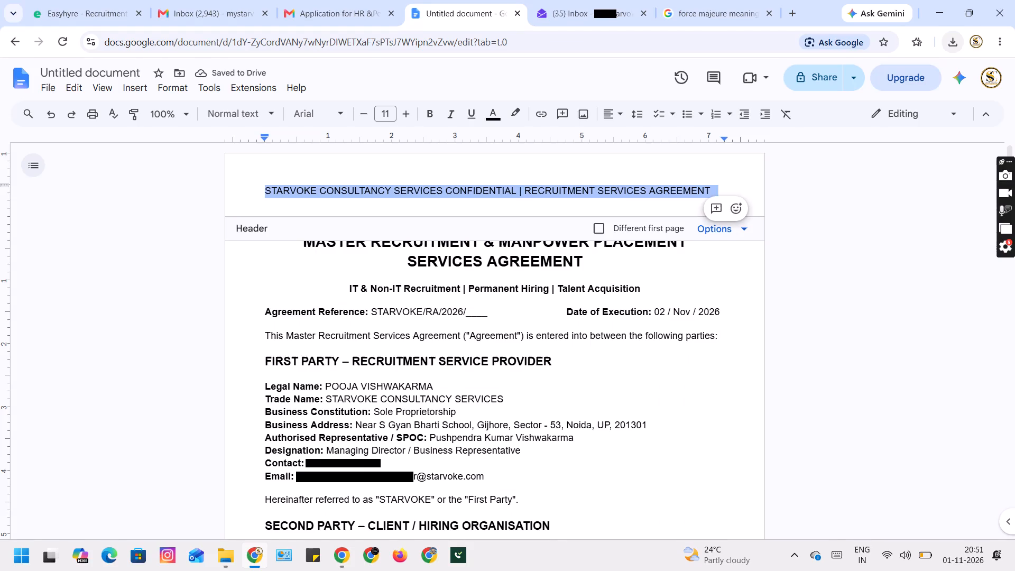
pyautogui.tripleClick(363, 115)
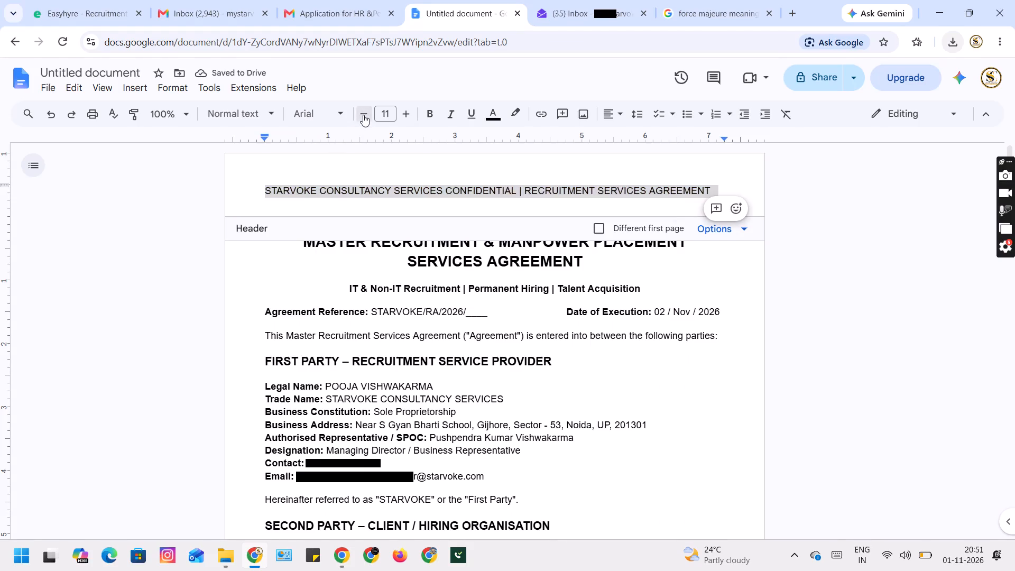
pyautogui.doubleClick(363, 115)
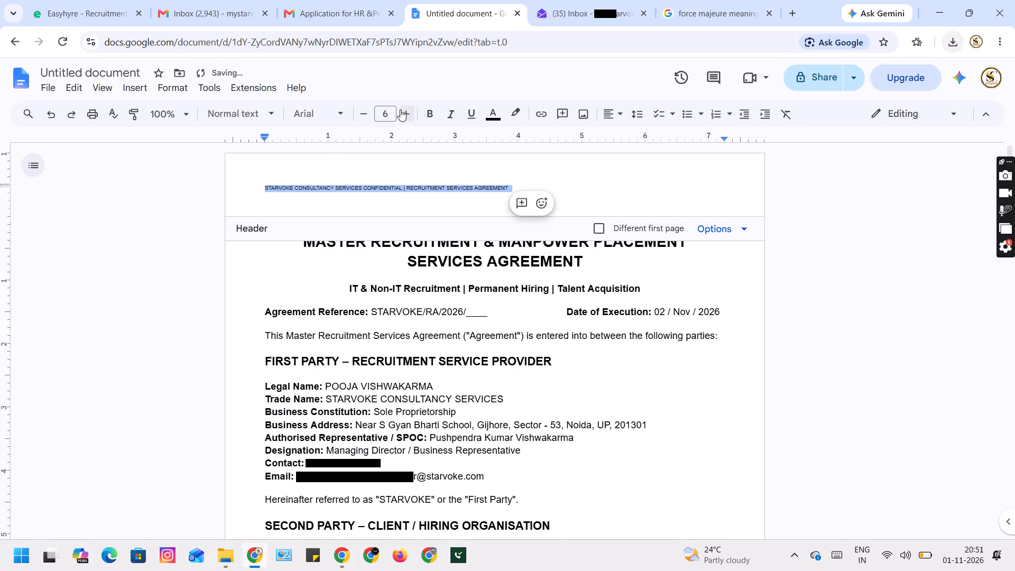
pyautogui.doubleClick(403, 111)
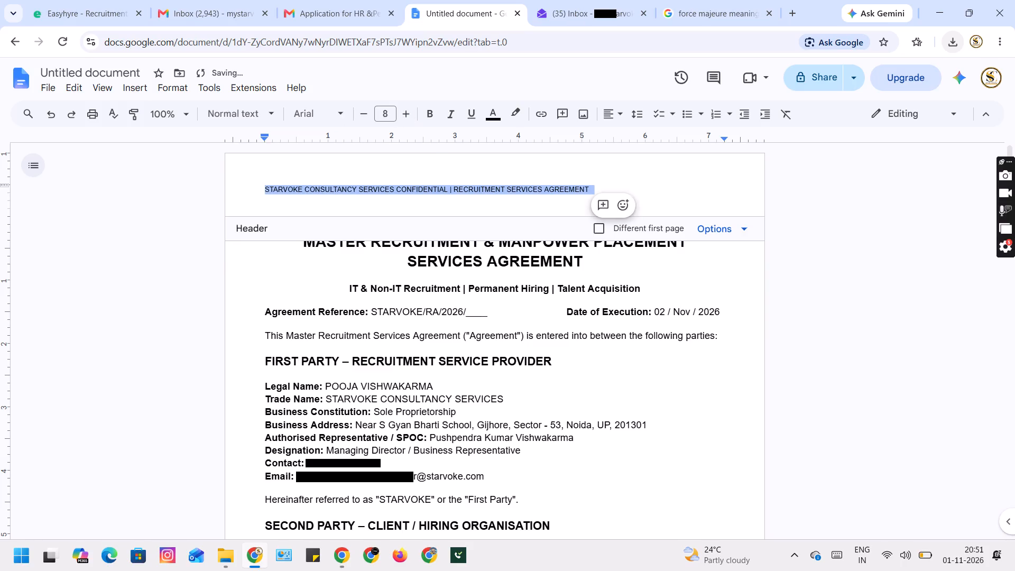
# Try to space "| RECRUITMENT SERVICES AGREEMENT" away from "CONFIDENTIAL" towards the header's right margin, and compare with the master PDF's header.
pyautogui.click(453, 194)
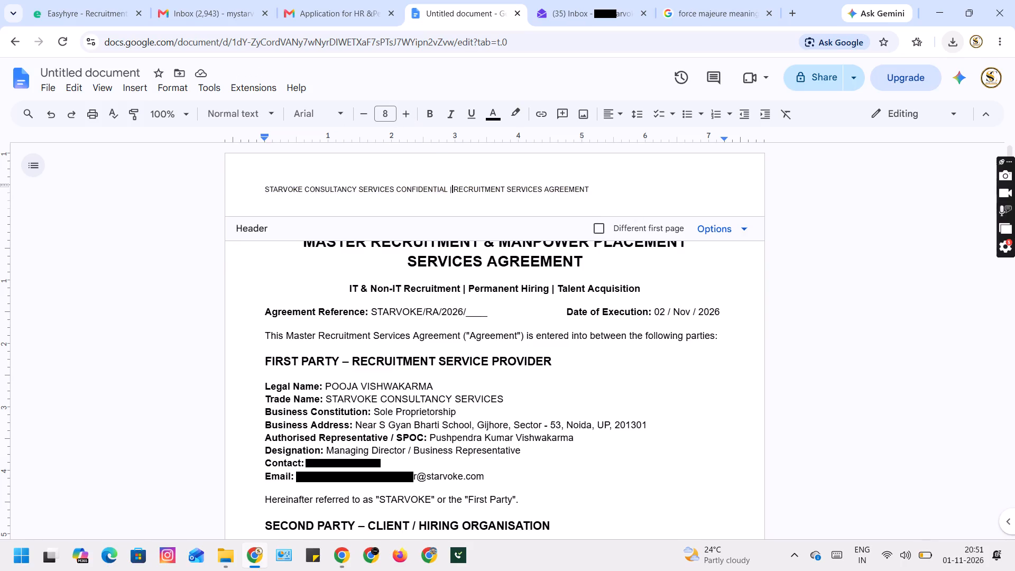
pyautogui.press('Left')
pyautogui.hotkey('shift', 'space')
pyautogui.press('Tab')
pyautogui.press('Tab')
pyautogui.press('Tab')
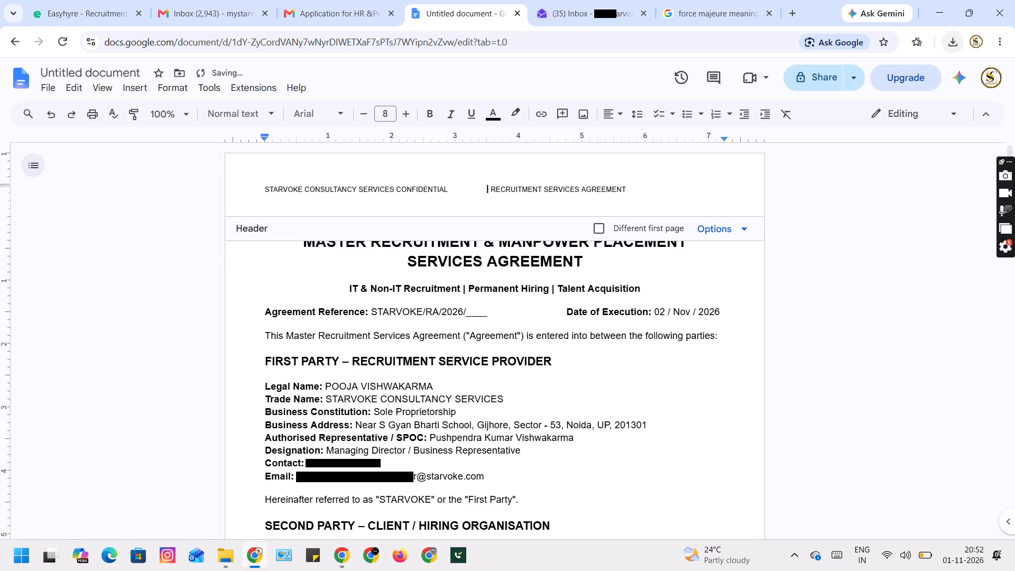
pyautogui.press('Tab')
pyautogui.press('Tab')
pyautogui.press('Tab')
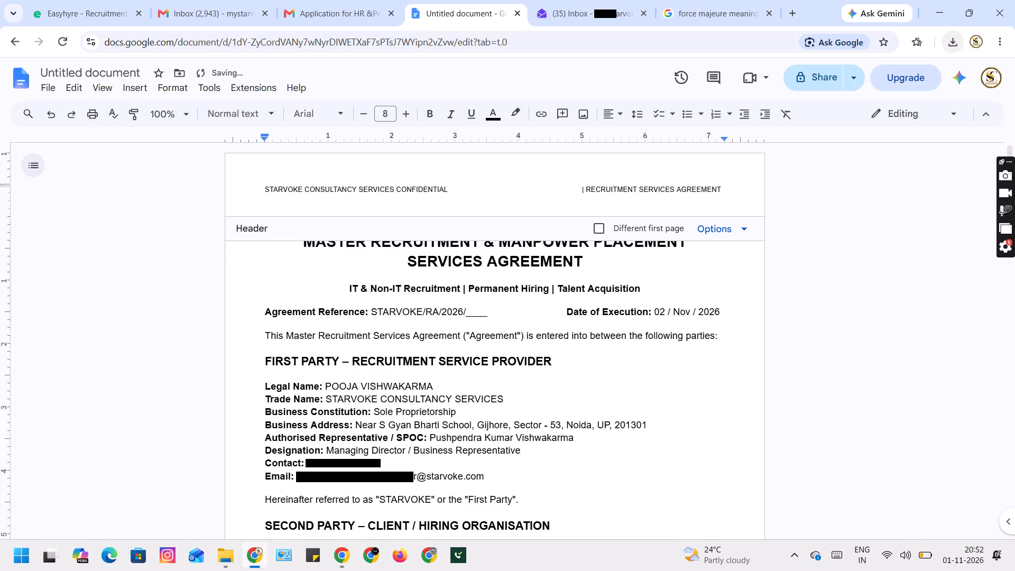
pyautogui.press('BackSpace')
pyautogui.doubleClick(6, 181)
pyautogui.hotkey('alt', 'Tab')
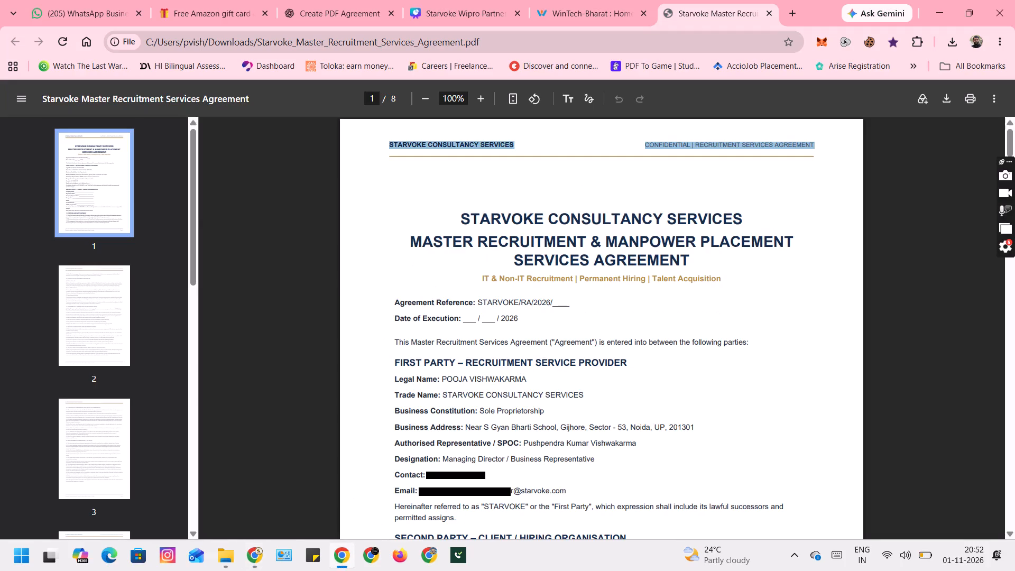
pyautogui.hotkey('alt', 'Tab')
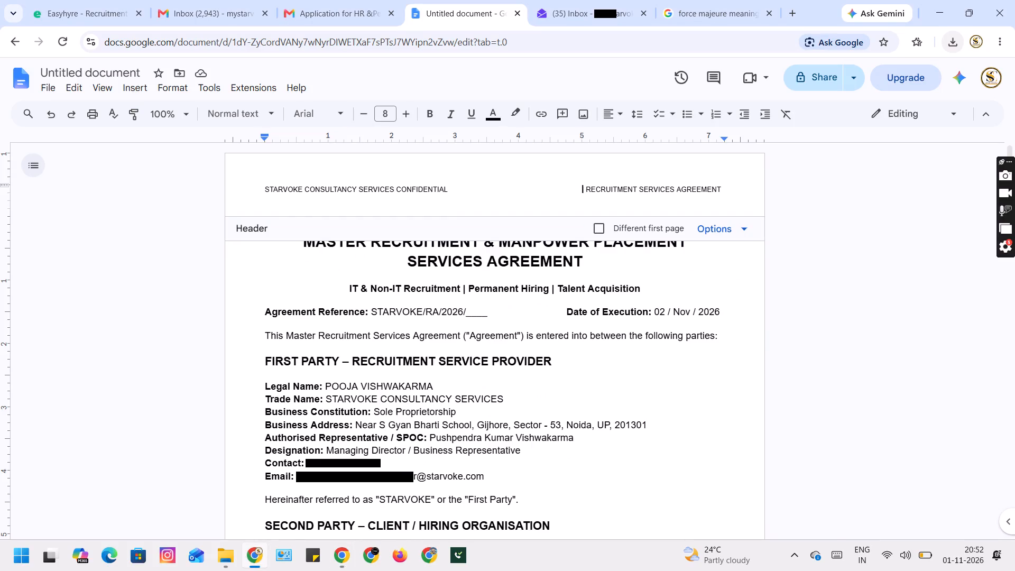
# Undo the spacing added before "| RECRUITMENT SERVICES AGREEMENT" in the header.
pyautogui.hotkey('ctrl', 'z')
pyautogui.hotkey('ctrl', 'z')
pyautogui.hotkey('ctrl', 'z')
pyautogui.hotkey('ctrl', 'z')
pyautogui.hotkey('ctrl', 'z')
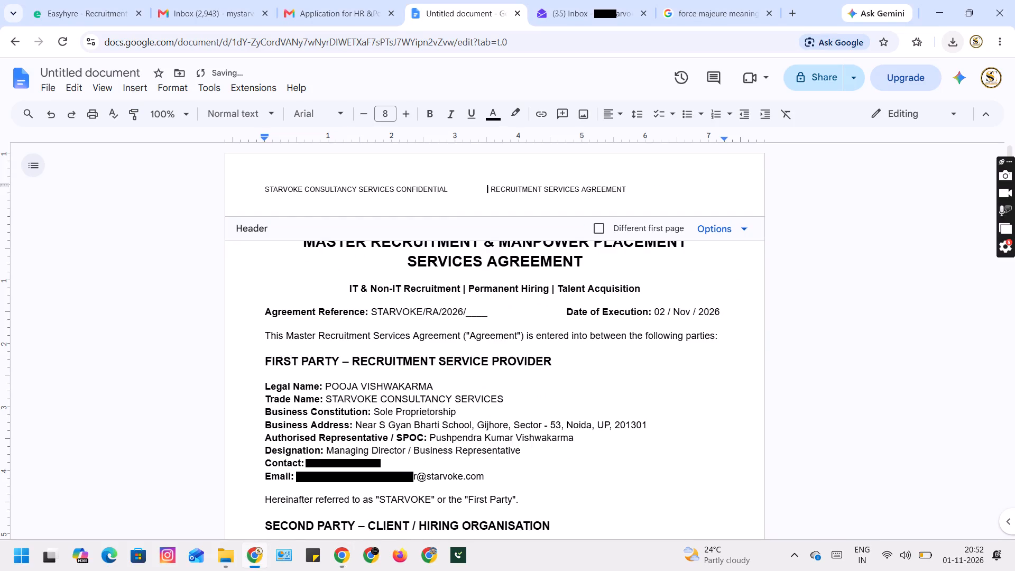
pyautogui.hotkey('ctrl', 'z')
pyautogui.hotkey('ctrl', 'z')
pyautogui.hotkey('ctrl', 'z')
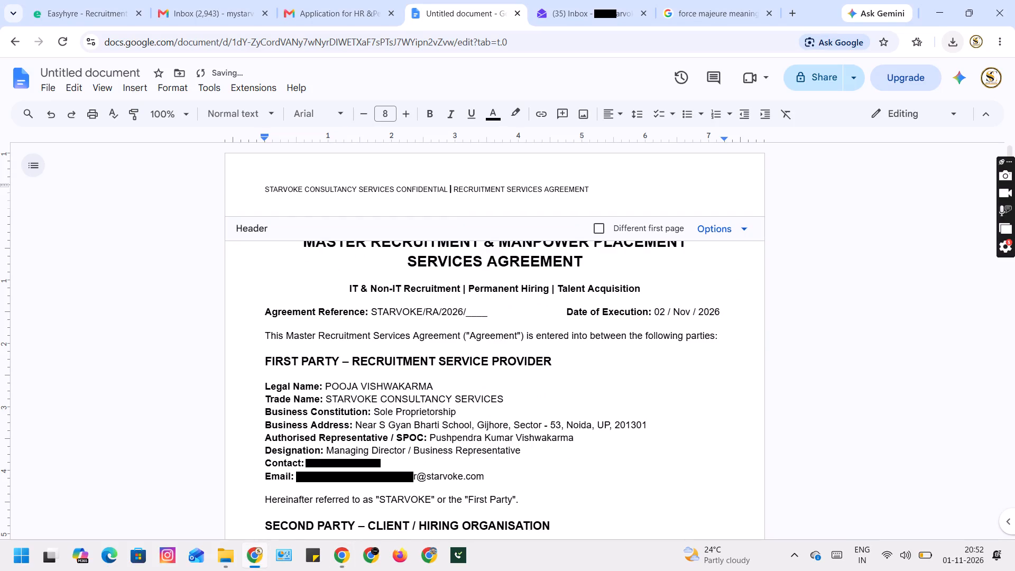
# Space "CONFIDENTIAL | RECRUITMENT SERVICES AGREEMENT" away from "STARVOKE CONSULTANCY SERVICES" so it ends at the header's right margin on one line.
pyautogui.click(396, 191)
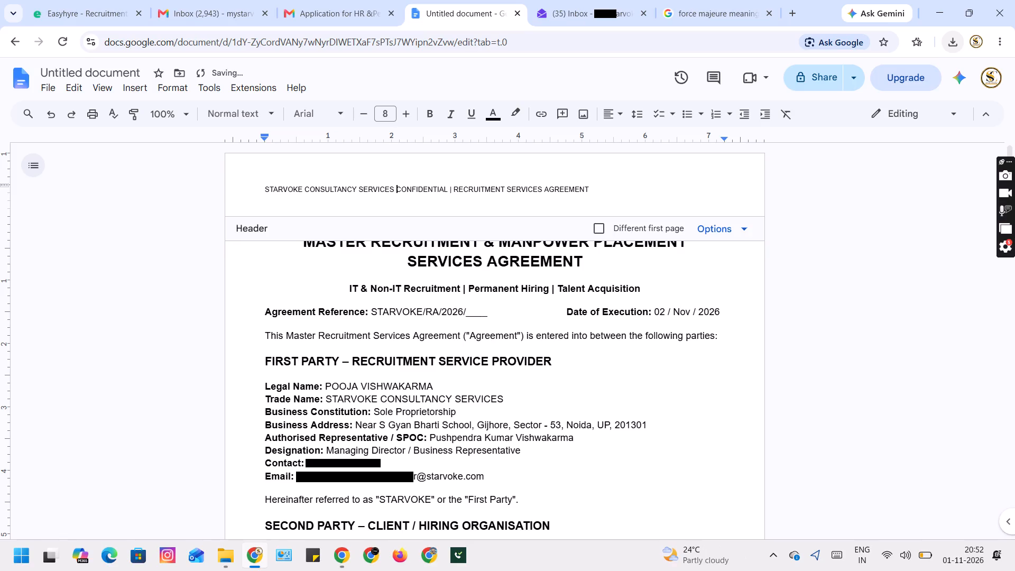
pyautogui.press('Tab')
pyautogui.press('Tab')
pyautogui.press('Tab')
pyautogui.press('Tab')
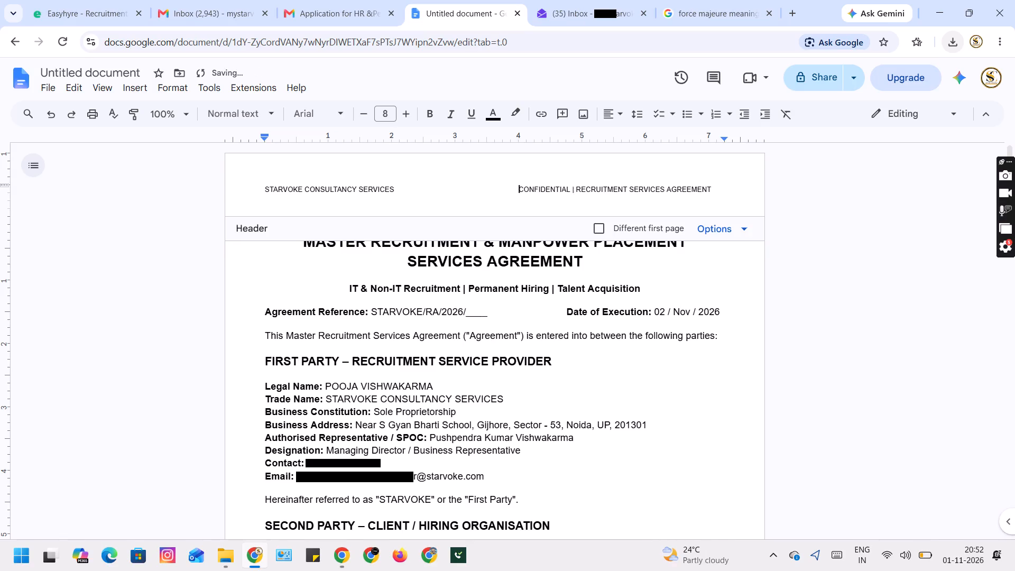
pyautogui.press('Tab')
pyautogui.press('BackSpace')
pyautogui.press('space')
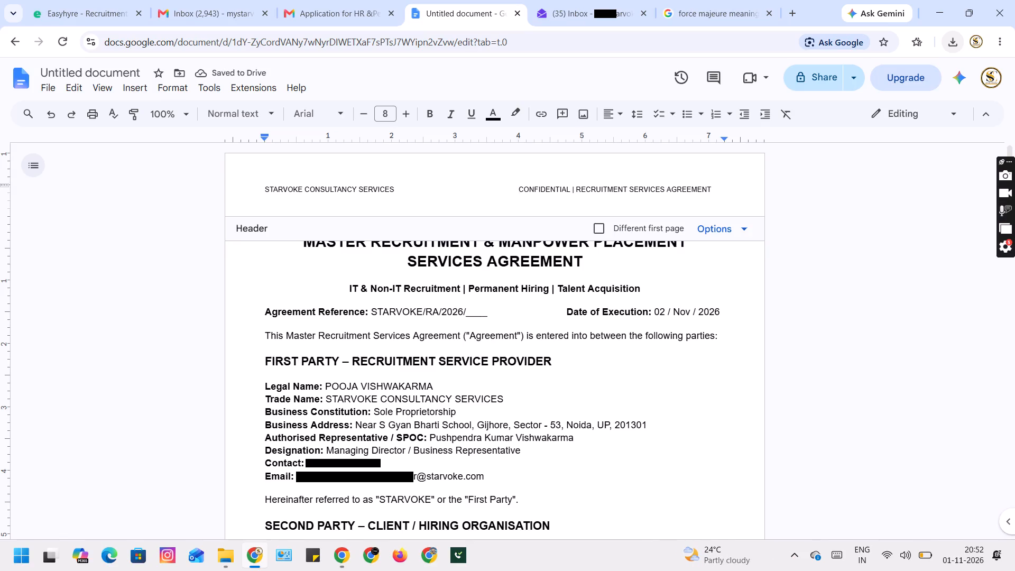
pyautogui.press('space')
pyautogui.press('space')
pyautogui.press('space')
pyautogui.press('space')
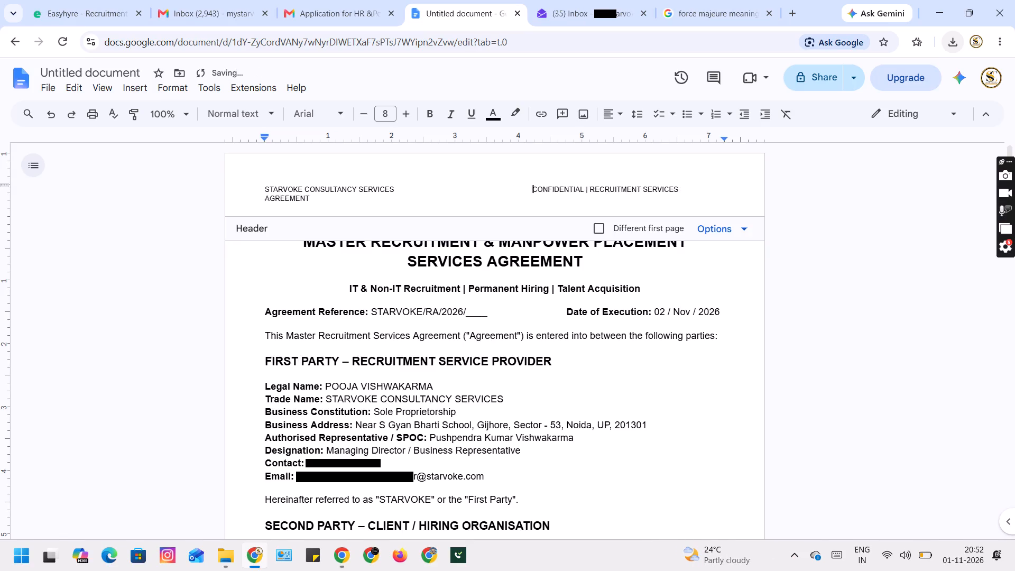
pyautogui.hotkey('shift', 'space')
pyautogui.hotkey('shift', 'BackSpace')
pyautogui.hotkey('shift', 'BackSpace')
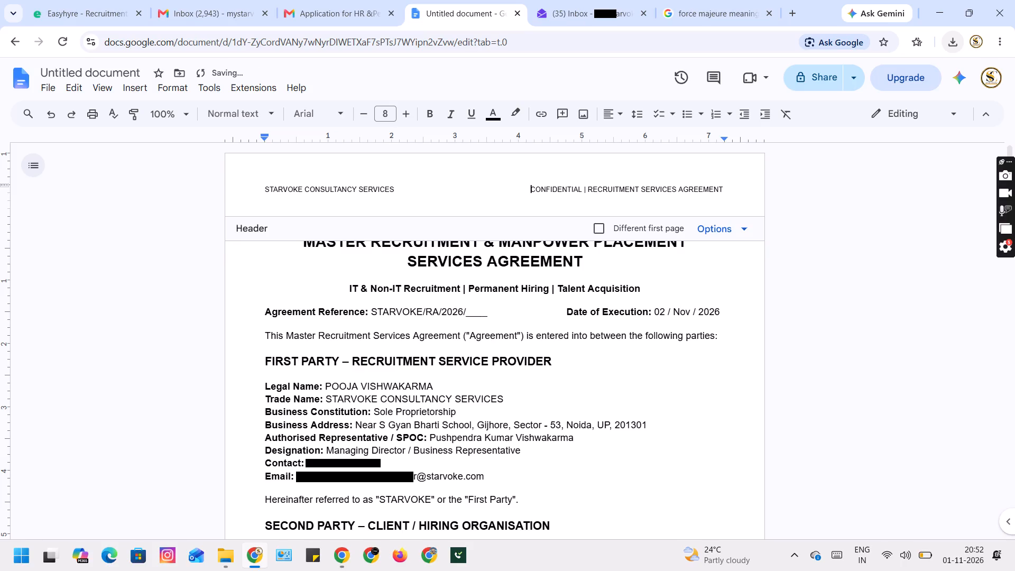
# Make "STARVOKE CONSULTANCY SERVICES" bold in the page header and compare it with the master PDF's header.
pyautogui.moveTo(398, 190); pyautogui.dragTo(267, 187)
pyautogui.hotkey('ctrl', 'b')
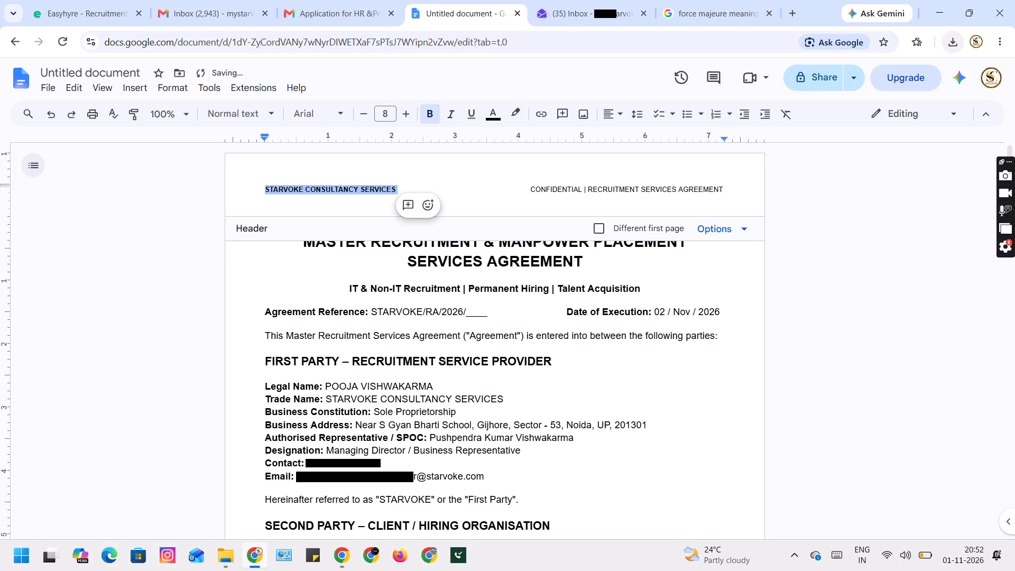
pyautogui.hotkey('alt', 'Tab')
pyautogui.click(550, 333)
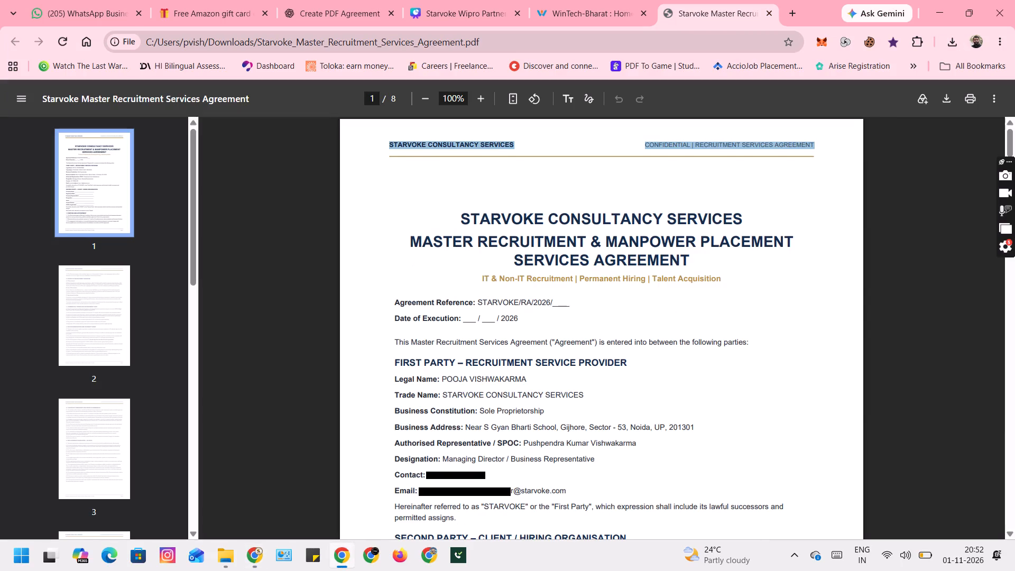
pyautogui.hotkey('alt', 'Tab')
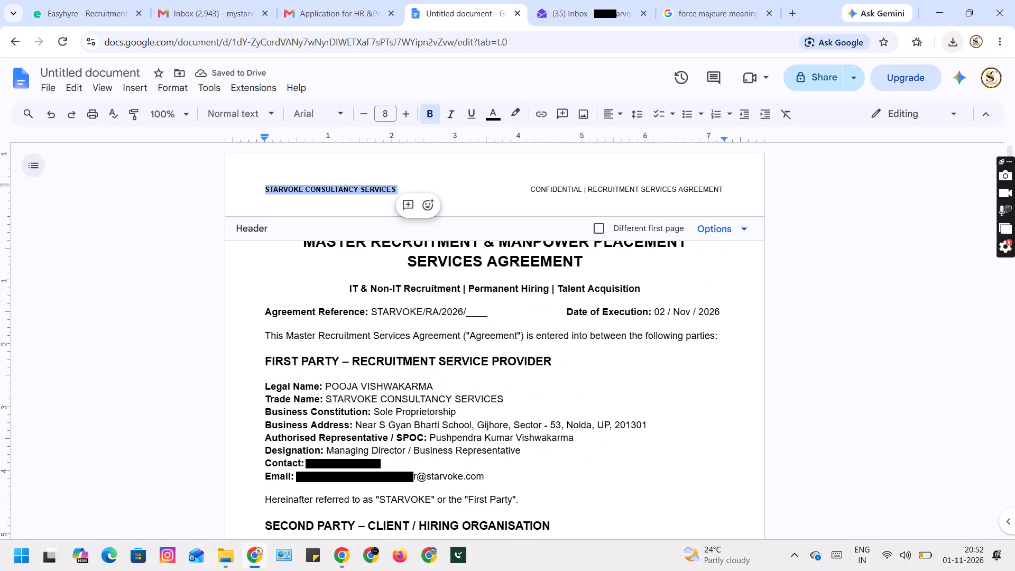
# Insert a horizontal line directly beneath the page header text, with no blank line between them.
pyautogui.click(728, 187)
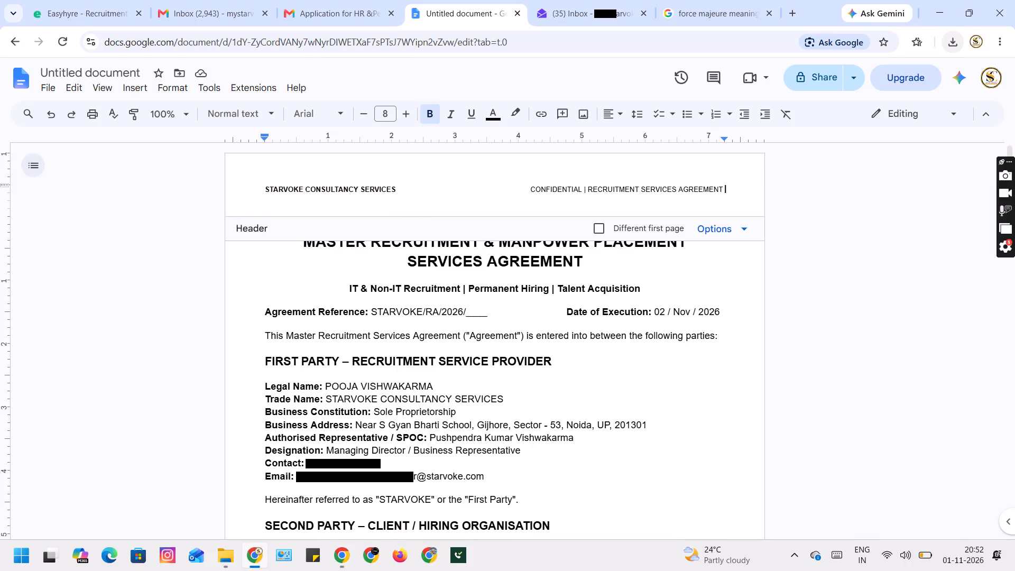
pyautogui.press('Return')
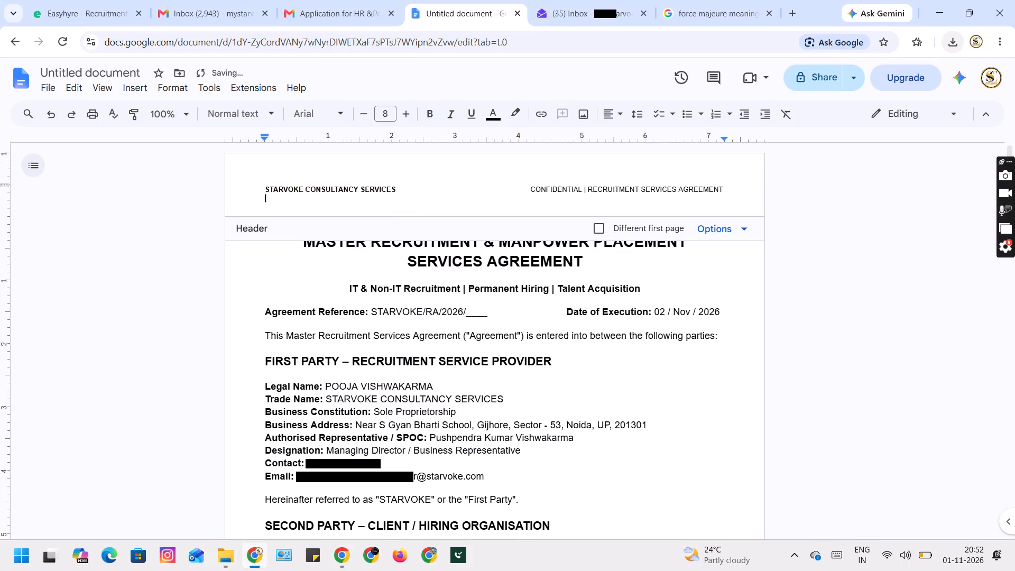
pyautogui.click(143, 85)
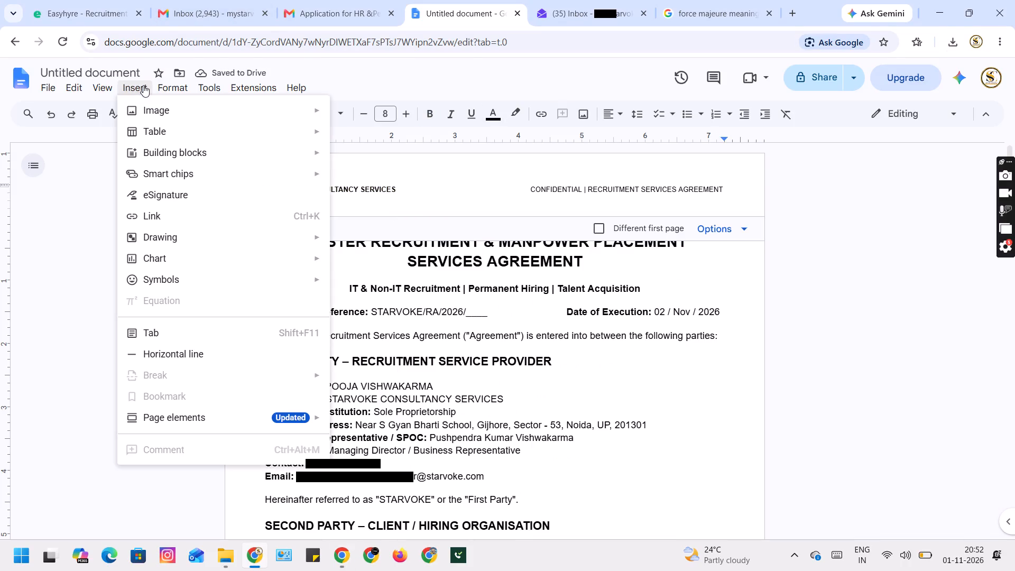
pyautogui.click(238, 356)
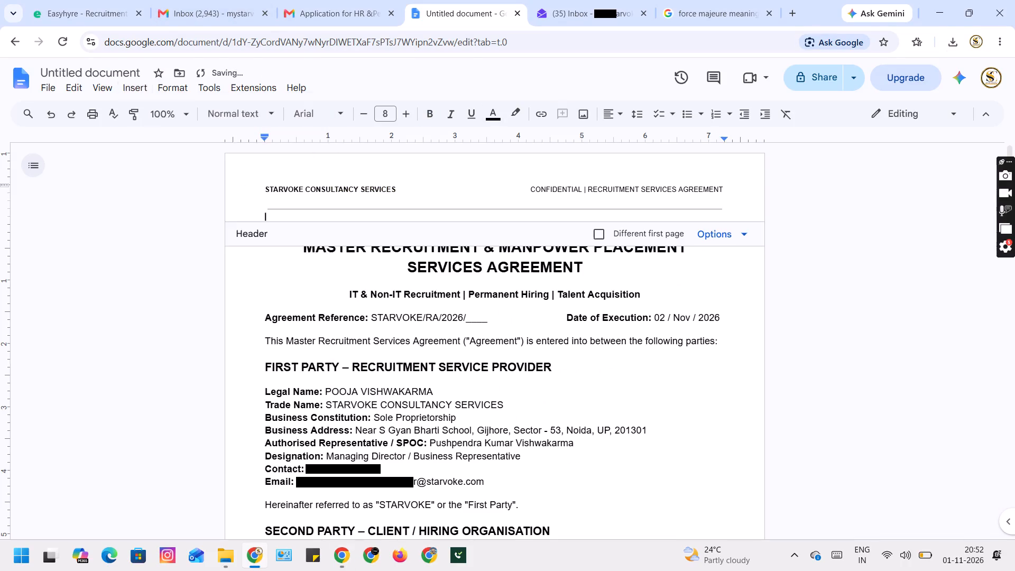
pyautogui.click(268, 205)
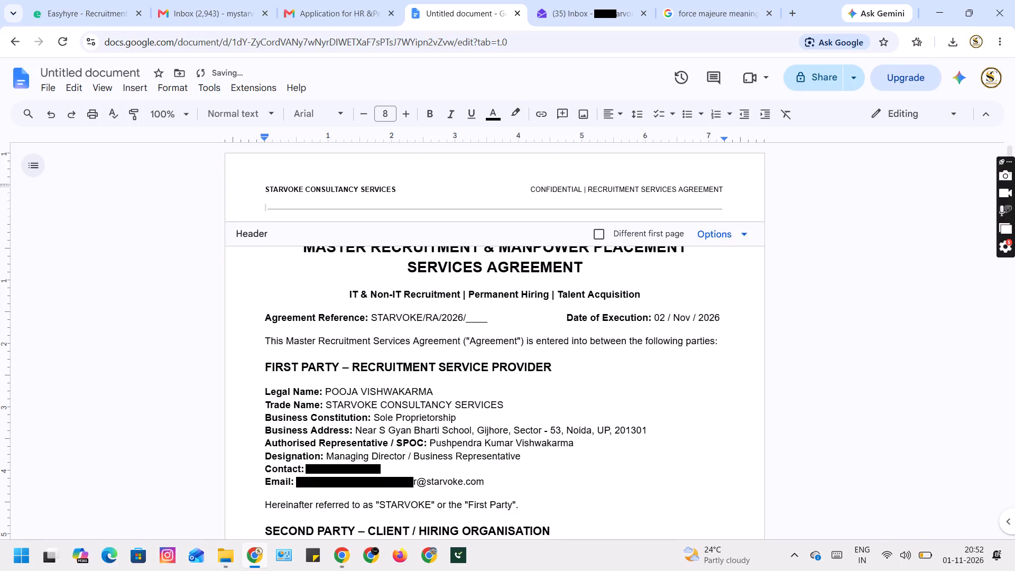
pyautogui.press('BackSpace')
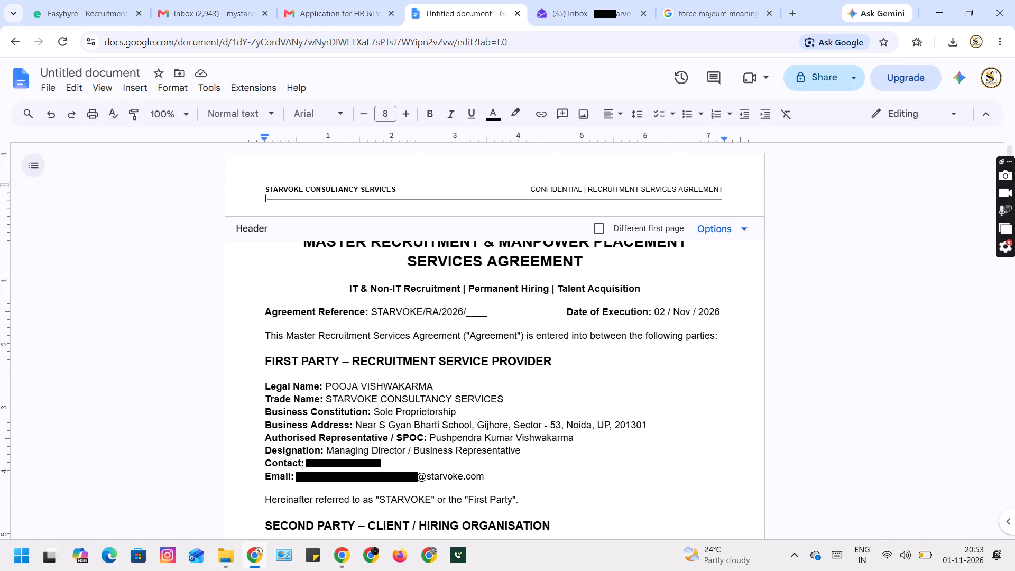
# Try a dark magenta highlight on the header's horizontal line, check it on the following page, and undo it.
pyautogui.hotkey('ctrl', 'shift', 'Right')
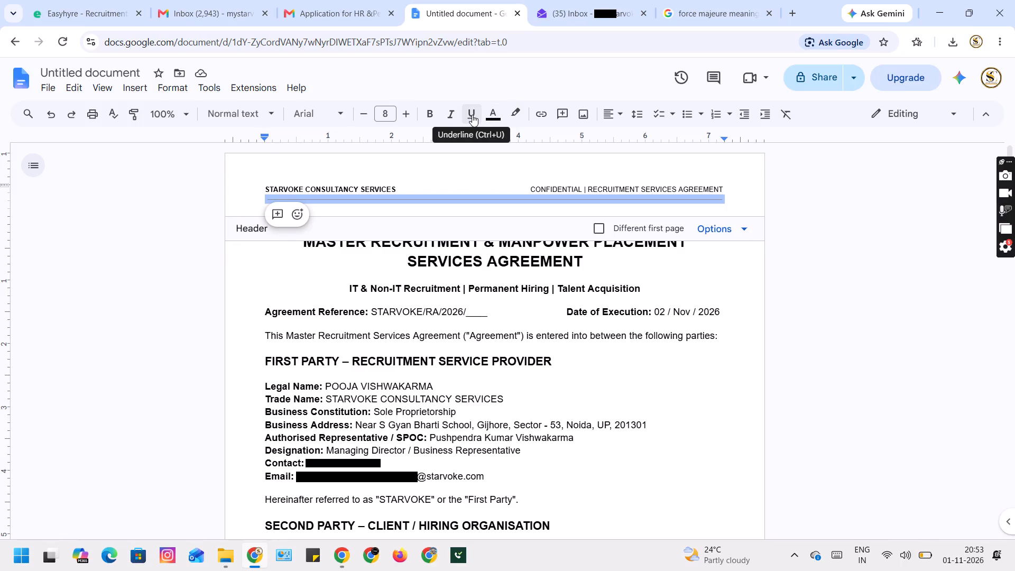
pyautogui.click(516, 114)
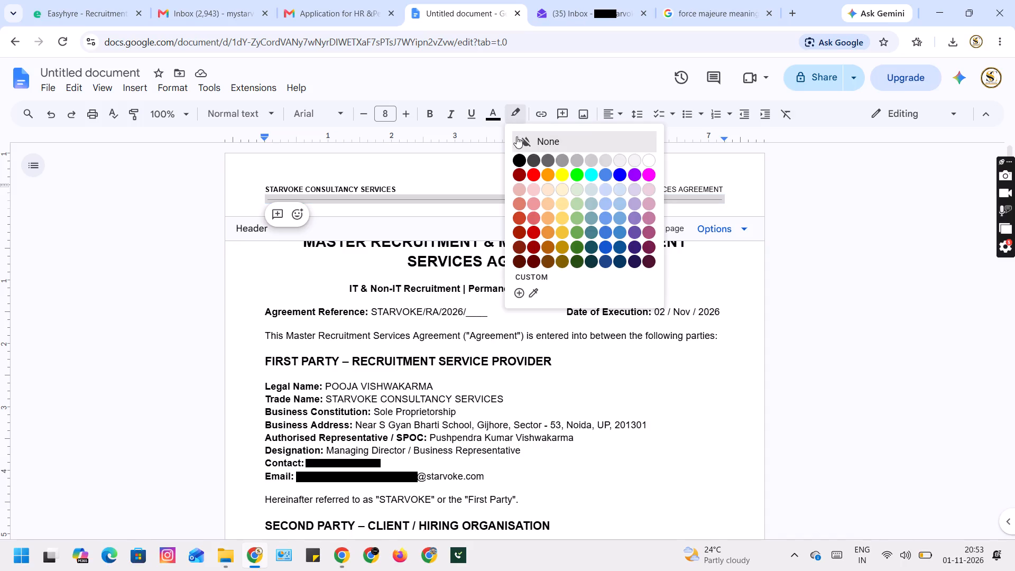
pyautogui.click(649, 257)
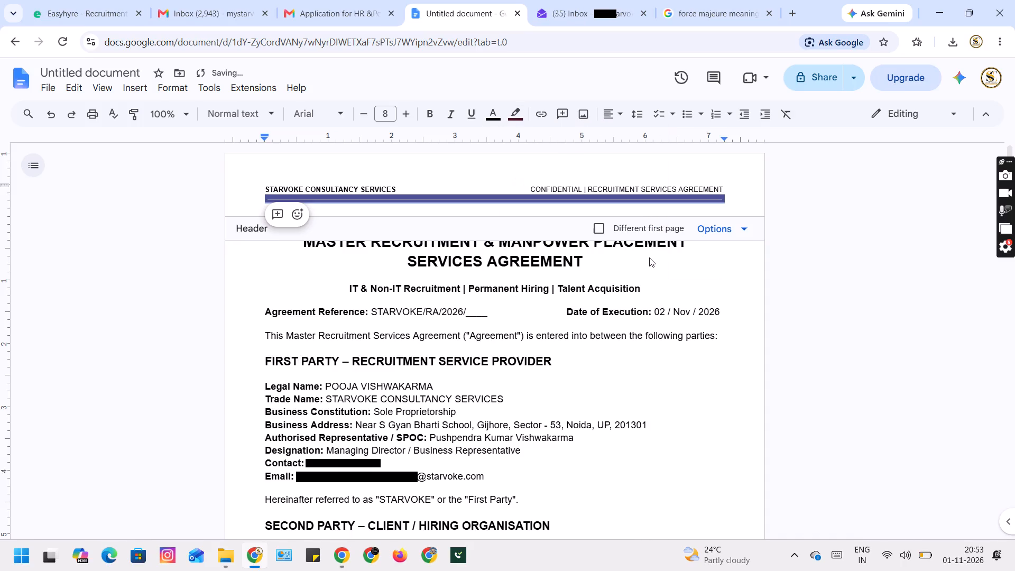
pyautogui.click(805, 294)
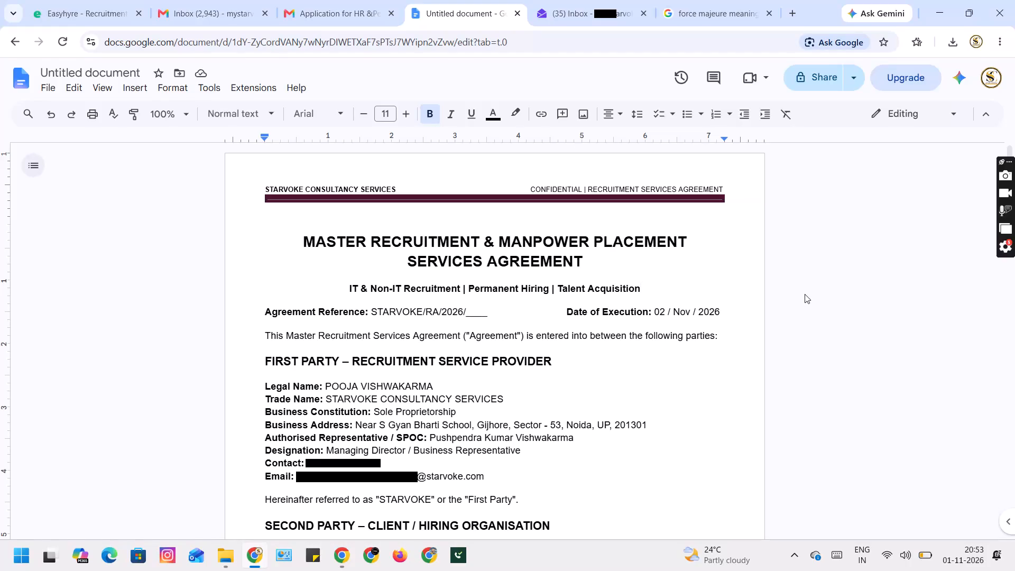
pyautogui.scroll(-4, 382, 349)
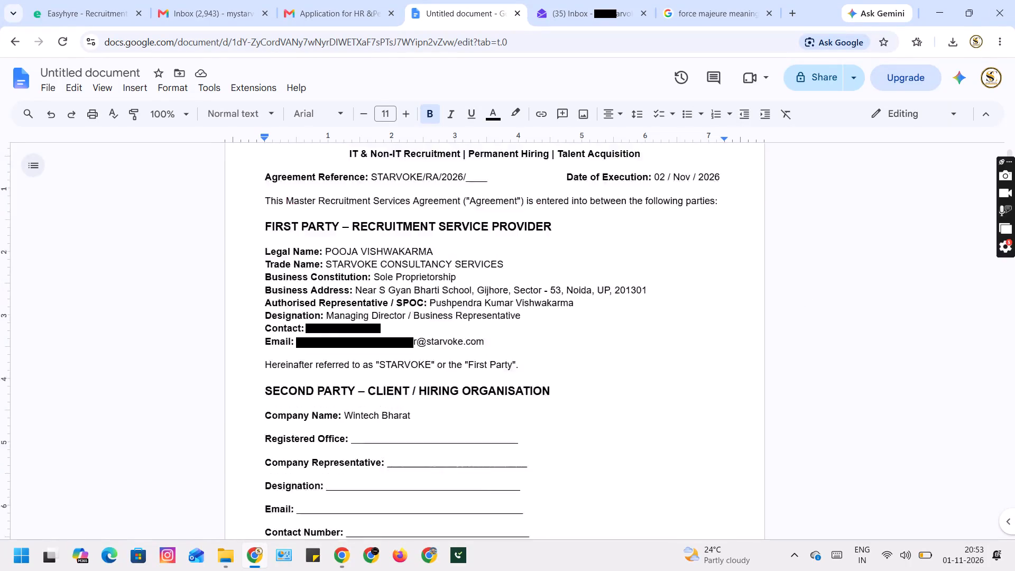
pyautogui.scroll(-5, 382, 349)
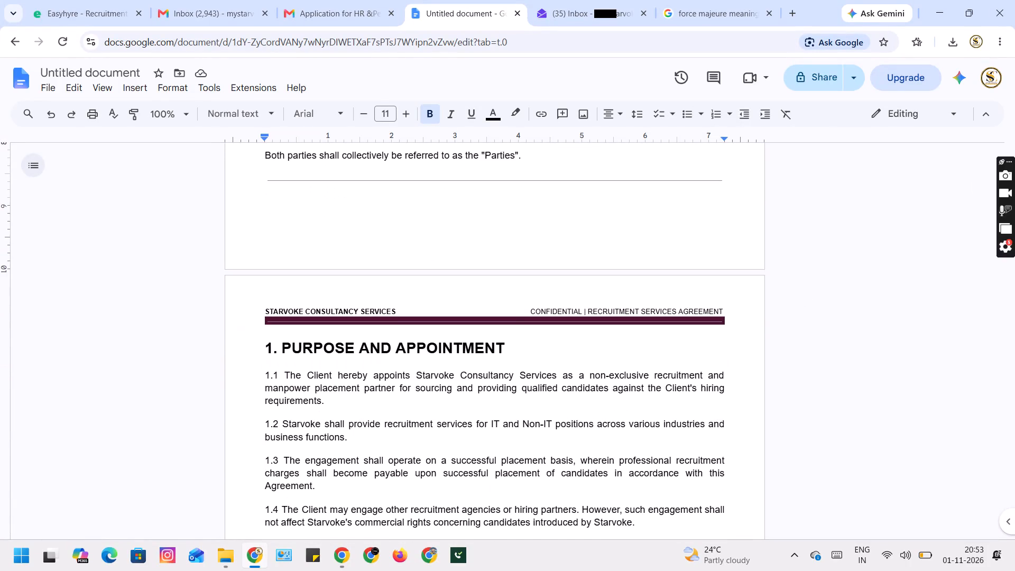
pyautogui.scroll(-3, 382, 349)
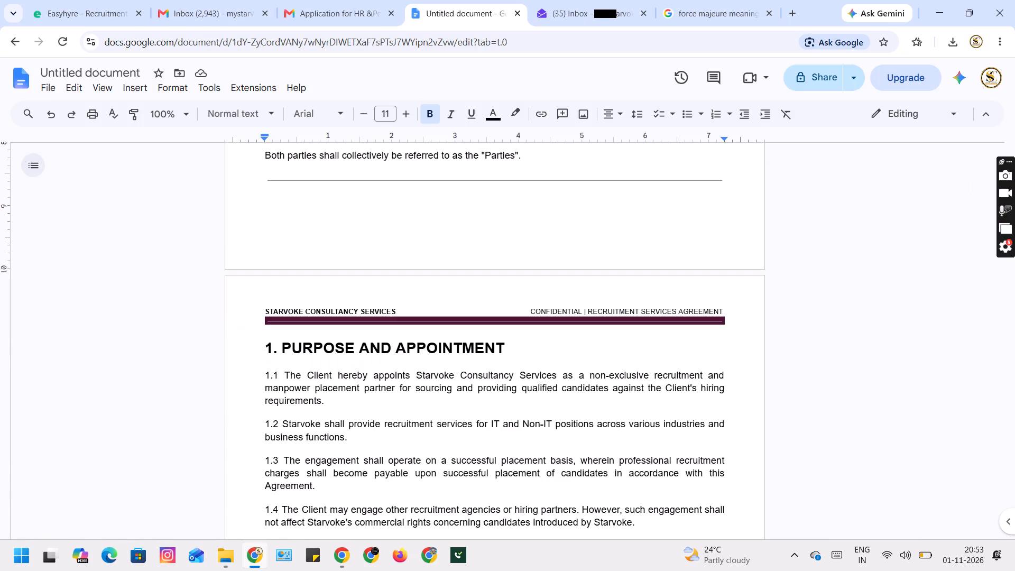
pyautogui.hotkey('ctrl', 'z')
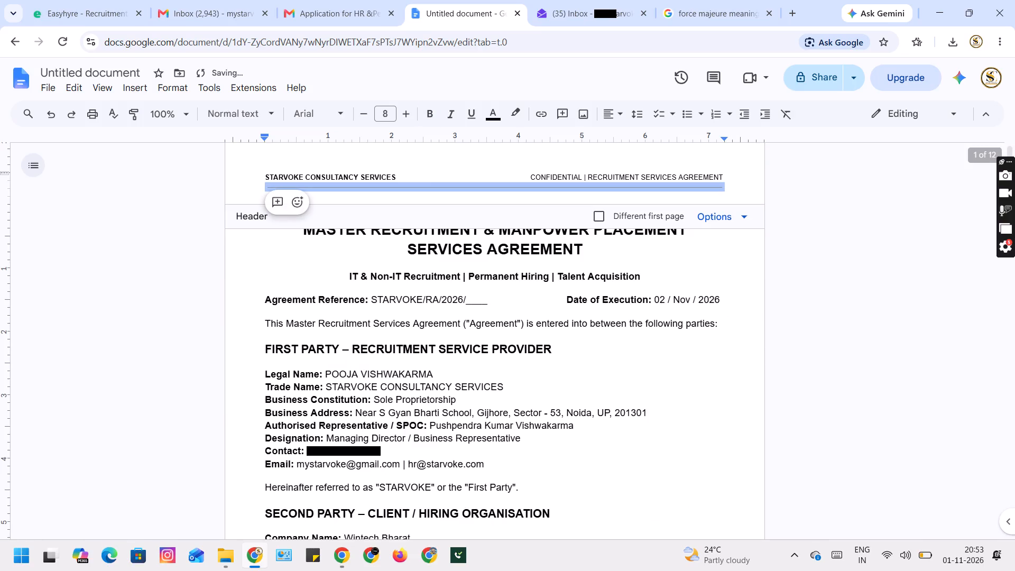
# Apply dark magenta text colour to the header's horizontal line and check the header on the first two pages.
pyautogui.click(497, 117)
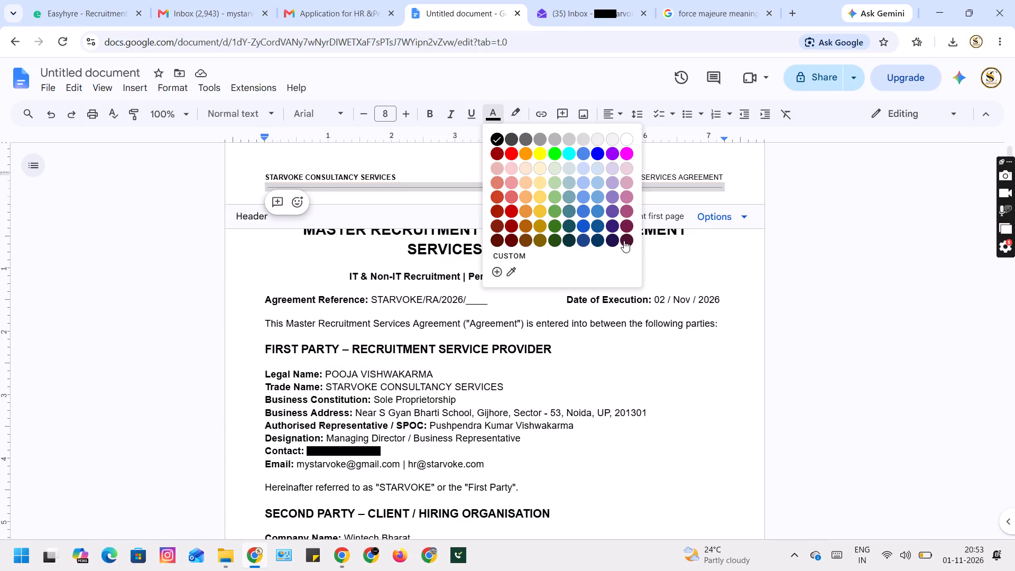
pyautogui.click(624, 241)
pyautogui.click(515, 307)
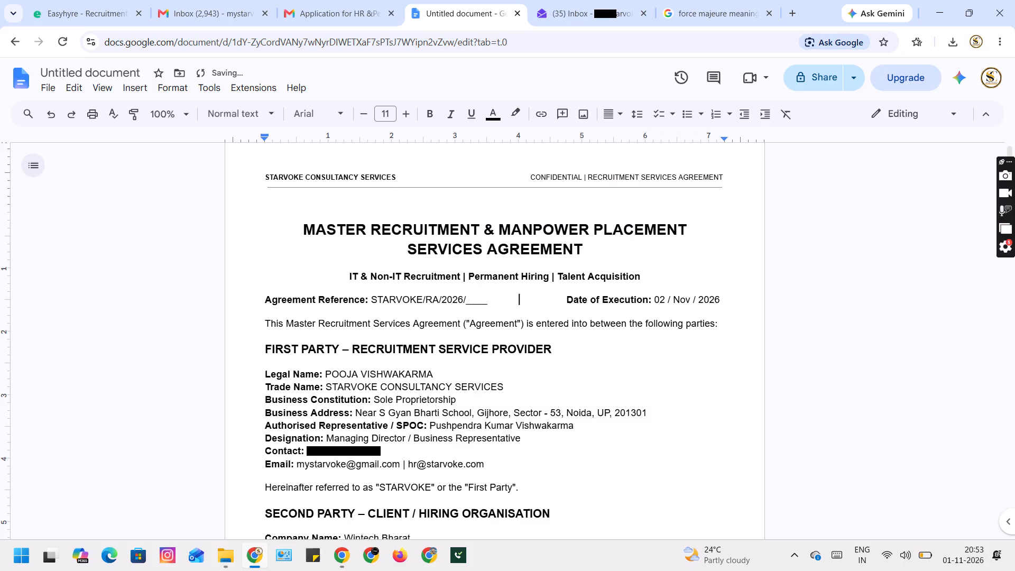
pyautogui.scroll(-6, 515, 307)
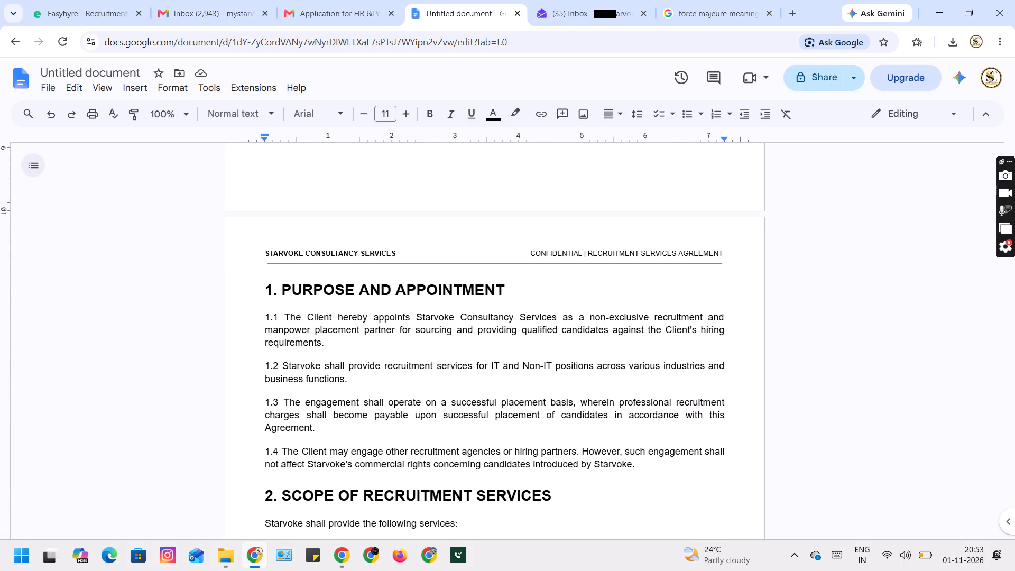
pyautogui.scroll(6, 515, 307)
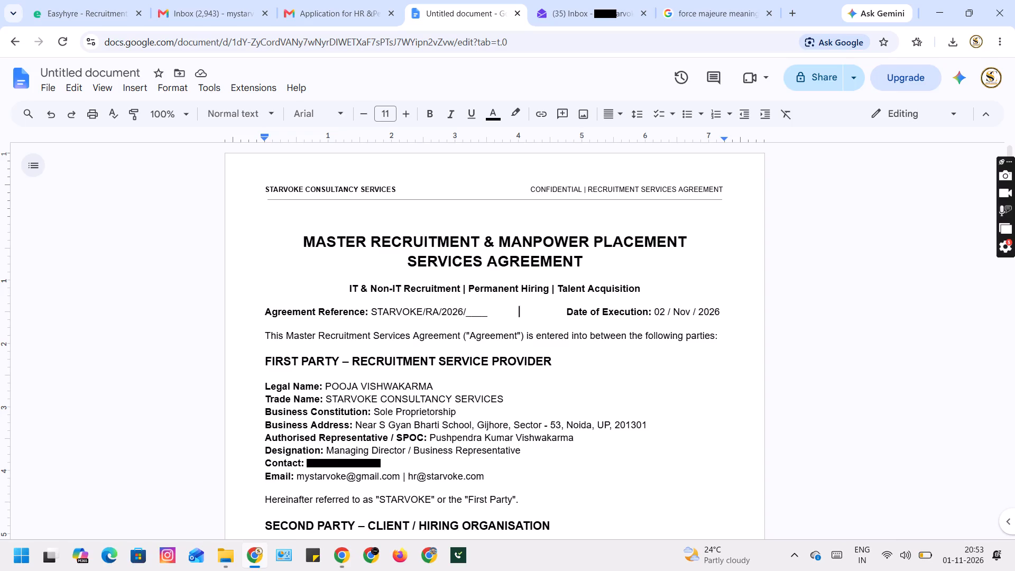
pyautogui.scroll(-3, 481, 366)
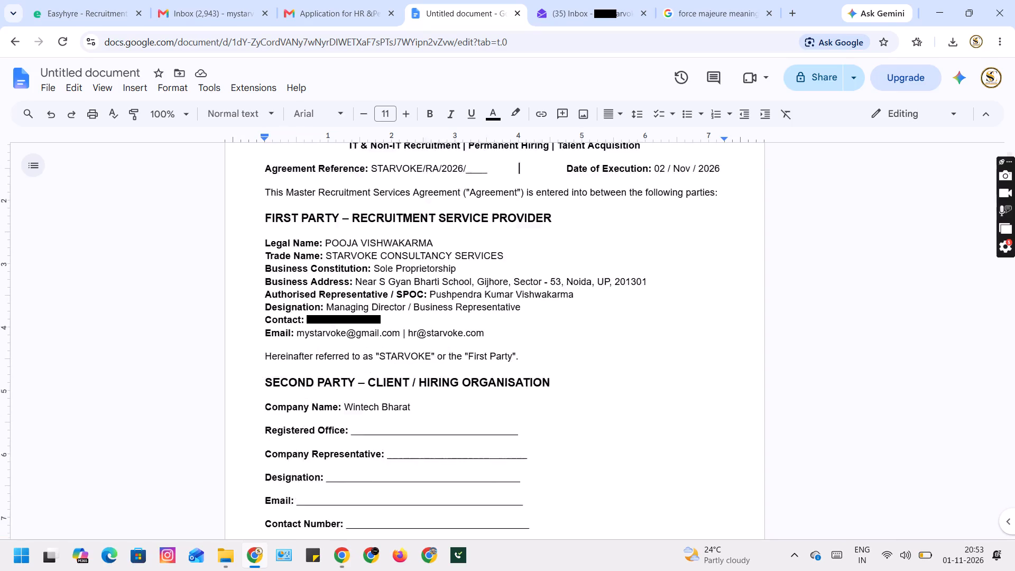
pyautogui.scroll(-2, 481, 366)
pyautogui.scroll(5, 481, 366)
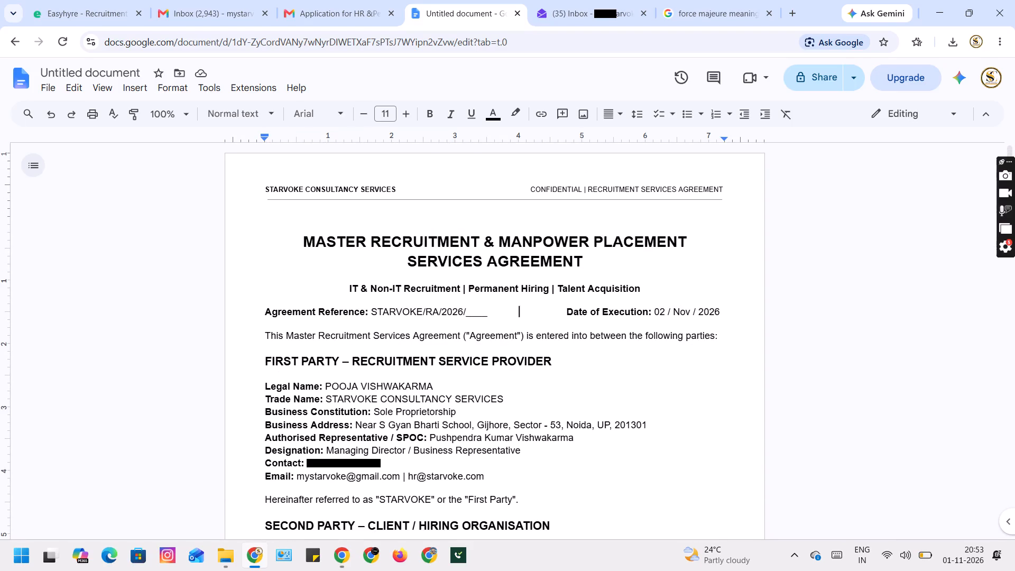
# Copy the company name and business address line from the master PDF's footer into the document's page footer.
pyautogui.doubleClick(456, 165)
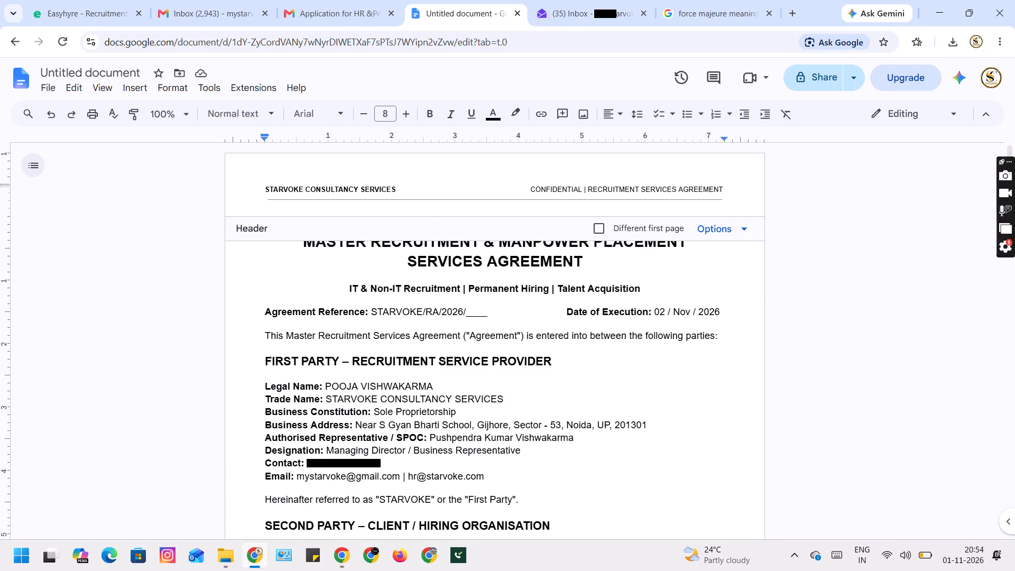
pyautogui.scroll(-6, 446, 350)
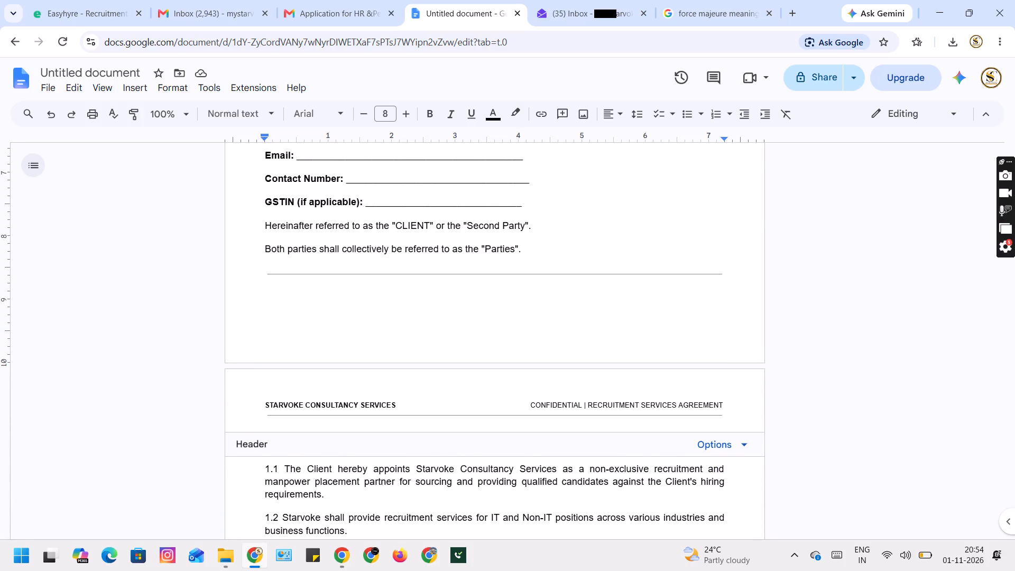
pyautogui.scroll(-1, 446, 350)
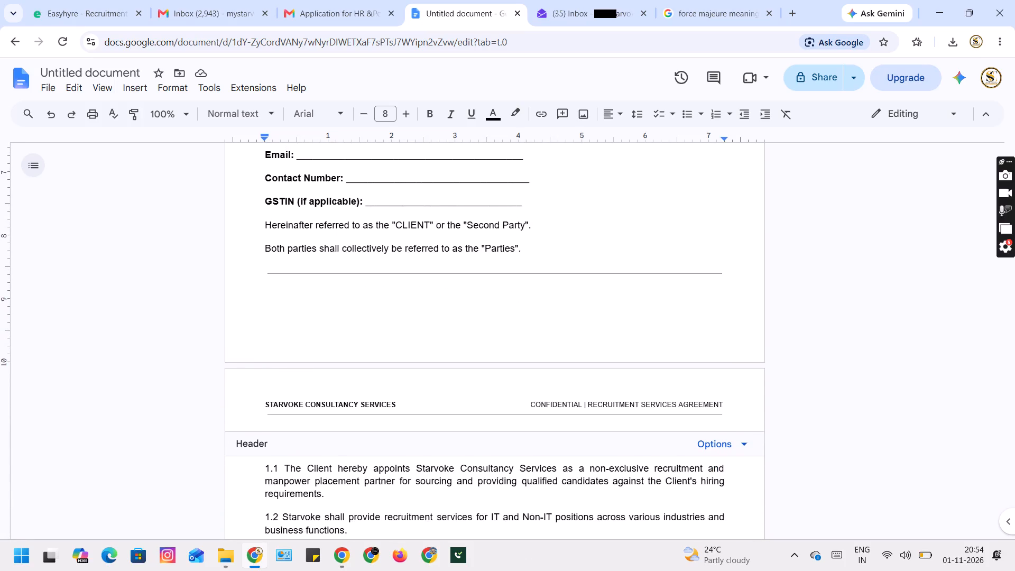
pyautogui.doubleClick(446, 350)
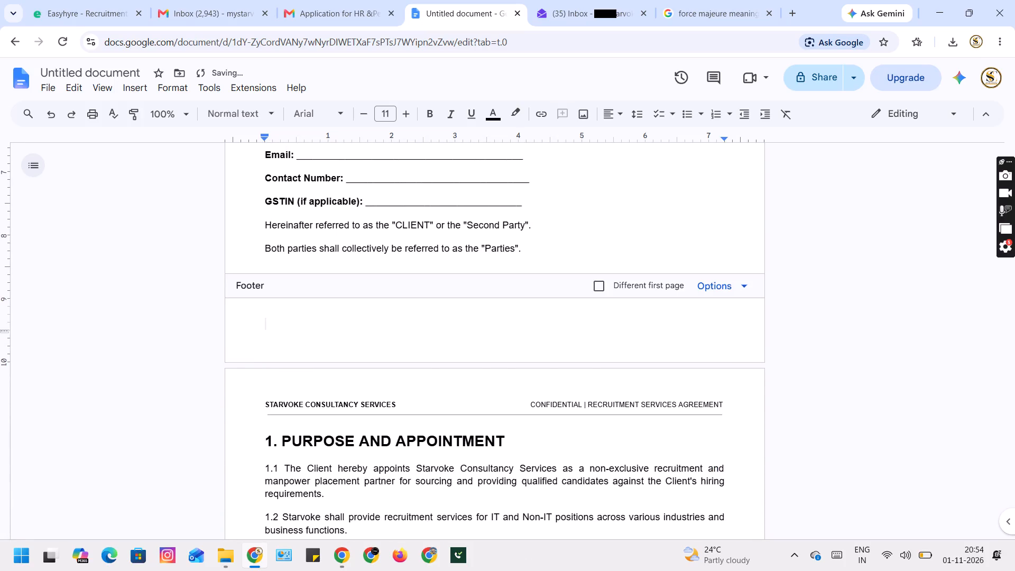
pyautogui.hotkey('alt', 'Tab')
pyautogui.scroll(-6, 446, 350)
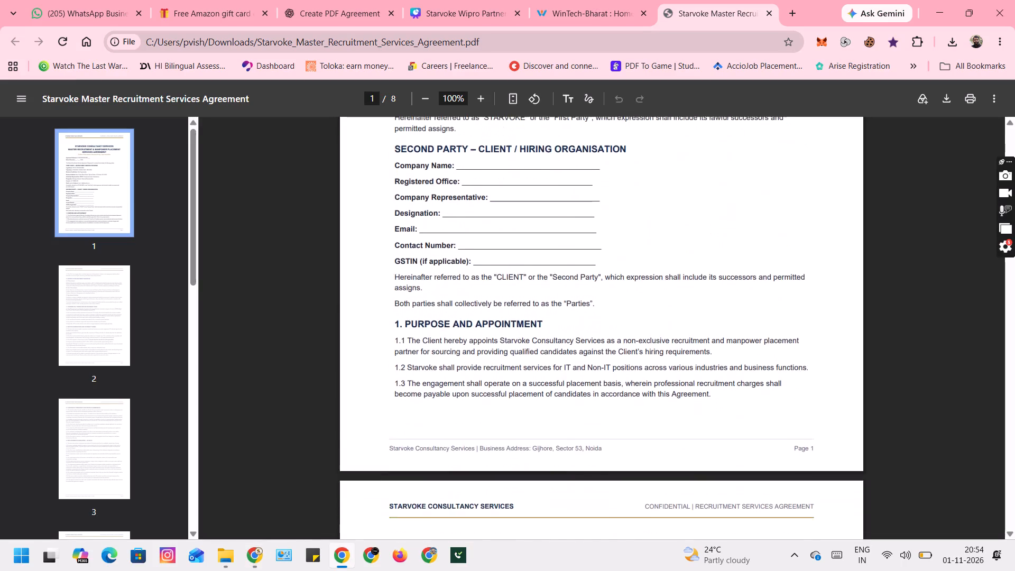
pyautogui.scroll(-1, 446, 350)
pyautogui.moveTo(390, 408); pyautogui.dragTo(414, 406)
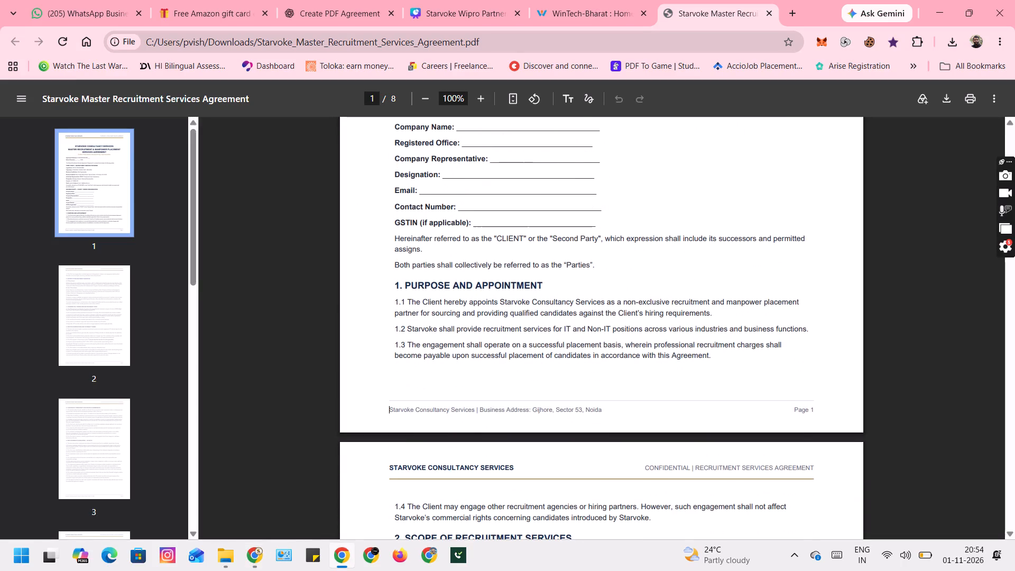
pyautogui.moveTo(414, 406); pyautogui.dragTo(605, 410)
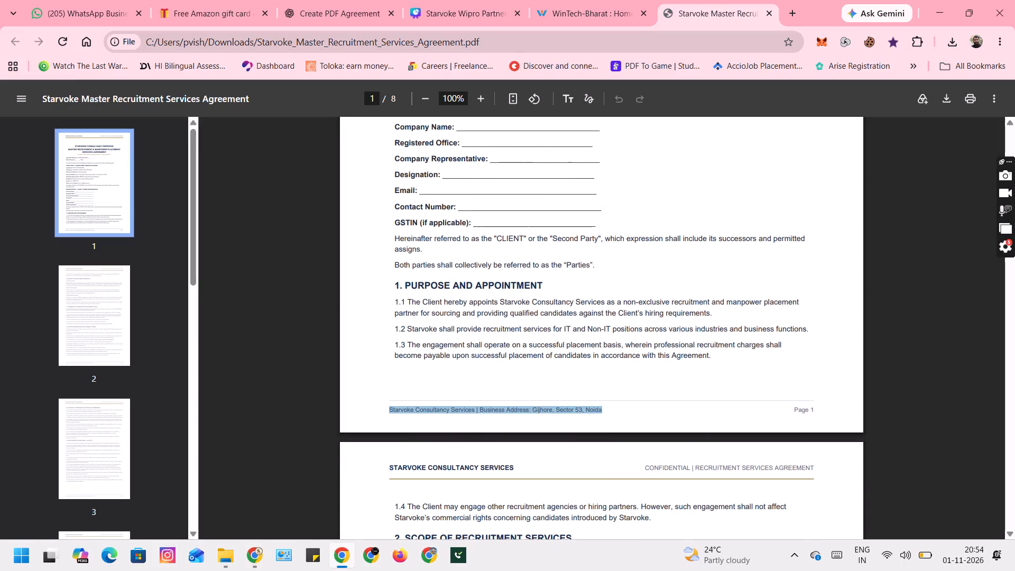
pyautogui.hotkey('ctrl', 'c')
pyautogui.hotkey('alt', 'Tab')
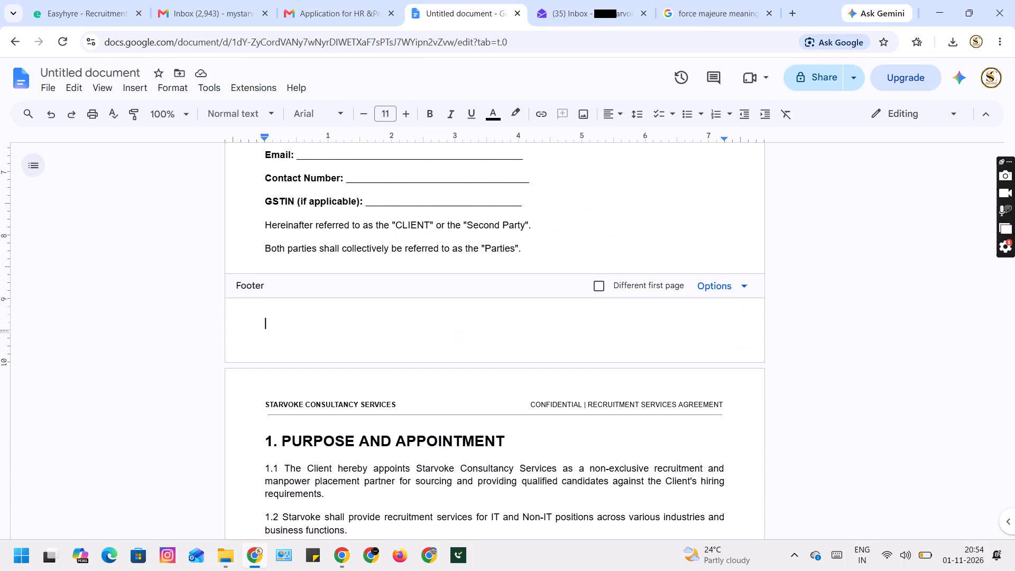
pyautogui.hotkey('ctrl', 'v')
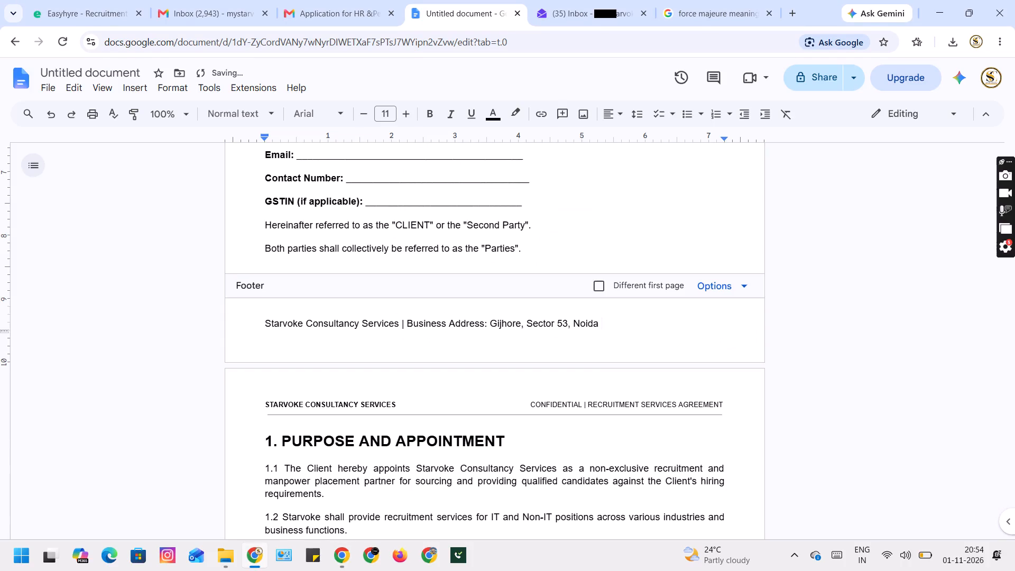
# Reduce the company name and business address line in the page footer to font size 7.
pyautogui.moveTo(603, 322); pyautogui.dragTo(270, 323)
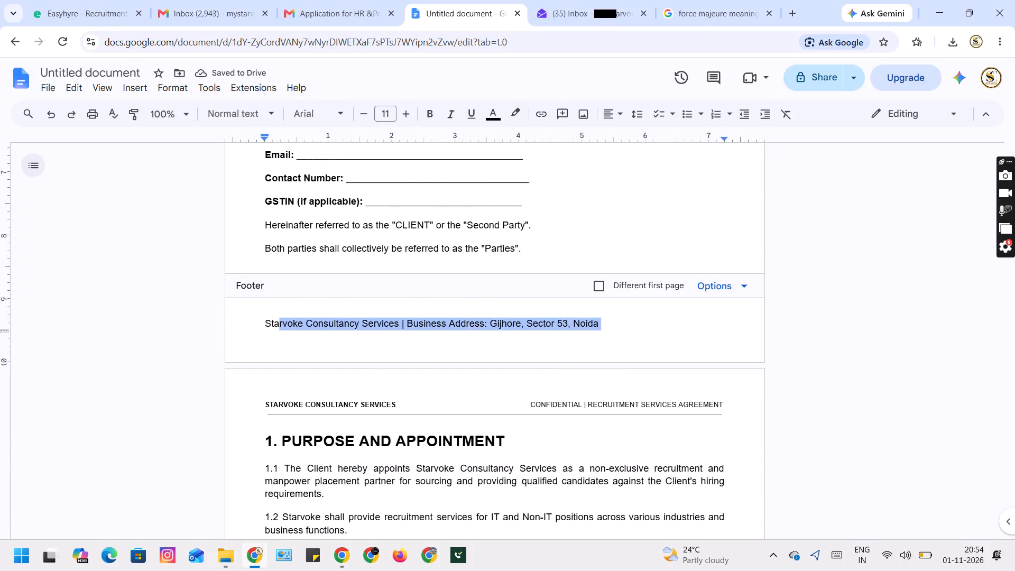
pyautogui.moveTo(270, 323); pyautogui.dragTo(257, 321)
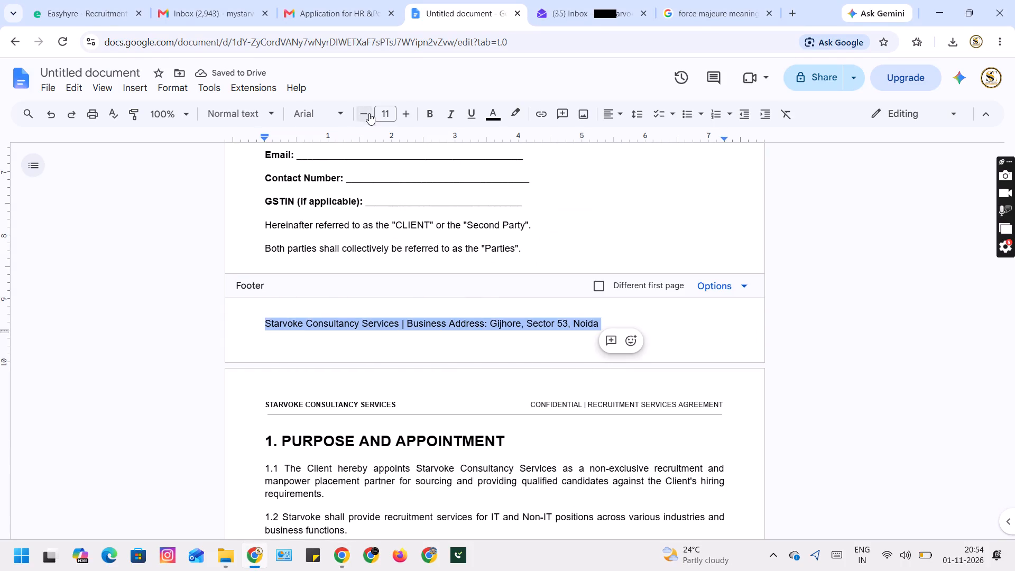
pyautogui.tripleClick(369, 113)
pyautogui.click(369, 113)
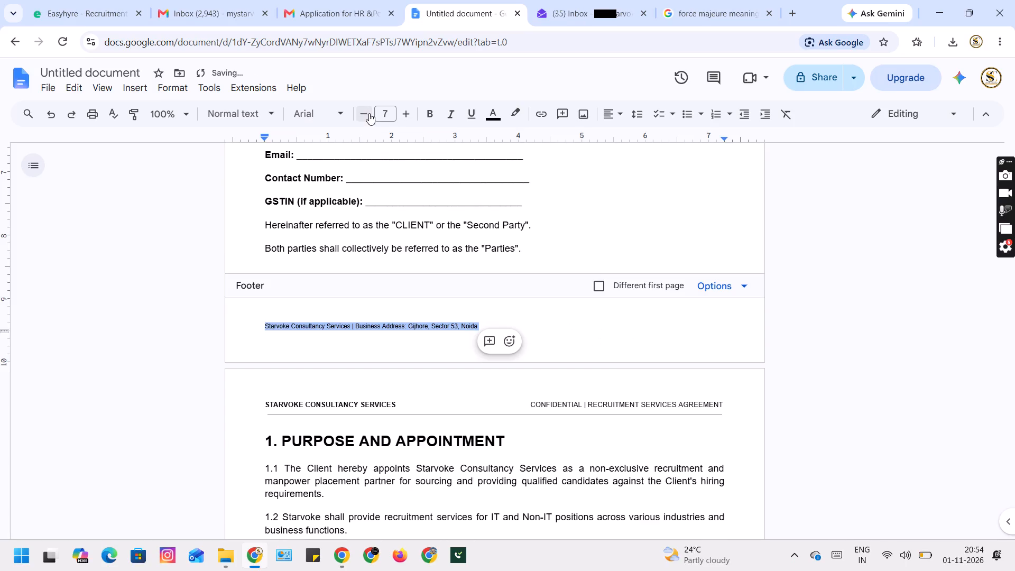
pyautogui.click(514, 320)
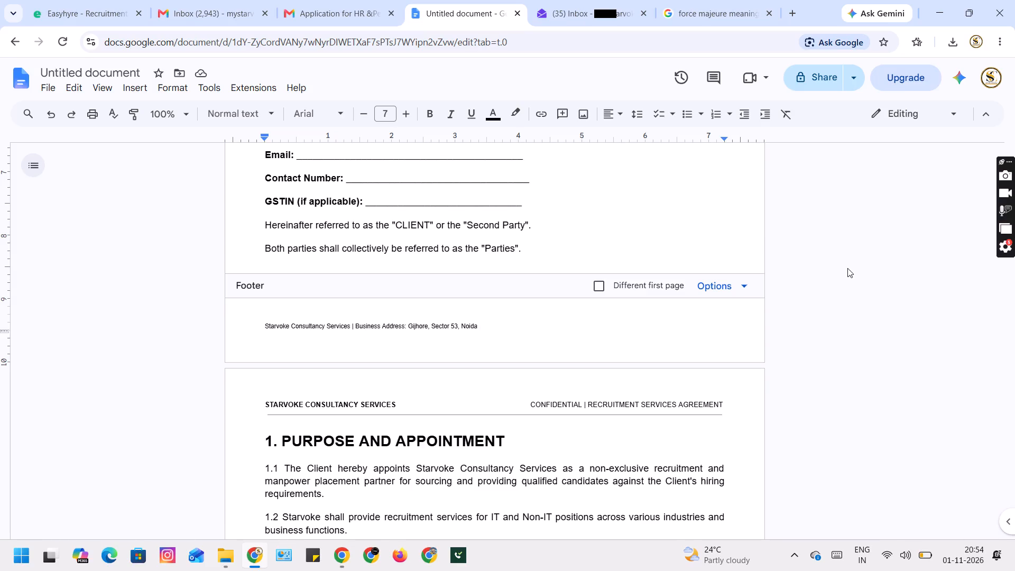
# Insert a horizontal line directly above the footer's company and address text, with no blank line between them.
pyautogui.click(265, 325)
pyautogui.press('Return')
pyautogui.press('Up')
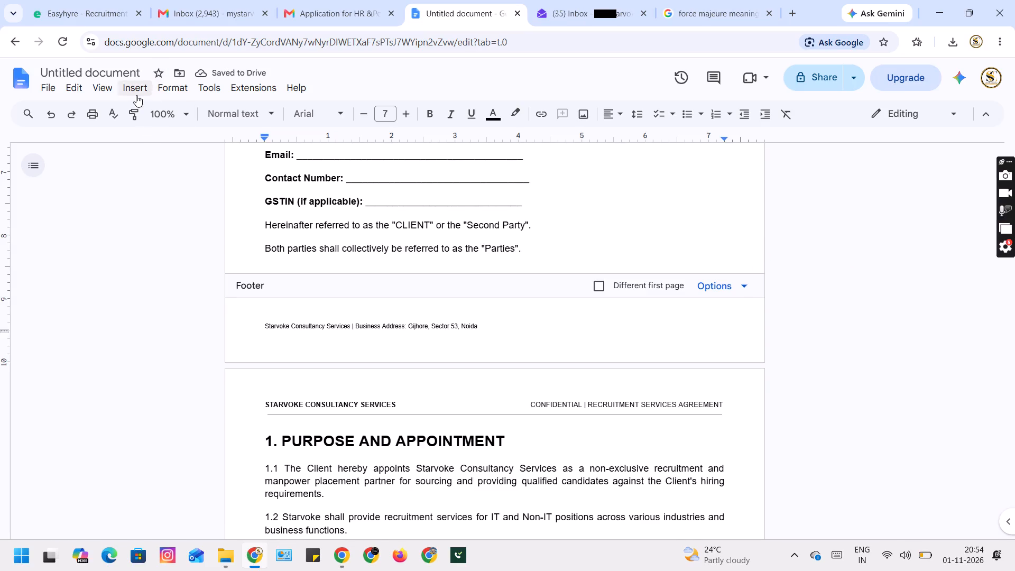
pyautogui.click(134, 93)
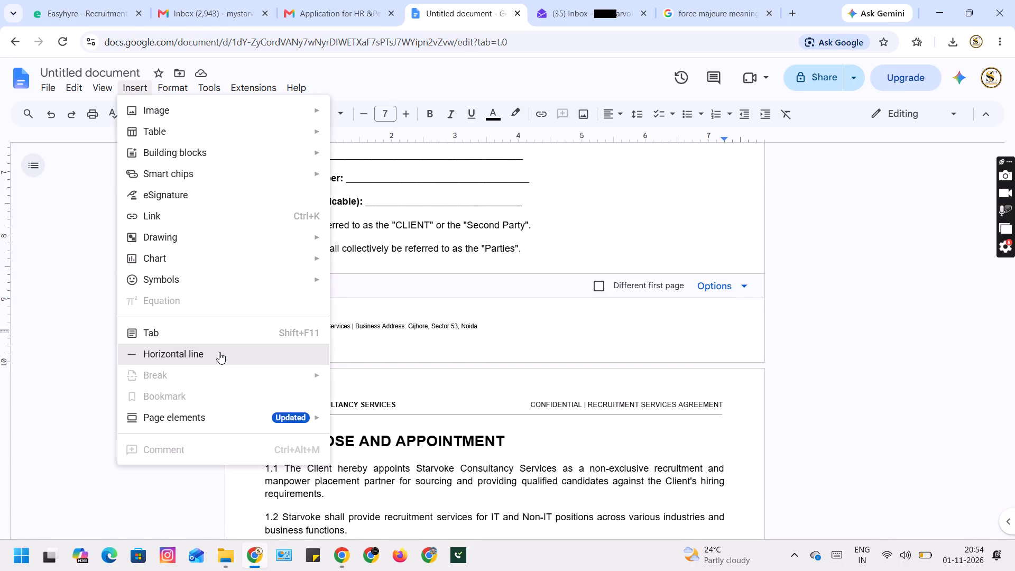
pyautogui.click(219, 352)
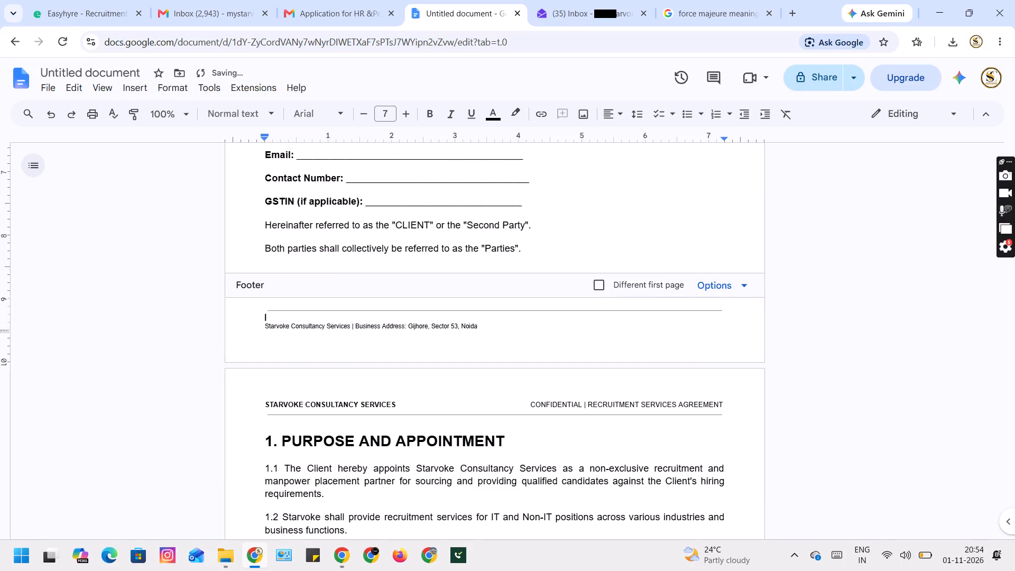
pyautogui.press('BackSpace')
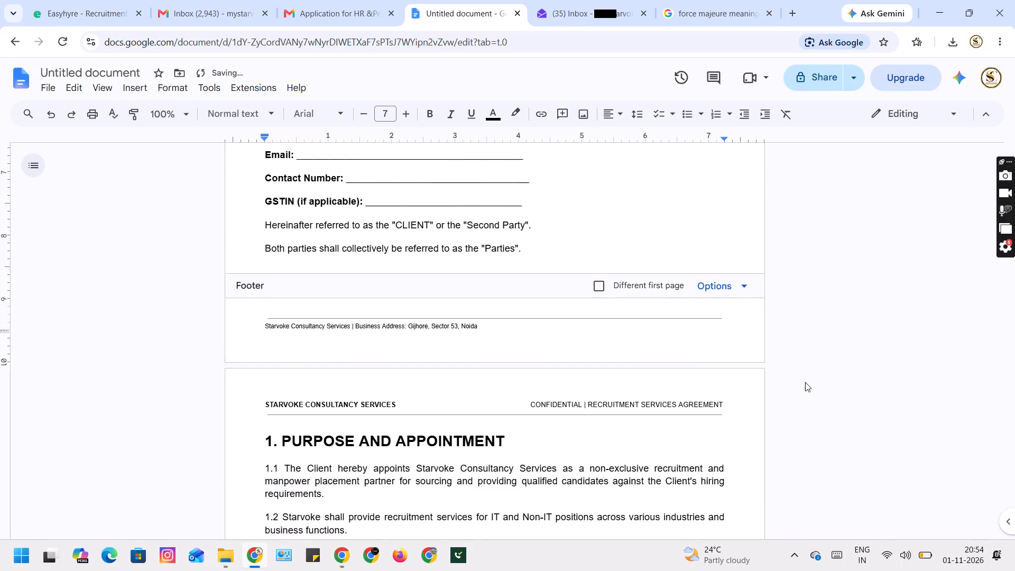
pyautogui.click(816, 374)
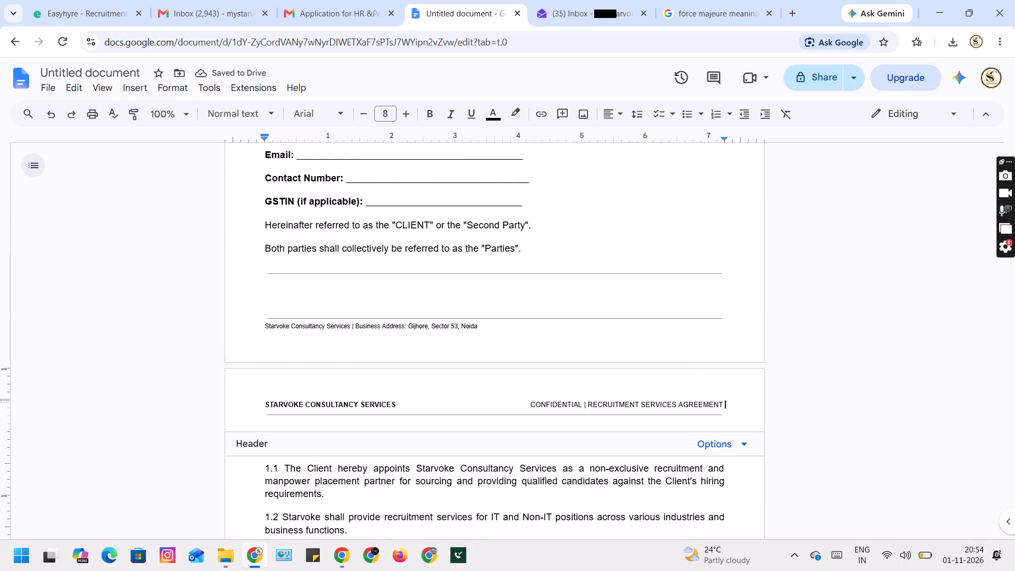
pyautogui.click(577, 514)
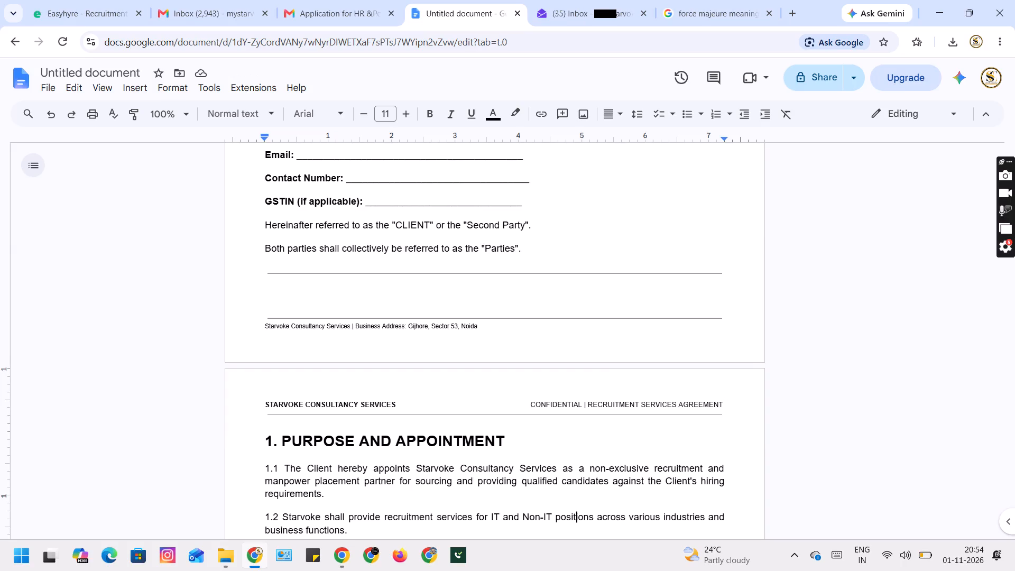
# Check the header and footer on the following pages, from clause 1 through to clauses 9 and 10.
pyautogui.scroll(-6, 537, 380)
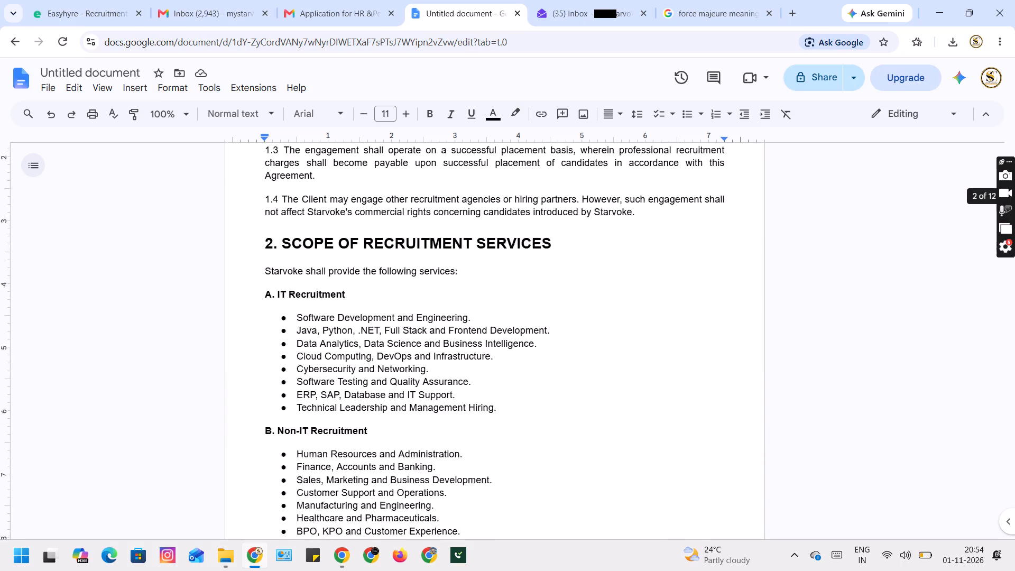
pyautogui.scroll(-11, 537, 380)
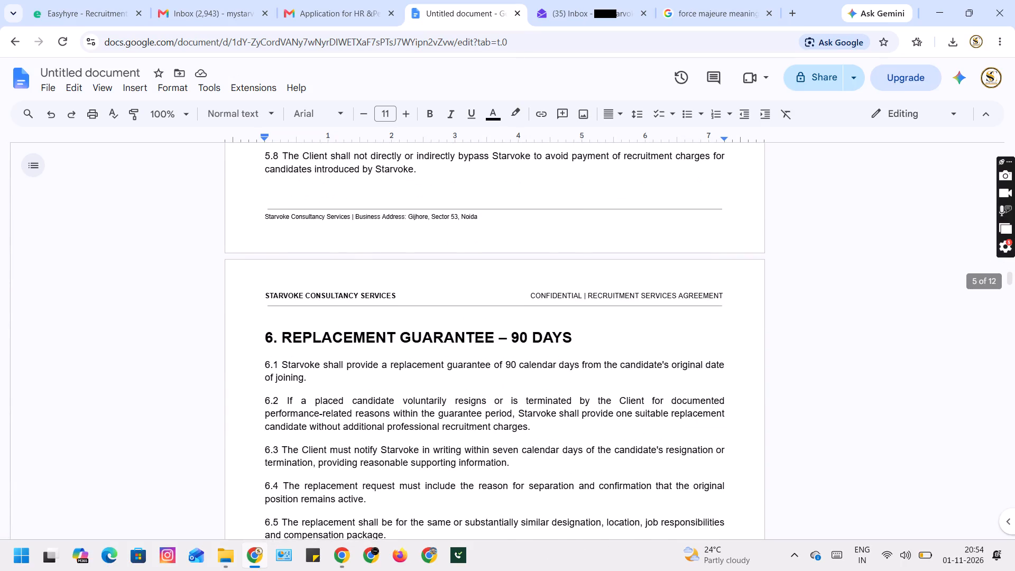
pyautogui.scroll(-3, 537, 380)
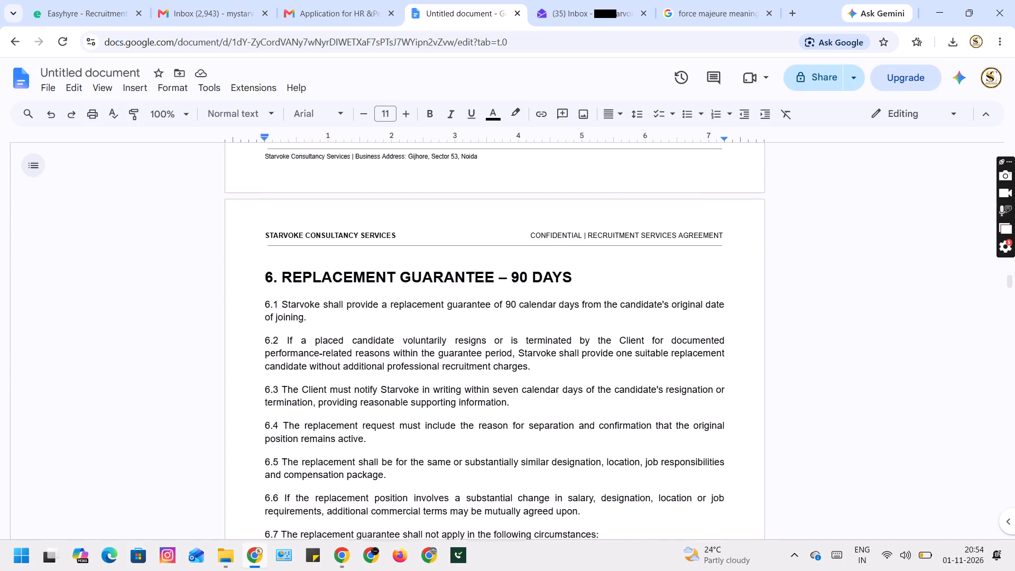
pyautogui.scroll(-10, 537, 380)
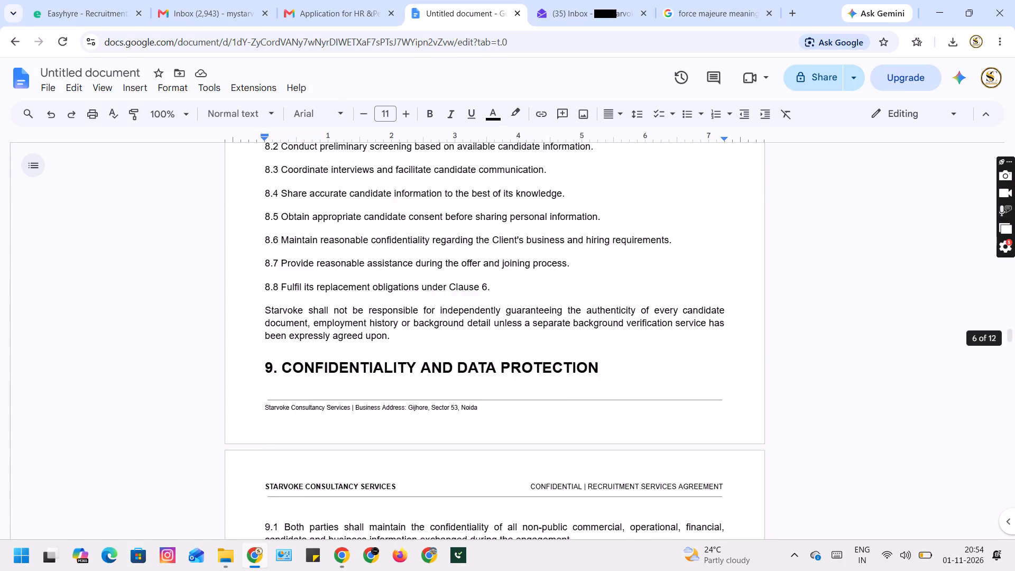
pyautogui.scroll(-2, 537, 380)
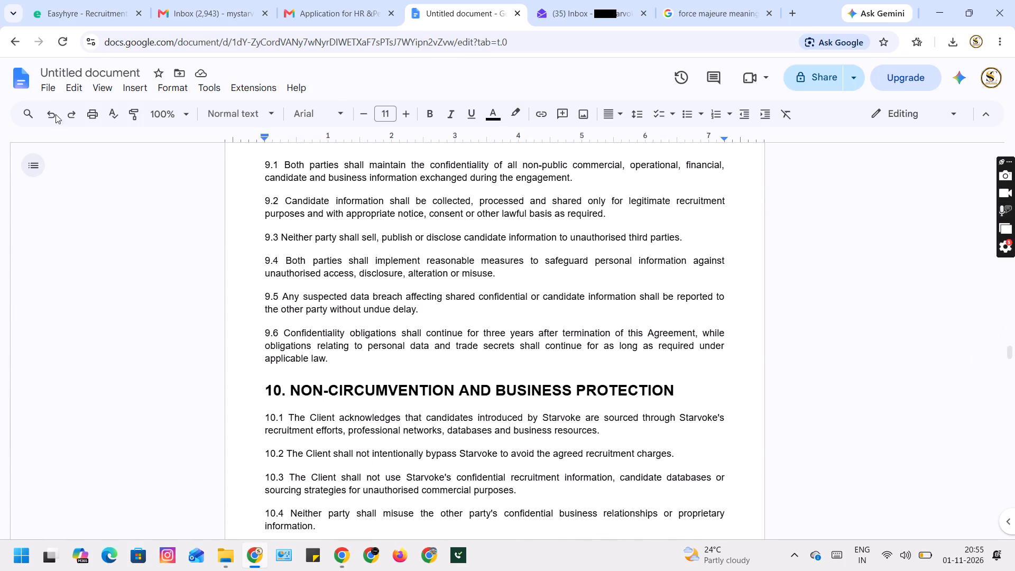
# Add right-aligned page numbers to the footer, starting from the first page.
pyautogui.click(140, 84)
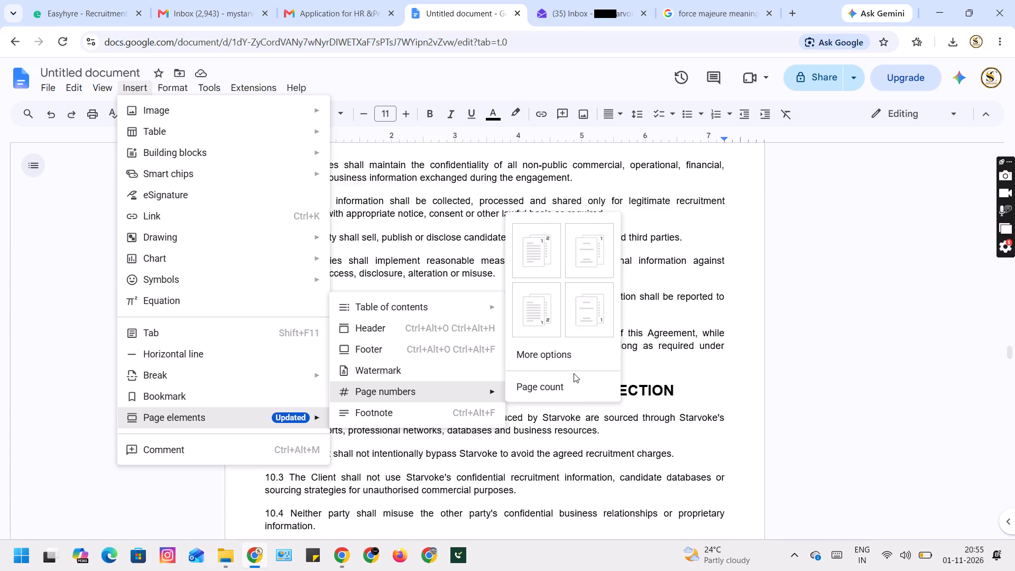
pyautogui.click(545, 321)
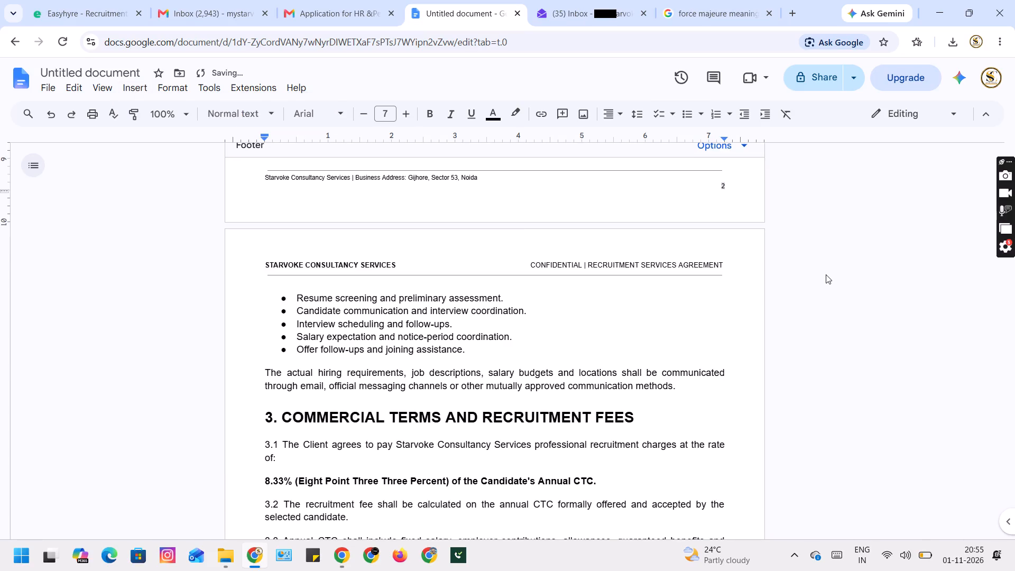
pyautogui.click(826, 274)
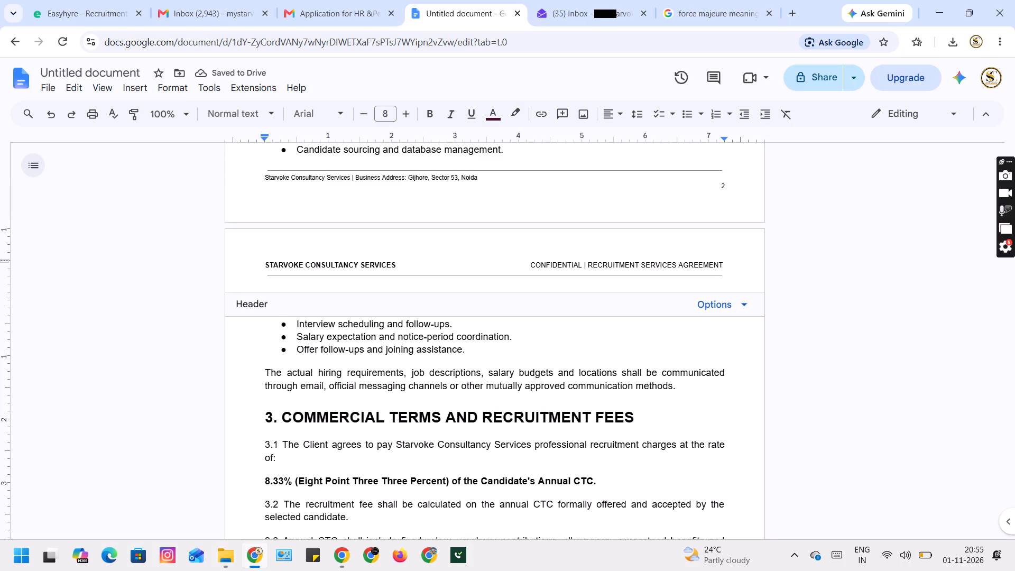
# Configure the page numbers for the footer position, shown on the first page and starting at 1.
pyautogui.doubleClick(725, 185)
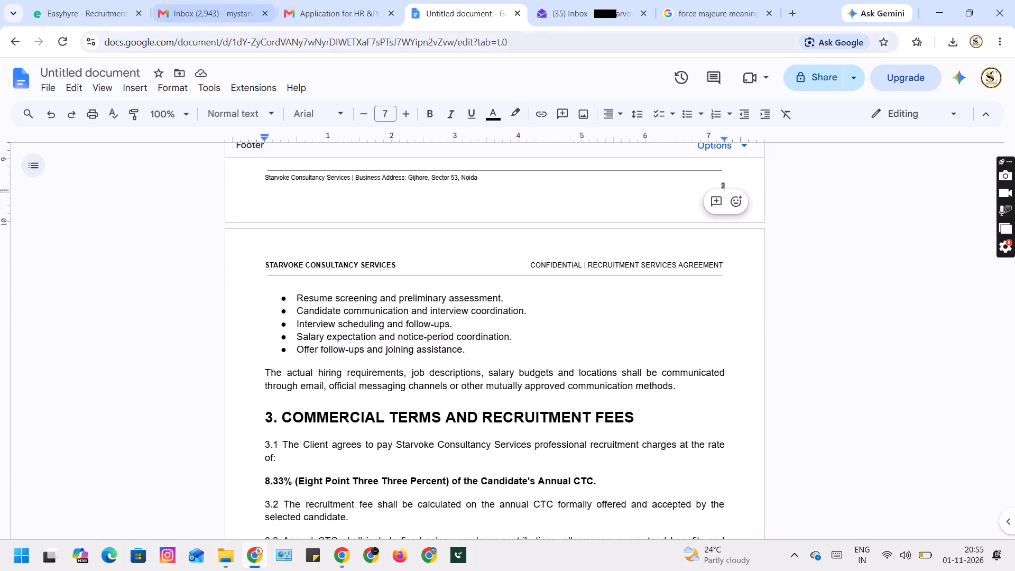
pyautogui.click(125, 89)
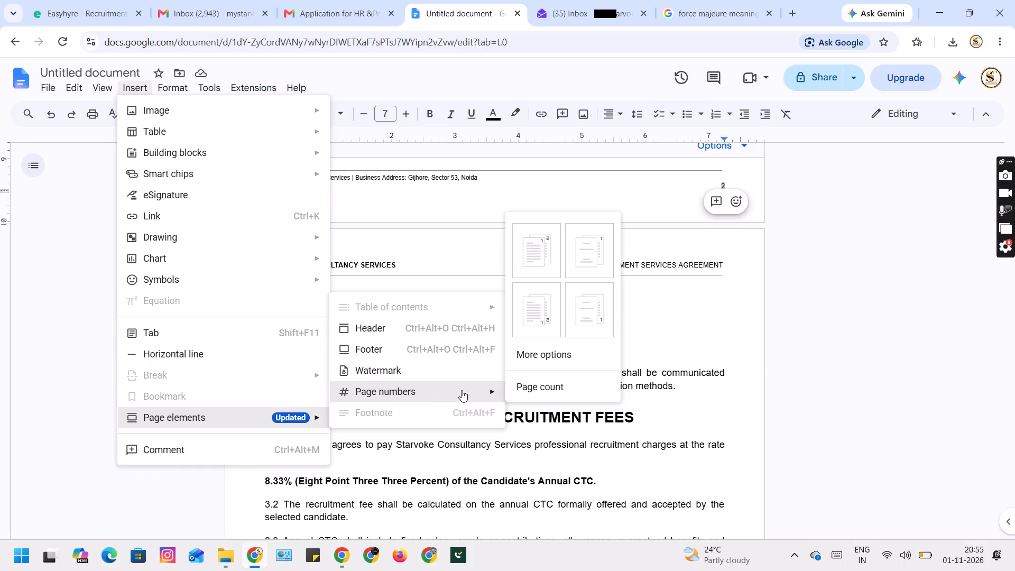
pyautogui.click(562, 360)
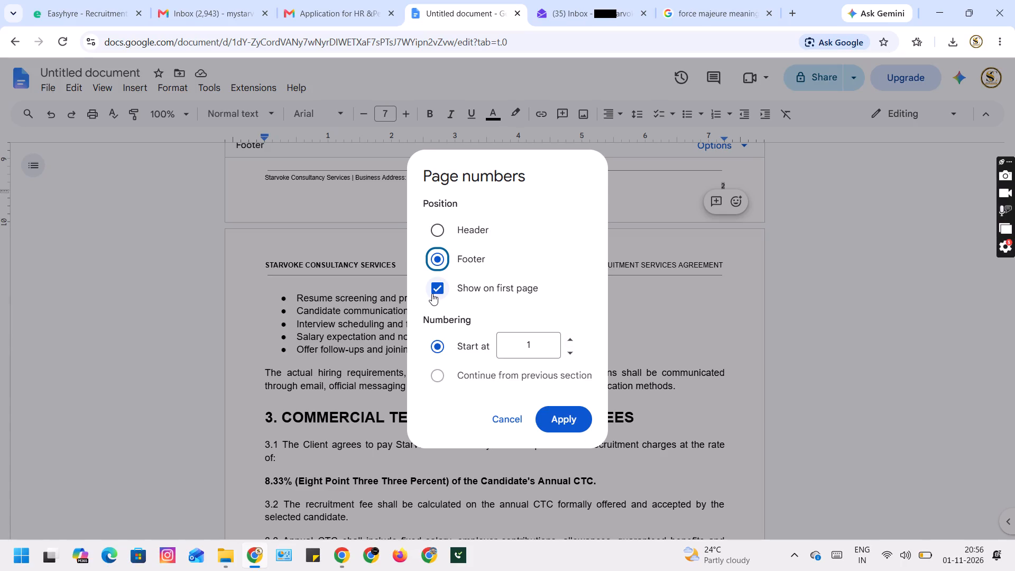
pyautogui.click(566, 423)
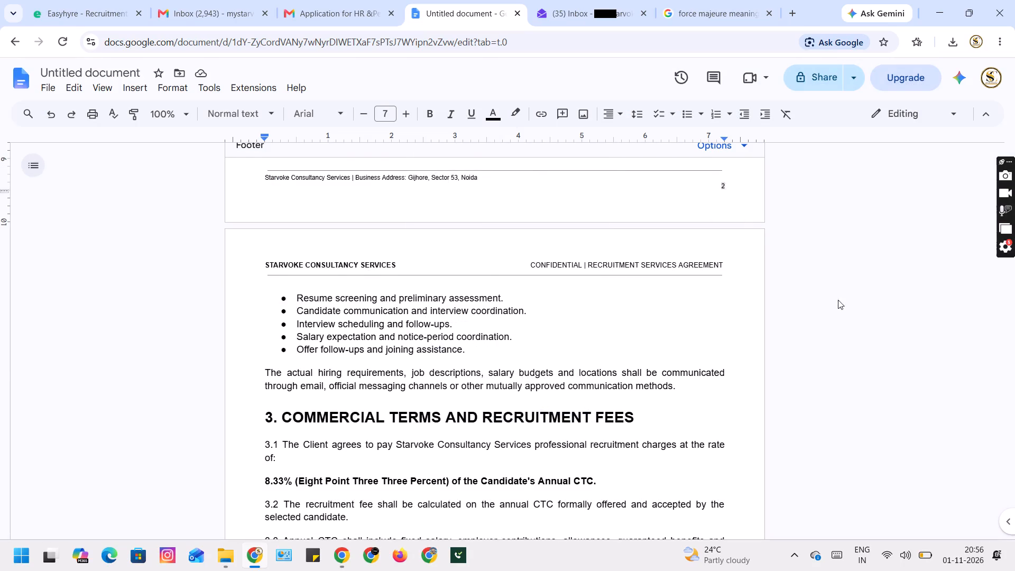
pyautogui.click(844, 297)
# Set the header margin to 0.3 inches from the top and the footer margin to 0.3 inches from the bottom.
pyautogui.scroll(9, 594, 374)
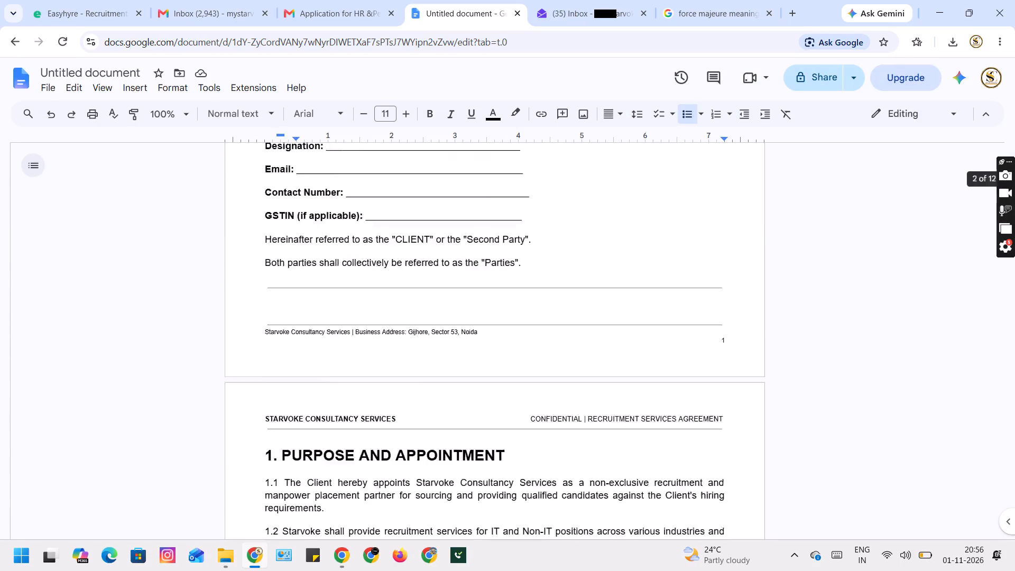
pyautogui.scroll(2, 594, 374)
pyautogui.scroll(-6, 592, 363)
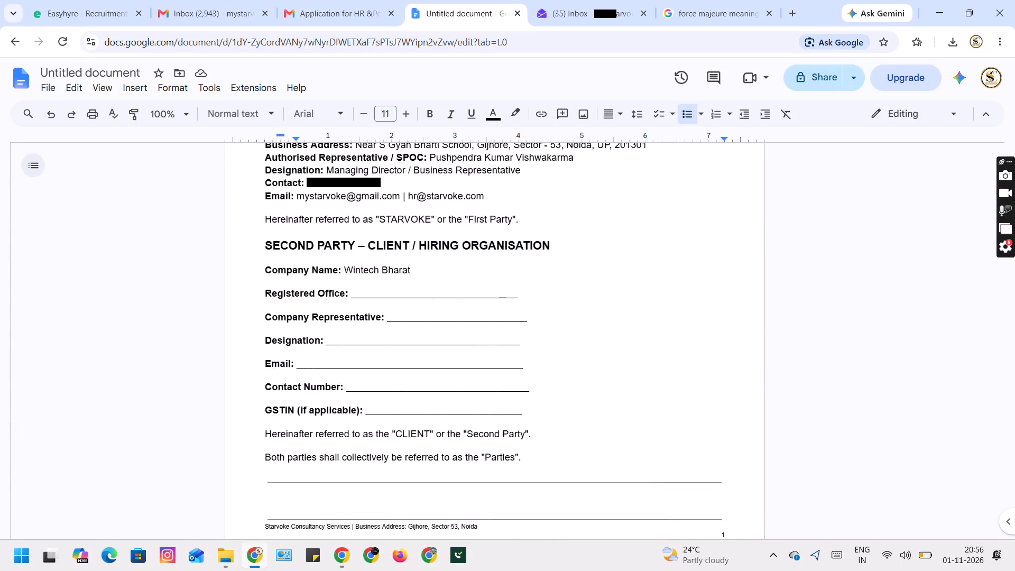
pyautogui.scroll(-2, 592, 363)
pyautogui.scroll(-1, 586, 210)
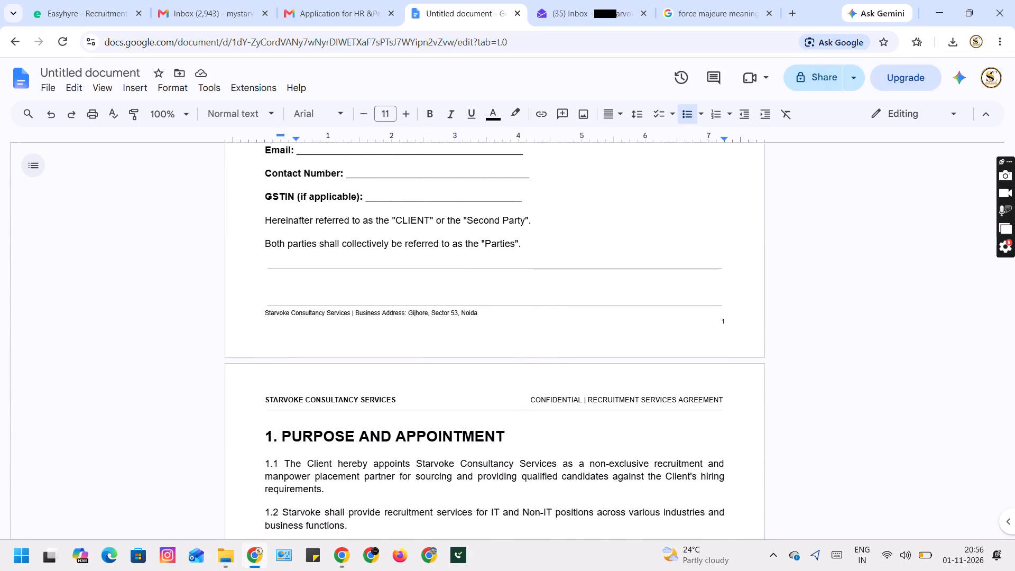
pyautogui.scroll(-1, 586, 210)
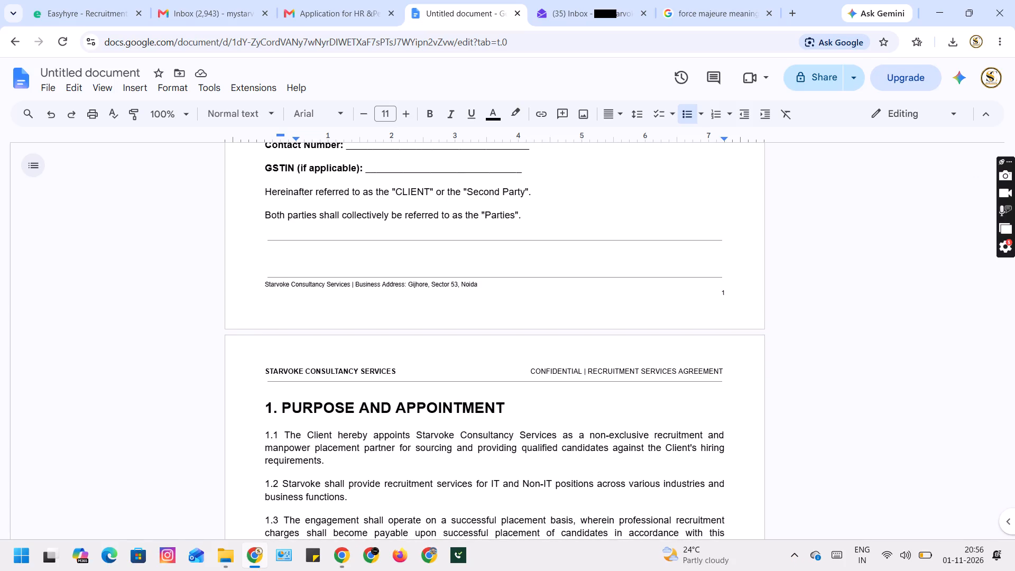
pyautogui.doubleClick(415, 290)
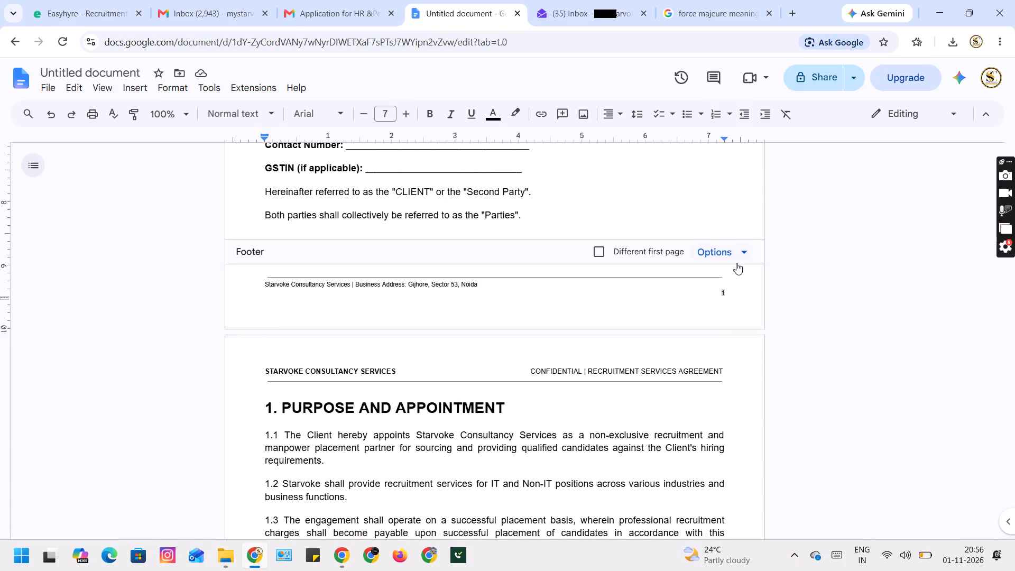
pyautogui.click(750, 257)
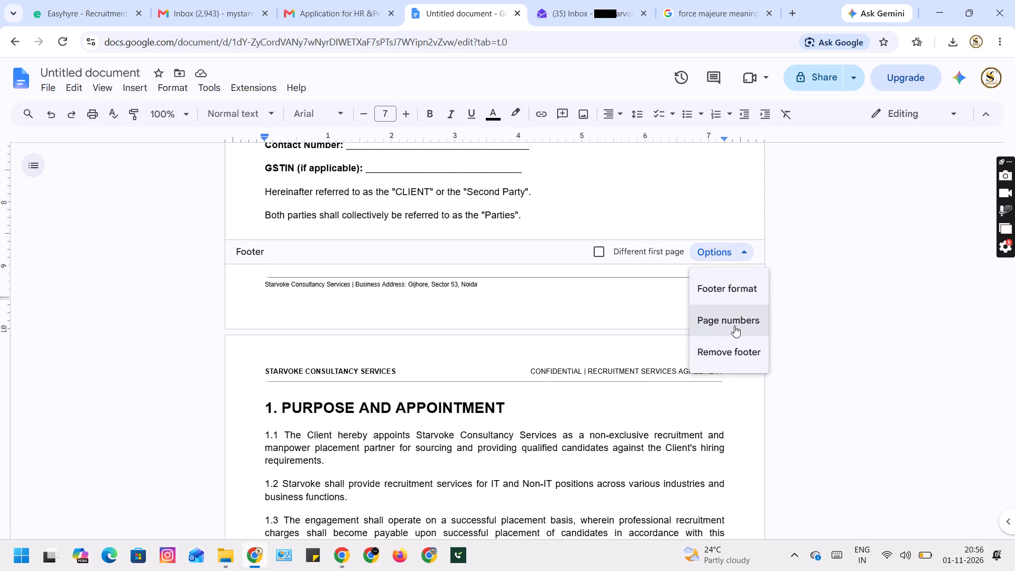
pyautogui.click(730, 283)
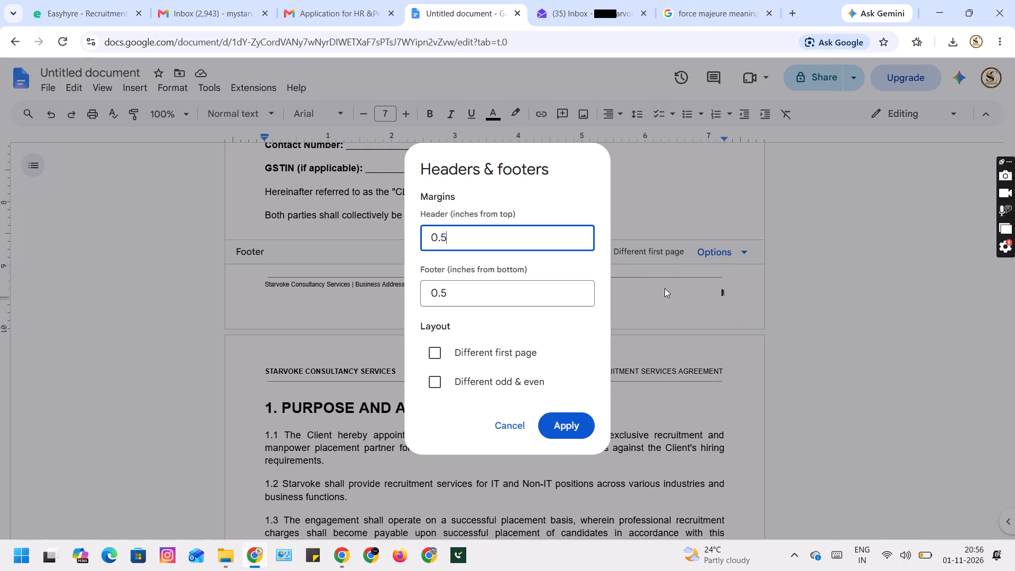
pyautogui.press('BackSpace')
pyautogui.press('3')
pyautogui.click(533, 296)
pyautogui.press('BackSpace')
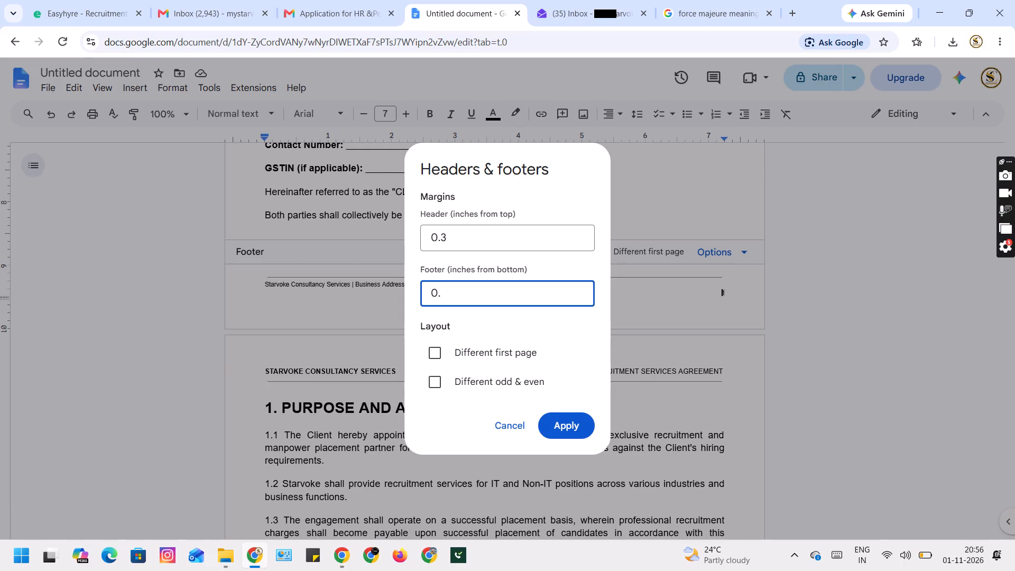
pyautogui.press('3')
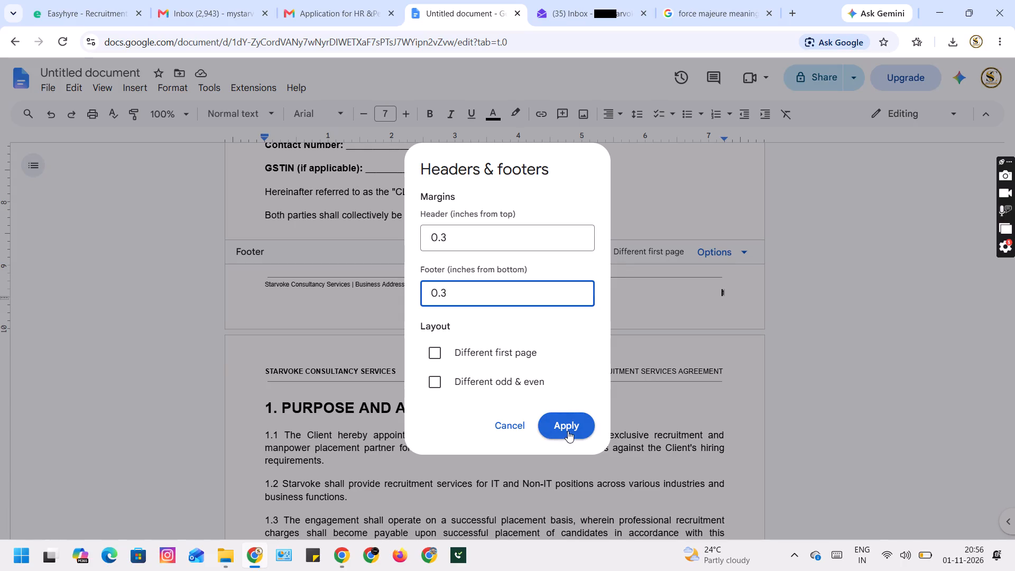
pyautogui.click(568, 431)
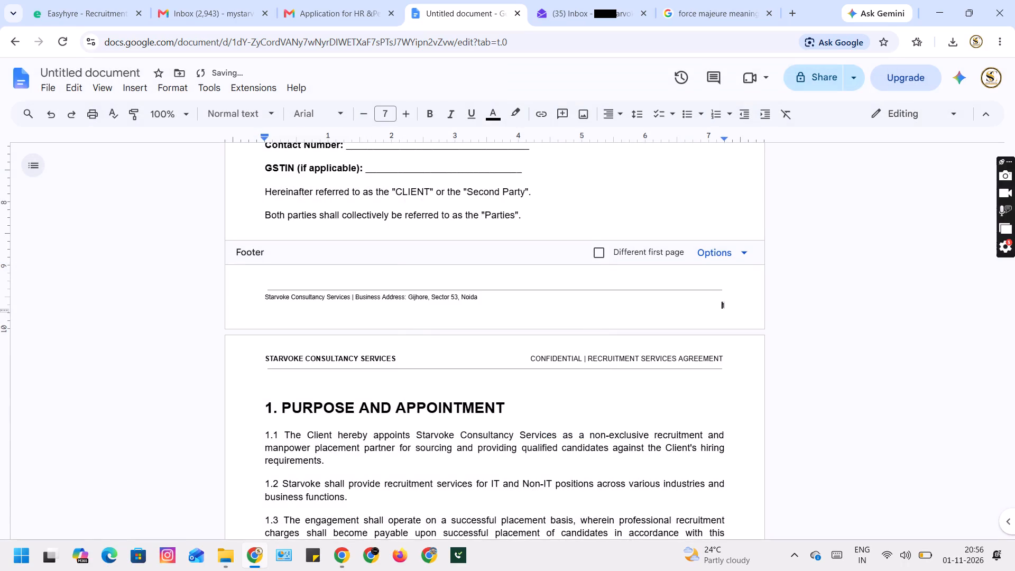
pyautogui.click(831, 312)
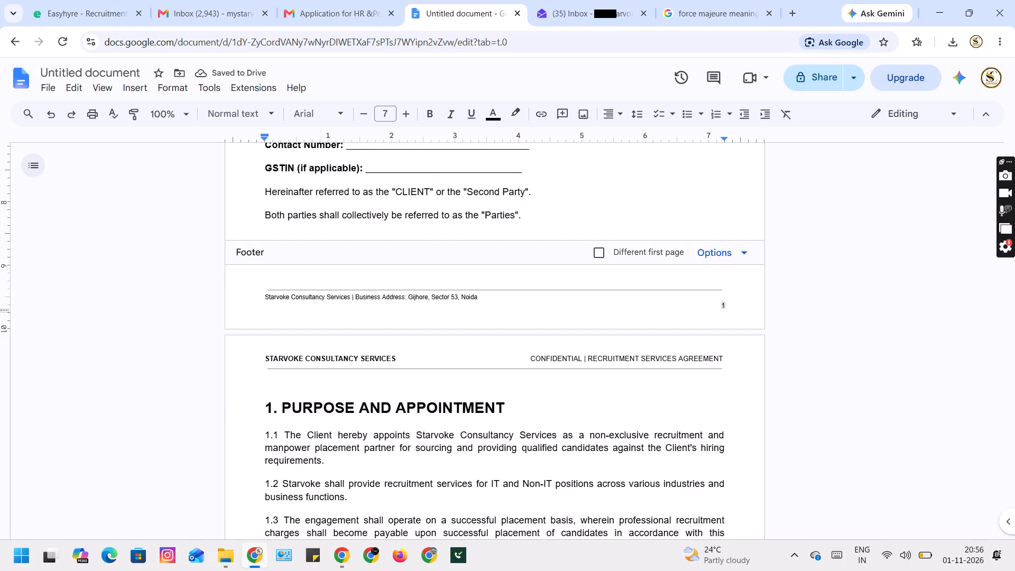
# Check the header and footer spacing across the first three pages of the agreement.
pyautogui.scroll(-7, 547, 446)
pyautogui.scroll(1, 547, 446)
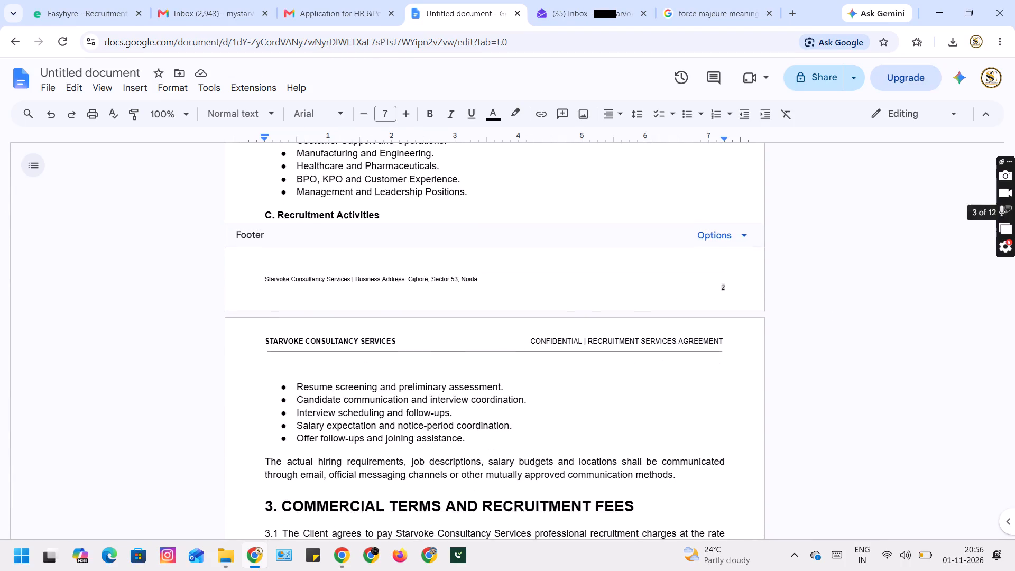
pyautogui.scroll(1, 547, 446)
pyautogui.click(547, 446)
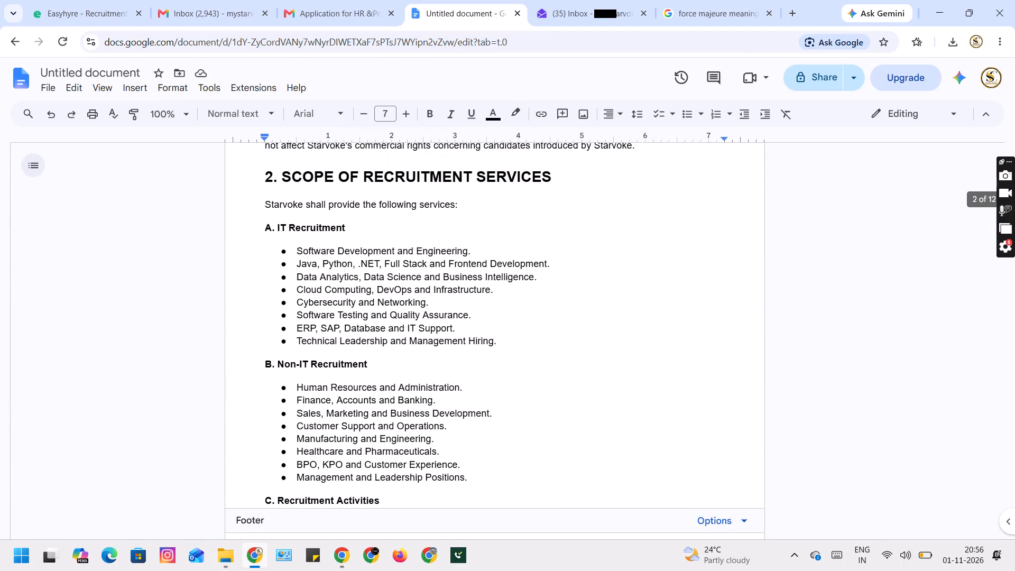
pyautogui.scroll(5, 547, 446)
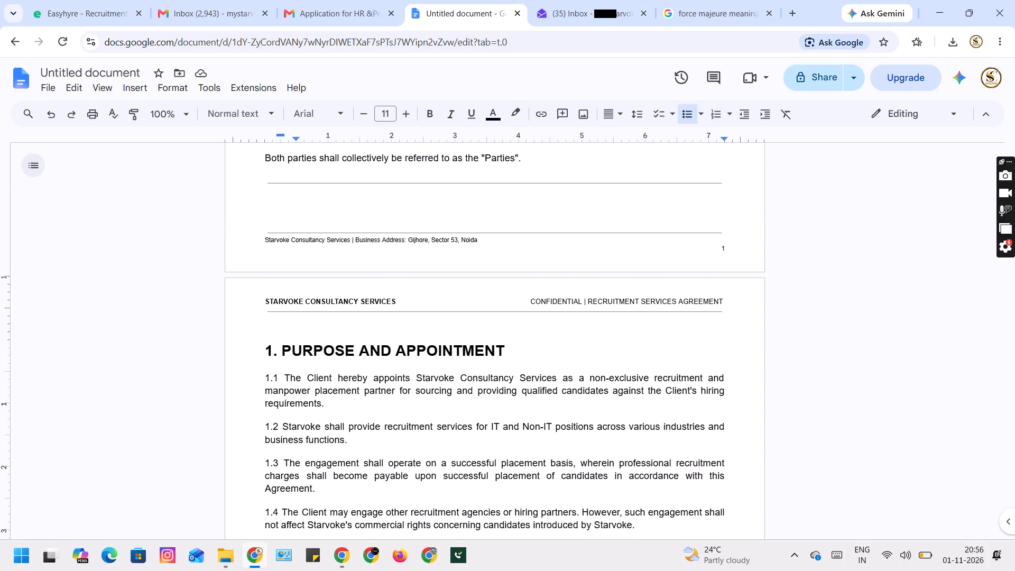
pyautogui.scroll(2, 547, 446)
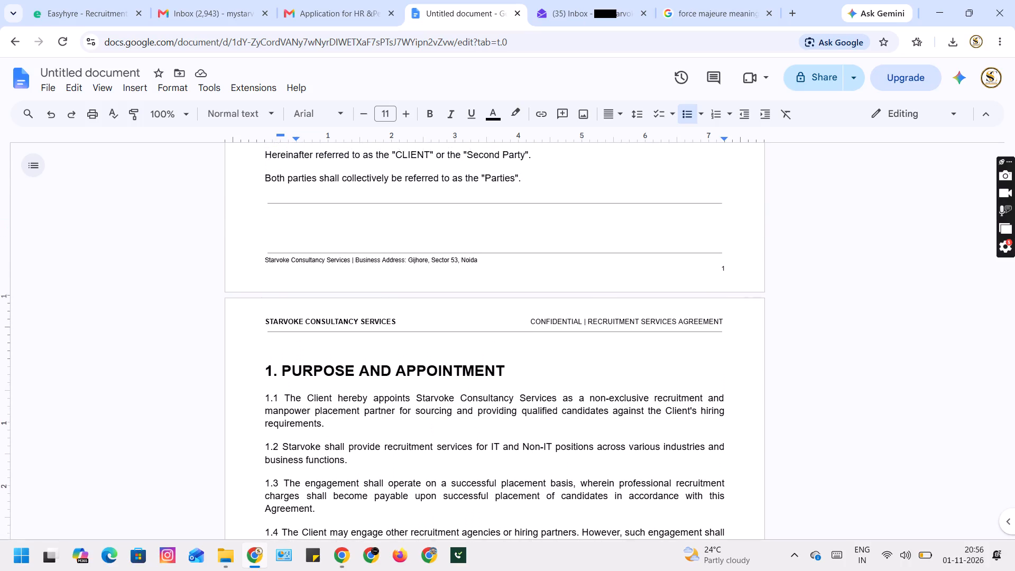
pyautogui.scroll(2, 547, 446)
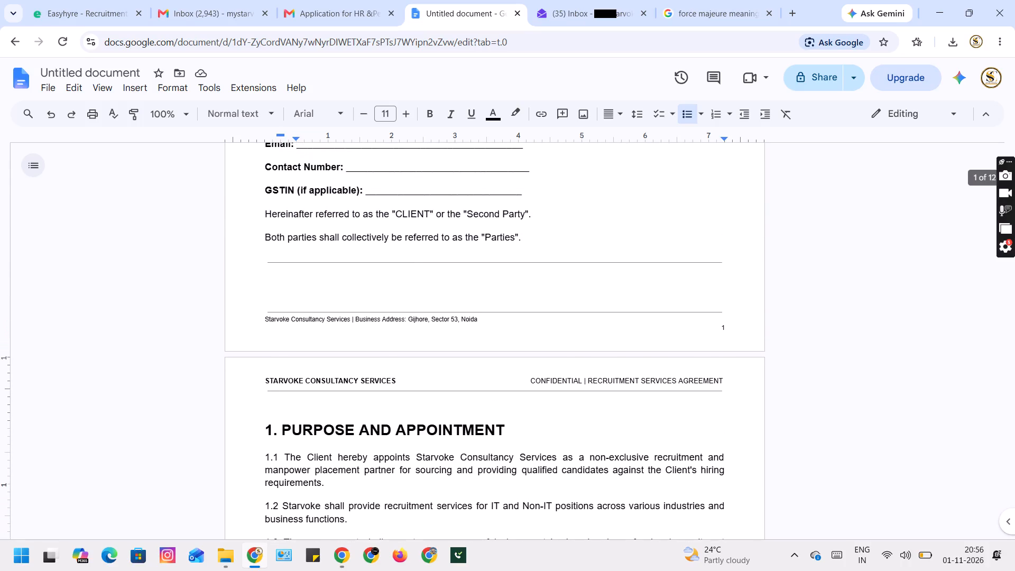
pyautogui.scroll(-6, 547, 446)
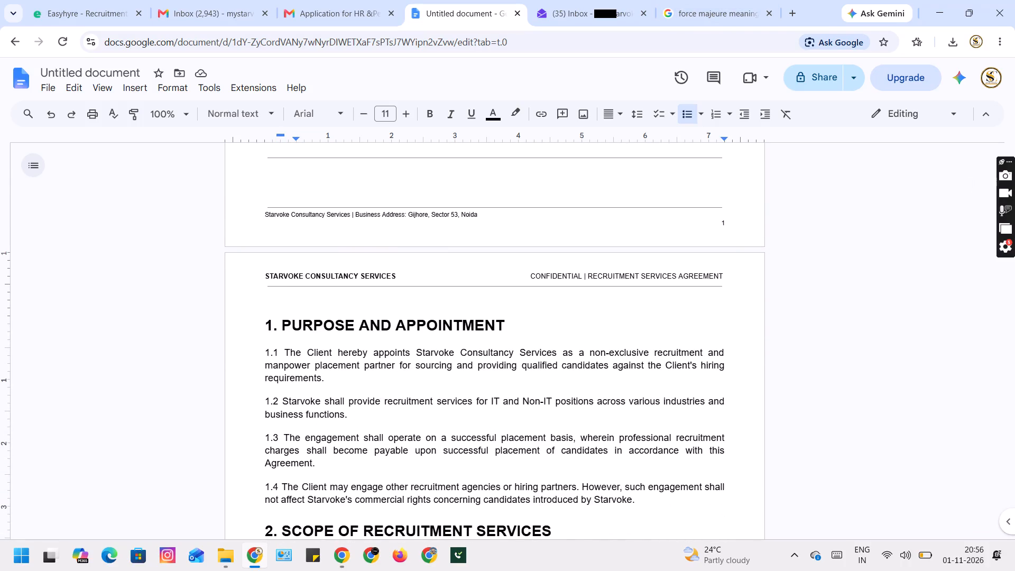
# Switch to the master agreement PDF and examine its header, footer and line styling on the first pages.
pyautogui.hotkey('alt', 'Tab')
pyautogui.click(628, 281)
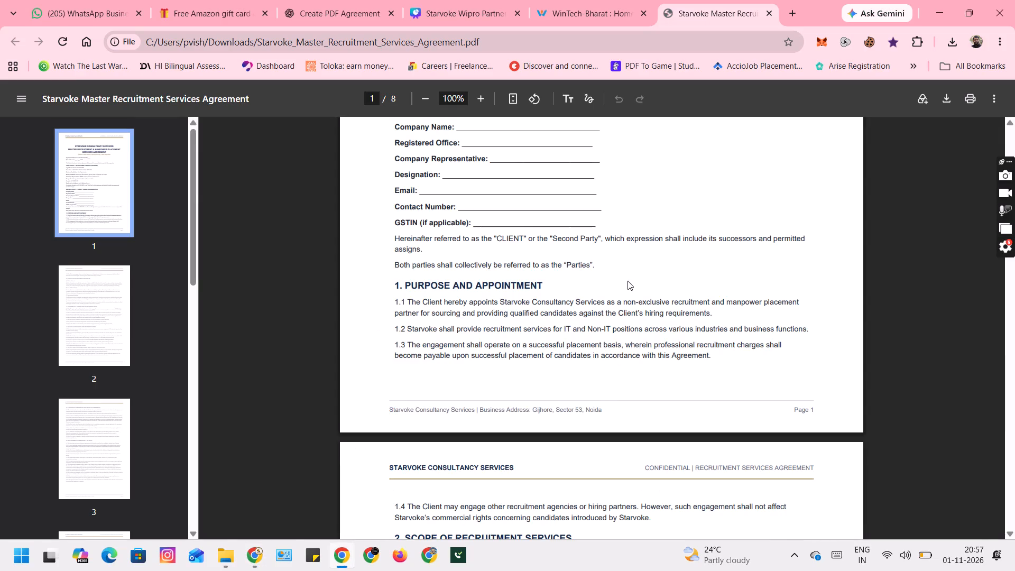
pyautogui.scroll(8, 628, 281)
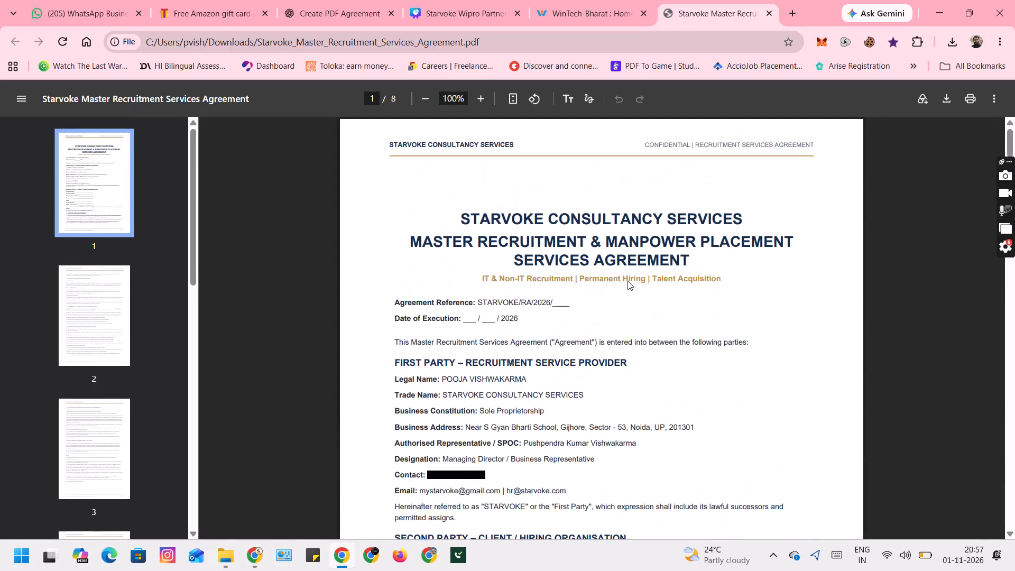
pyautogui.scroll(-6, 628, 281)
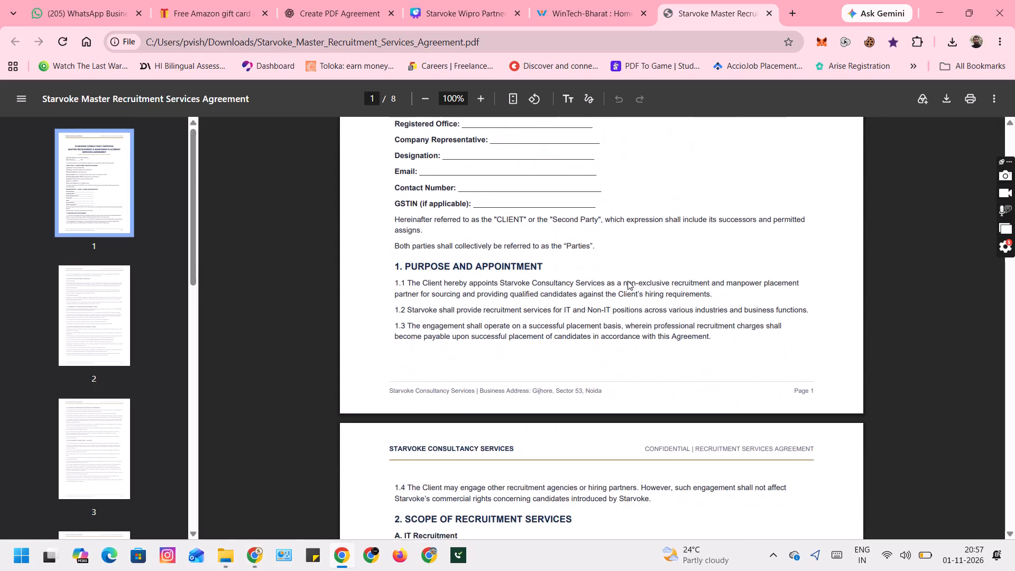
pyautogui.scroll(-1, 628, 281)
pyautogui.scroll(9, 628, 281)
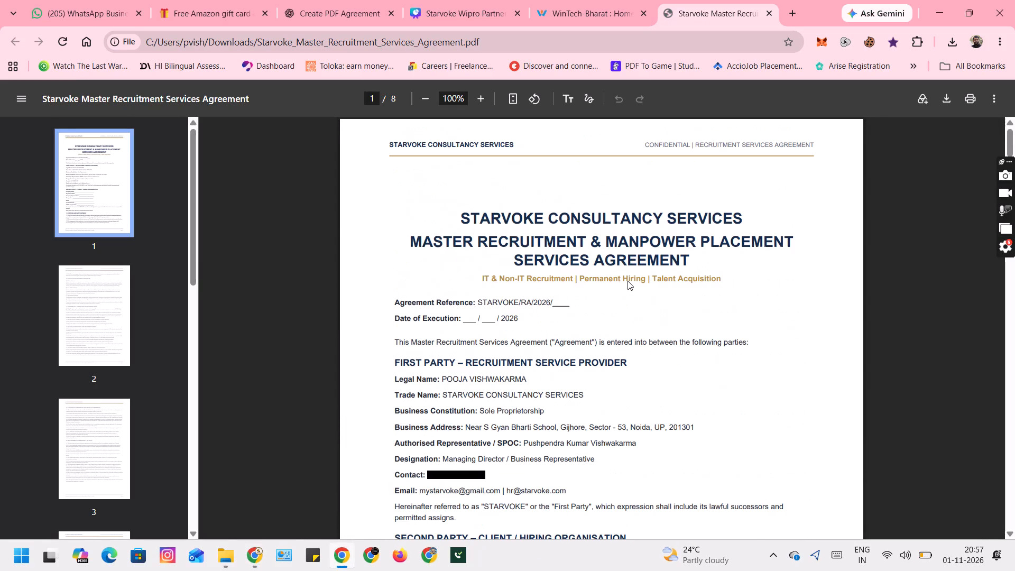
# Back in the Google Docs agreement, apply underline and bold to the horizontal line beneath the header text.
pyautogui.hotkey('alt', 'Tab')
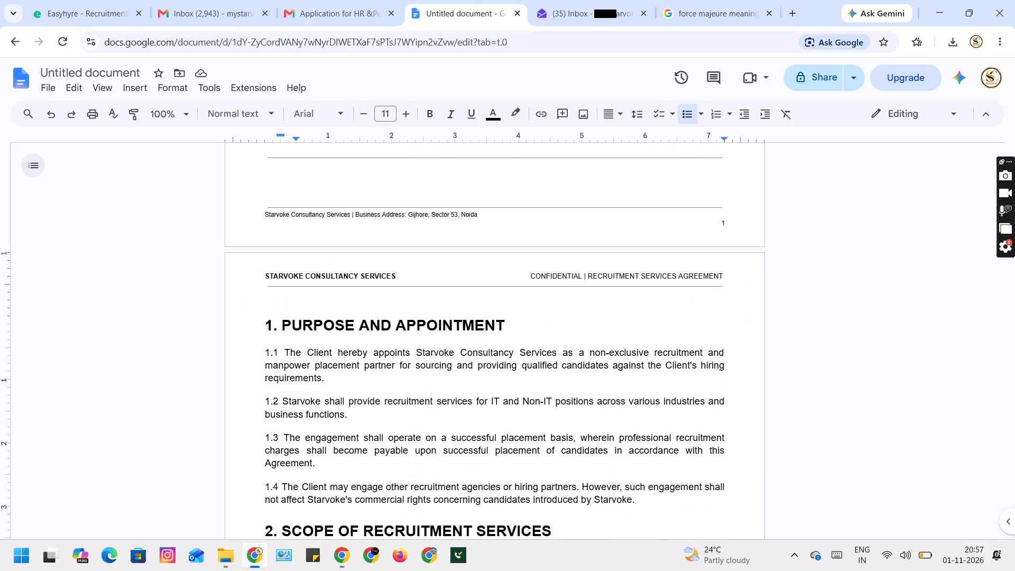
pyautogui.doubleClick(464, 281)
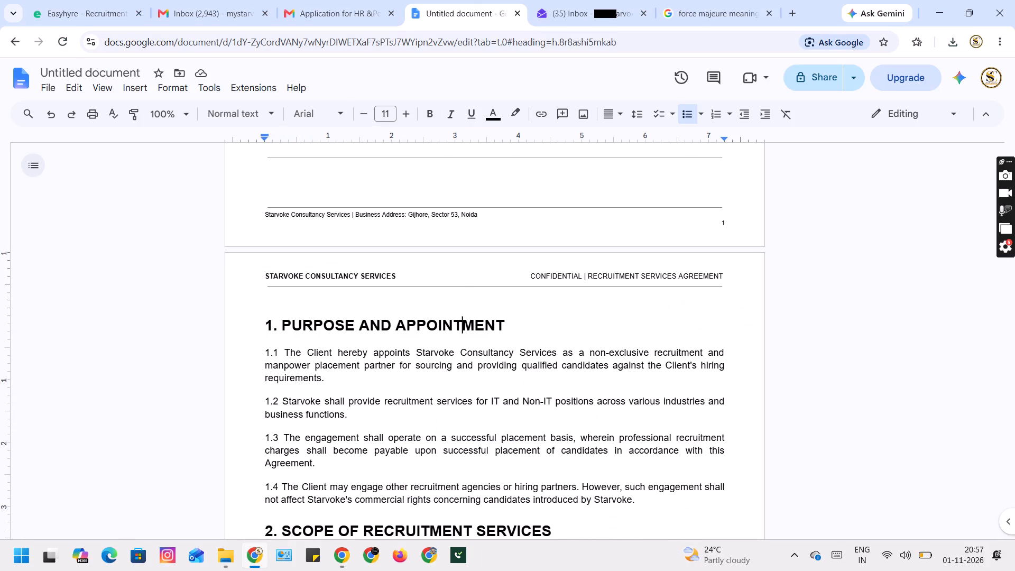
pyautogui.click(473, 289)
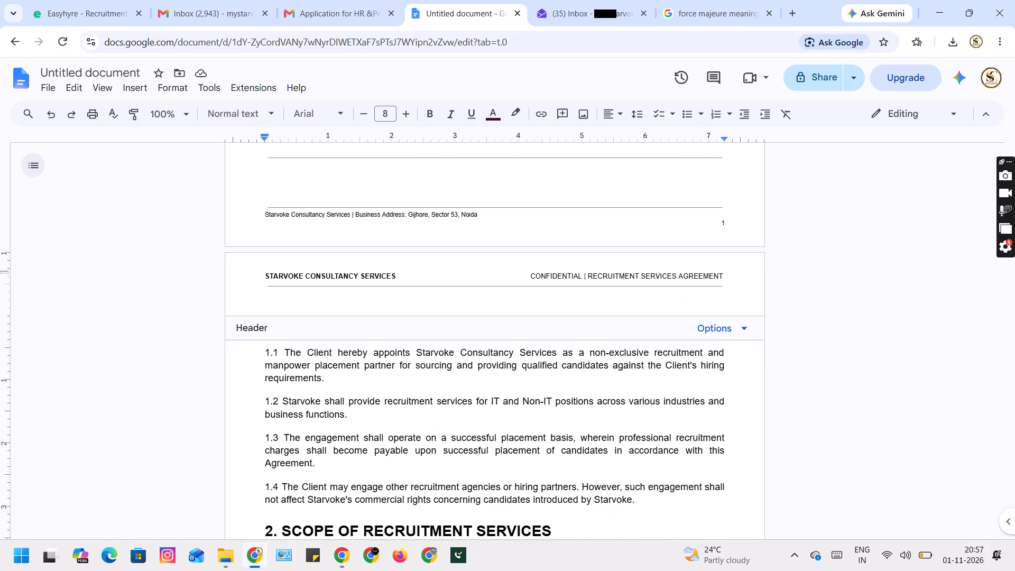
pyautogui.hotkey('ctrl', 'shift', 'Right')
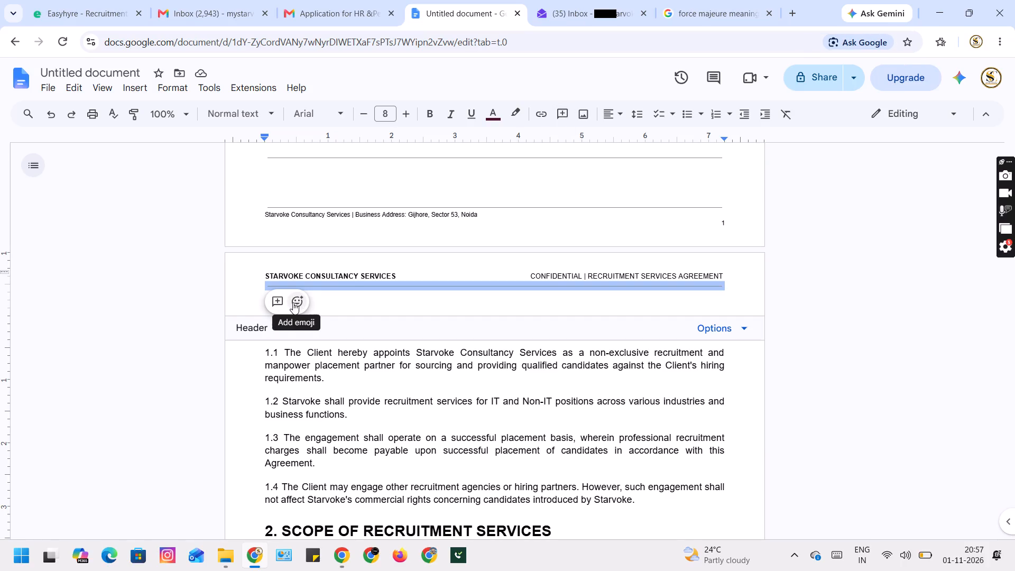
pyautogui.rightClick(369, 284)
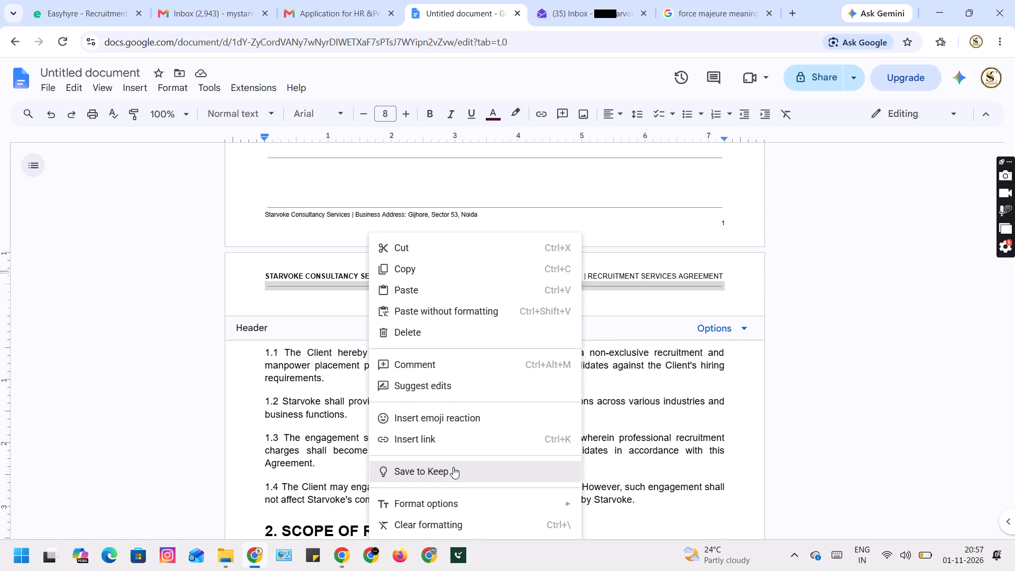
pyautogui.scroll(-1, 453, 467)
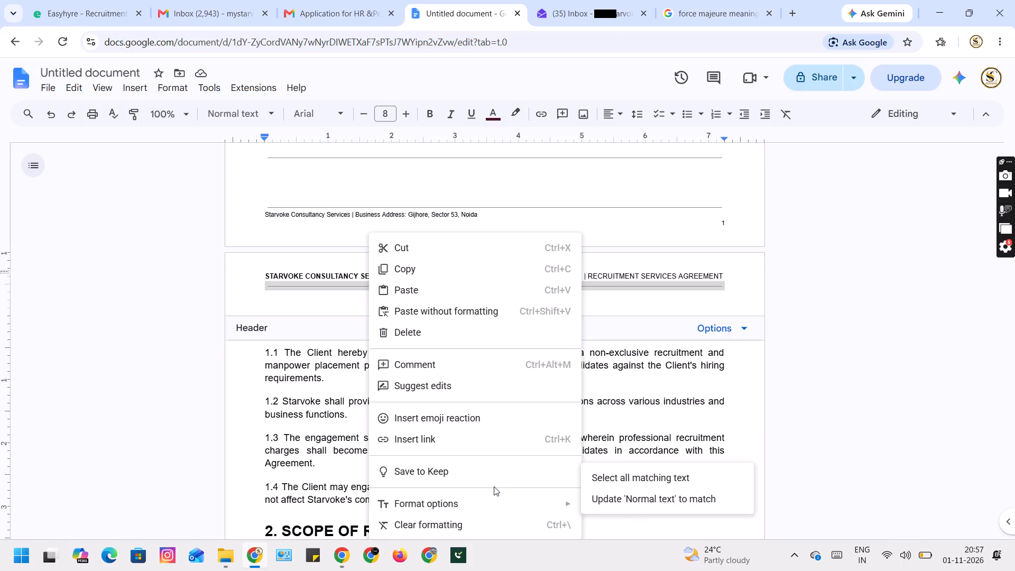
pyautogui.click(521, 114)
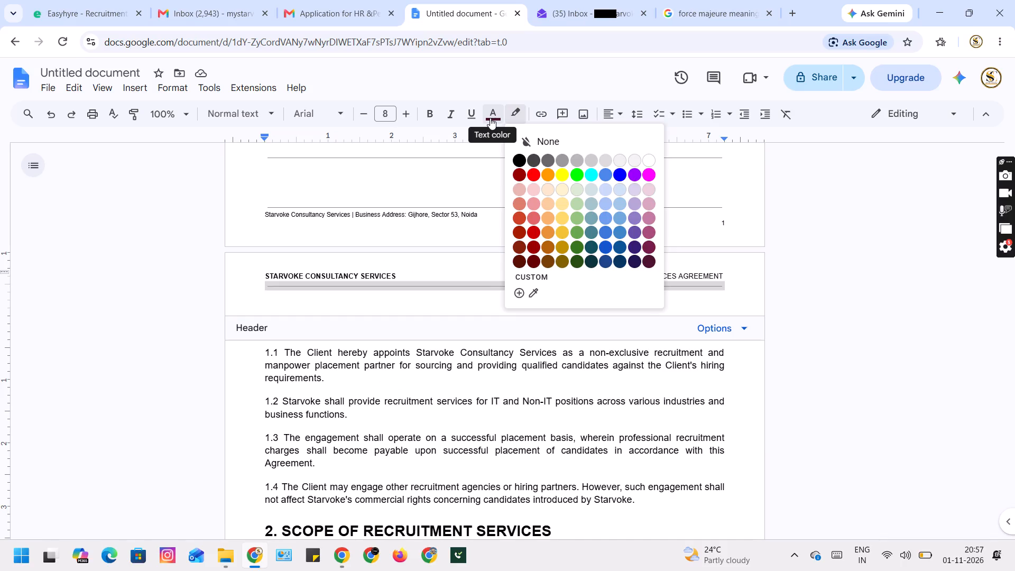
pyautogui.click(467, 114)
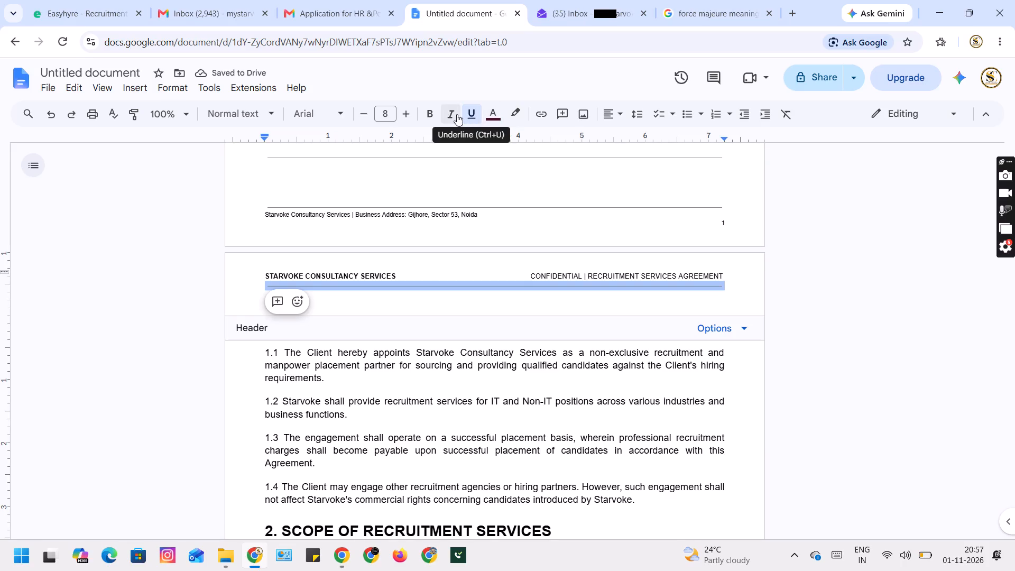
pyautogui.click(431, 114)
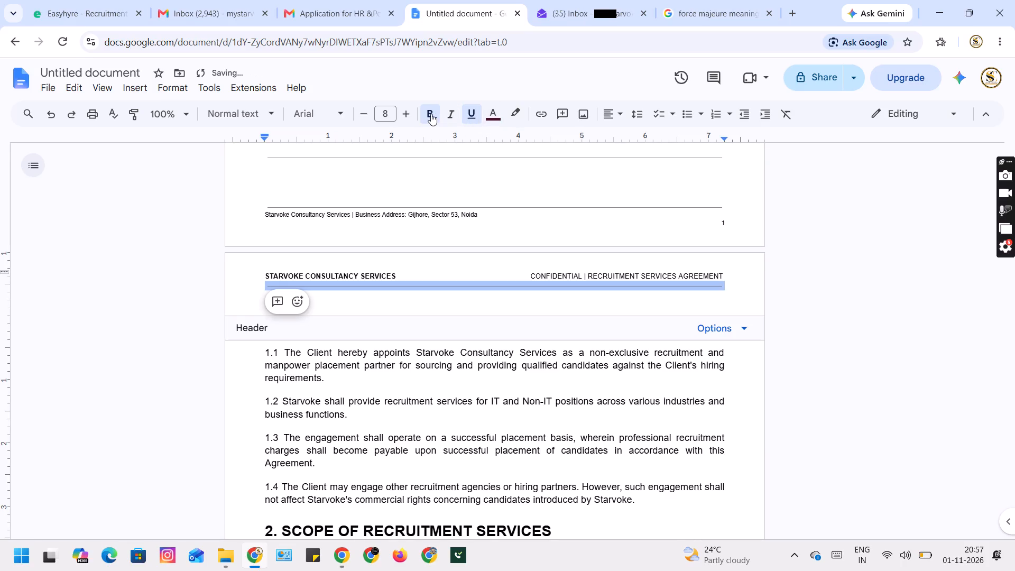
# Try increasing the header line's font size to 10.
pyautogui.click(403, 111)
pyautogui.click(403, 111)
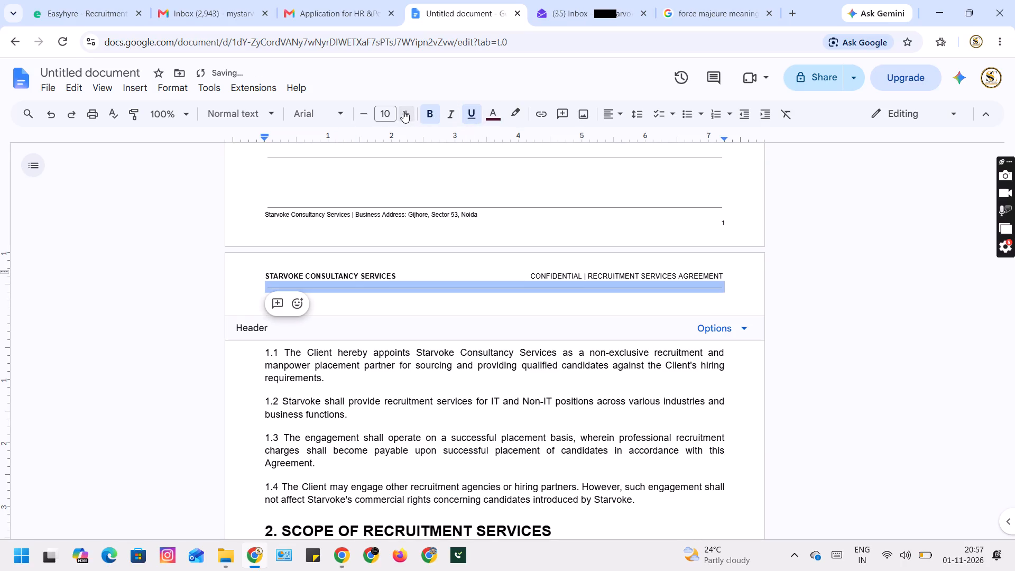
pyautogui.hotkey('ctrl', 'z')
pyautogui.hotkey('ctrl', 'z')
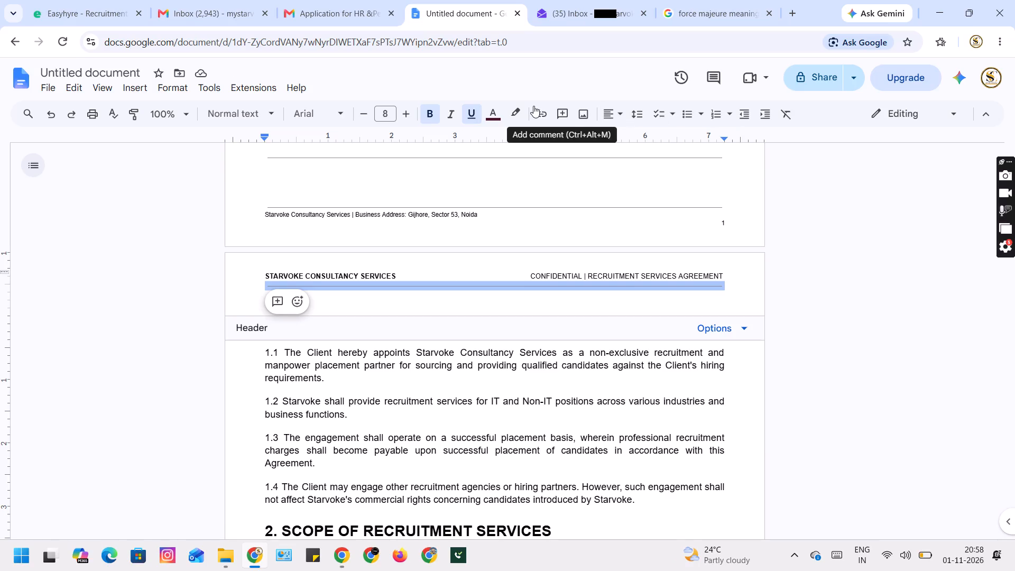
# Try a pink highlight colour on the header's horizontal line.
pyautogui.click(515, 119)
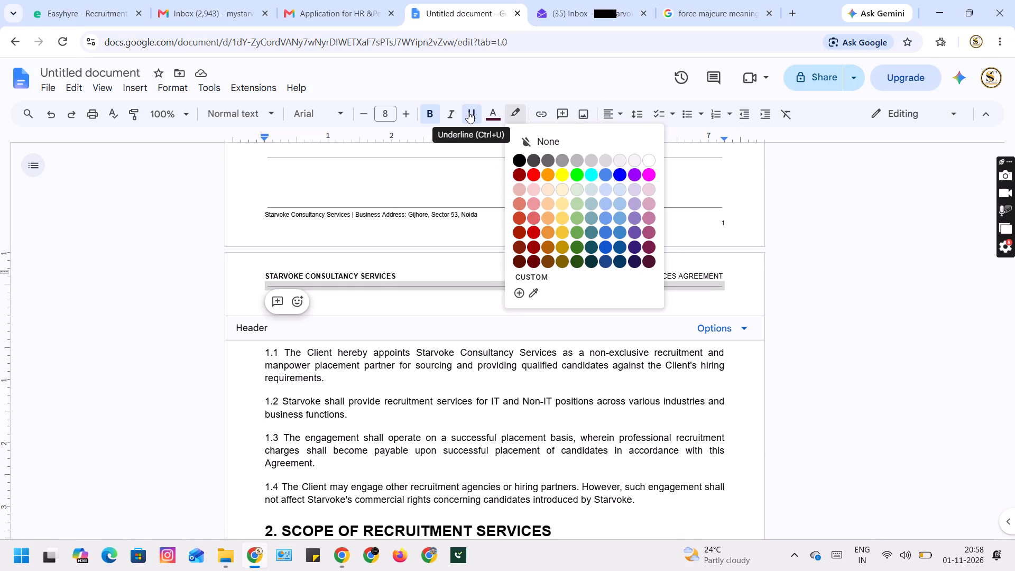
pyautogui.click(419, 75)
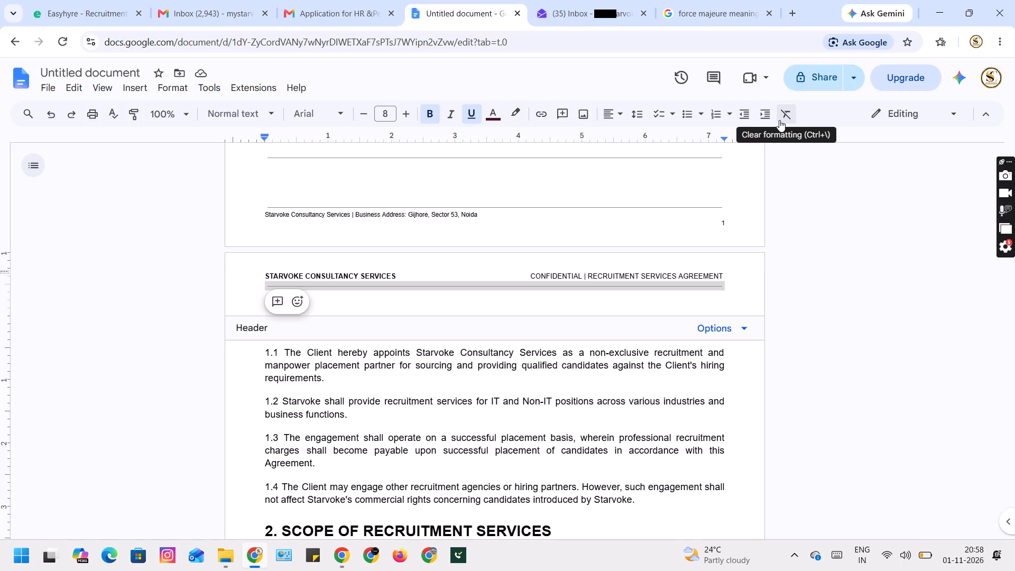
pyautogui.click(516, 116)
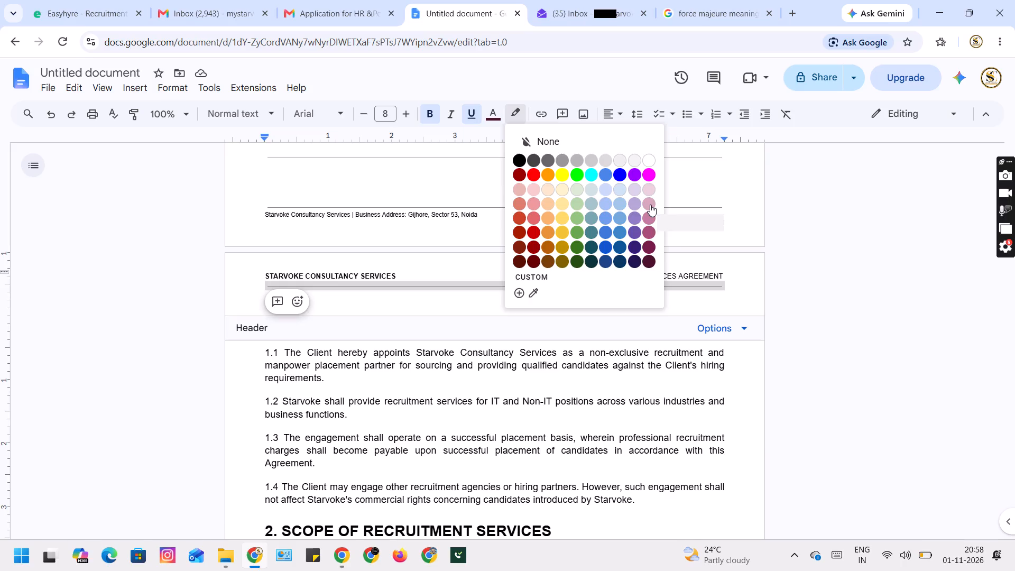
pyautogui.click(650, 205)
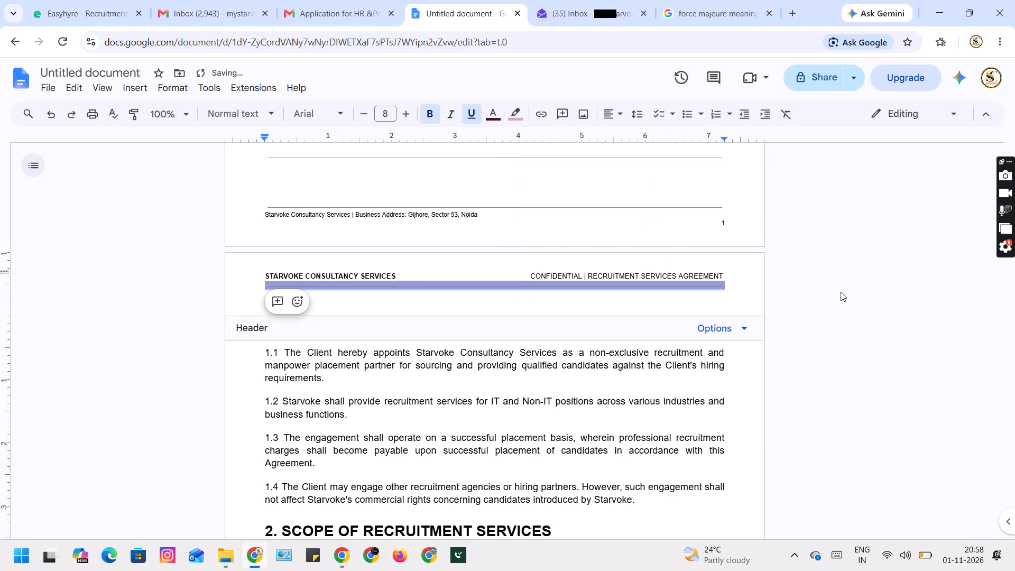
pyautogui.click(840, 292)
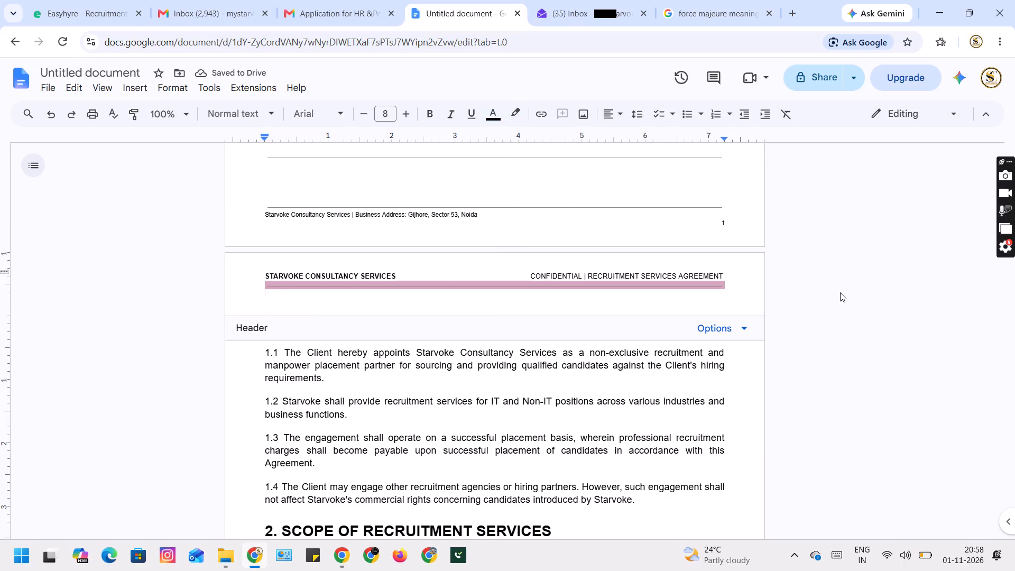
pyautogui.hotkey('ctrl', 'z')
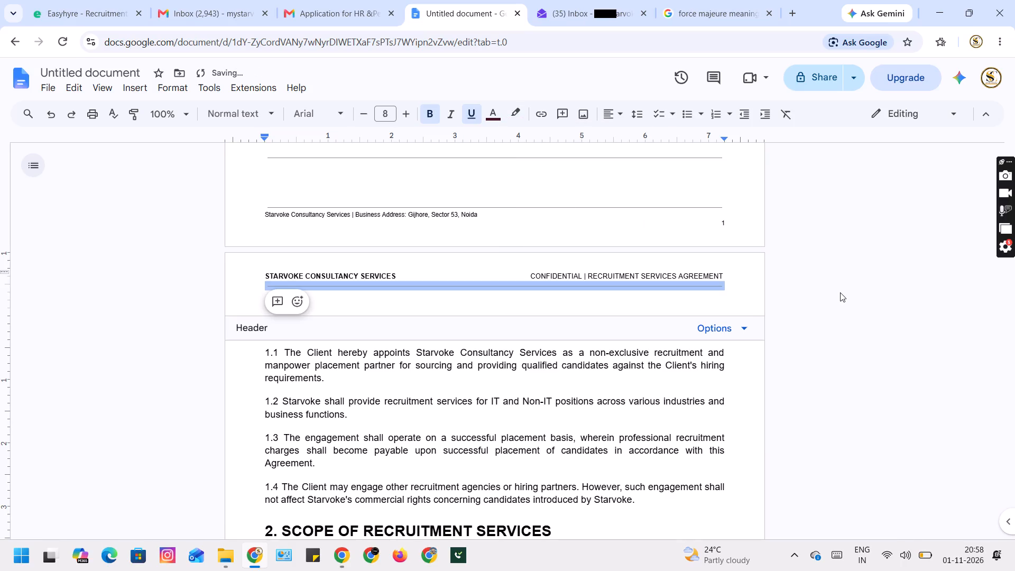
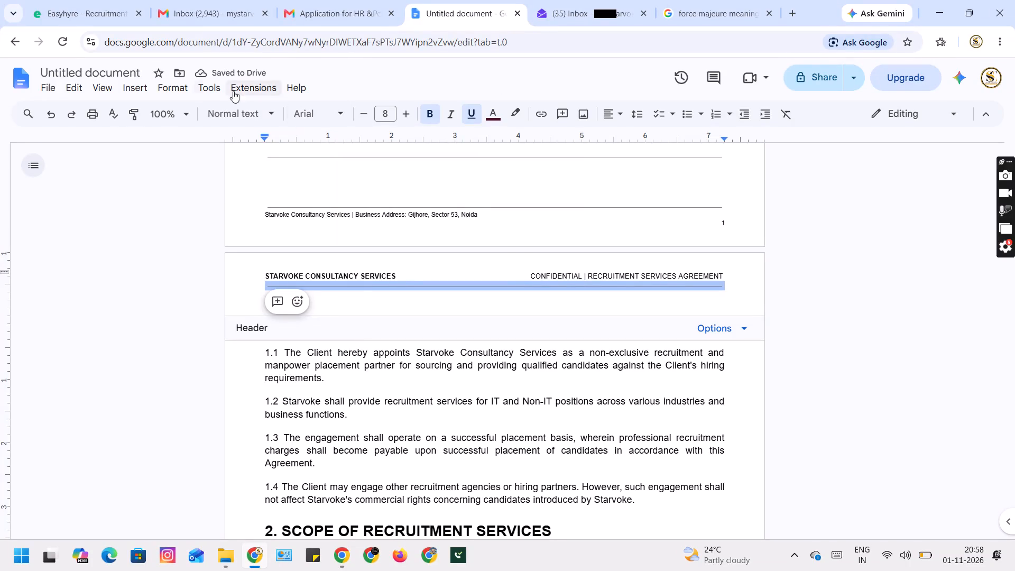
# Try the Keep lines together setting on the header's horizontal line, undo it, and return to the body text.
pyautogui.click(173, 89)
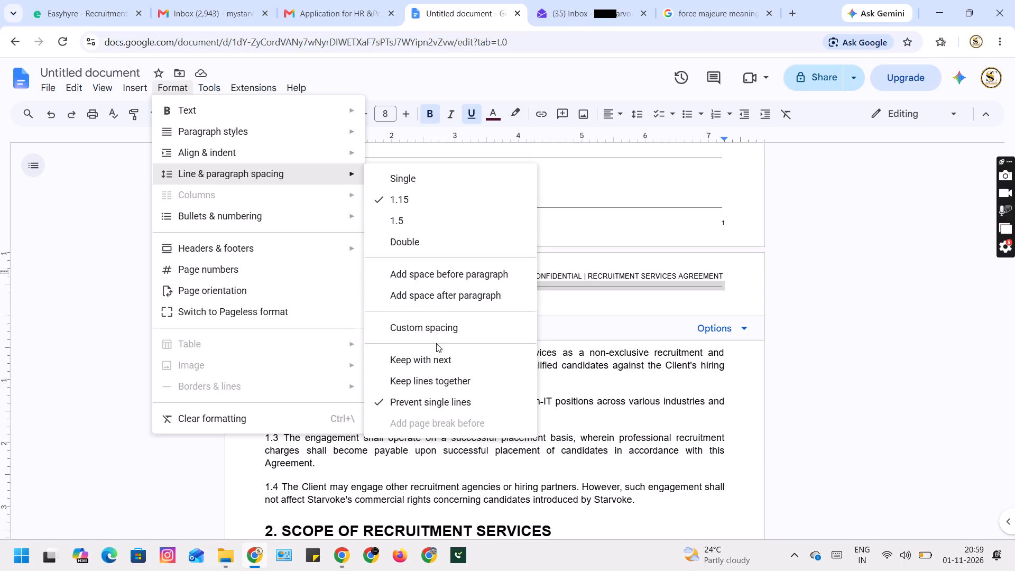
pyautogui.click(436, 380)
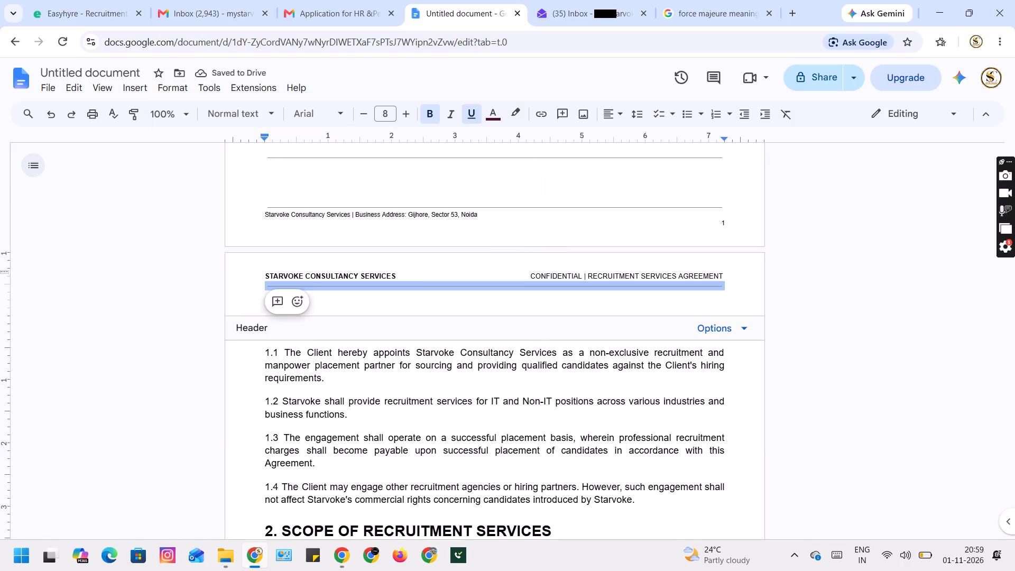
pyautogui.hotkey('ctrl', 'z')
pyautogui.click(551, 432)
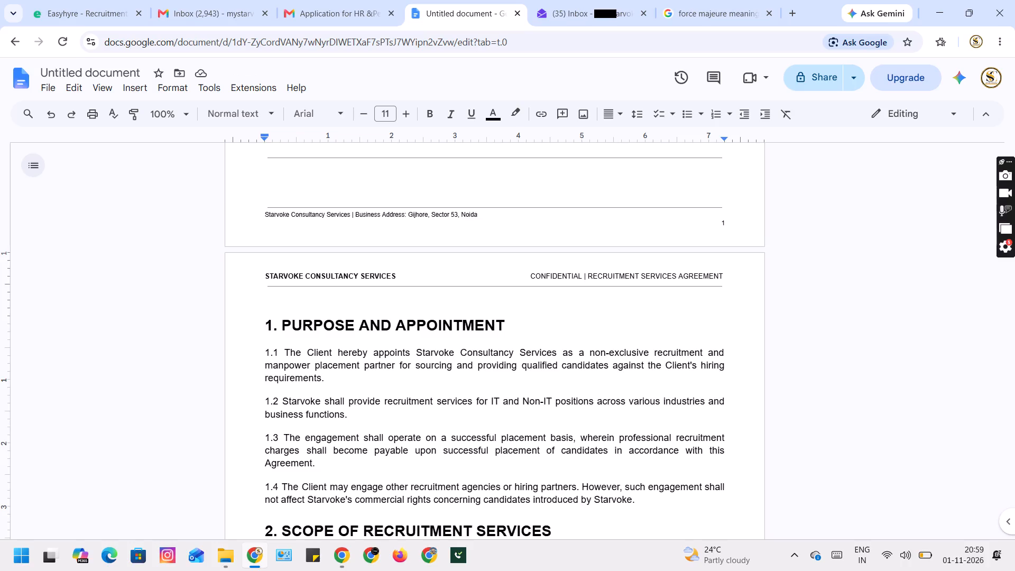
# Add a blank line on page 1 below the Agreement Reference and Date of Execution line.
pyautogui.scroll(-10, 466, 381)
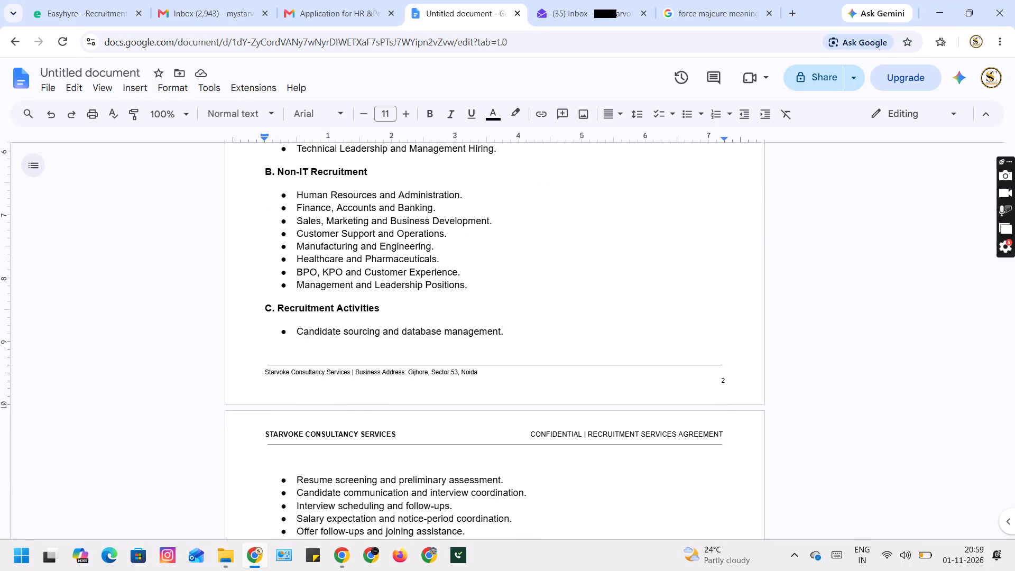
pyautogui.scroll(13, 466, 381)
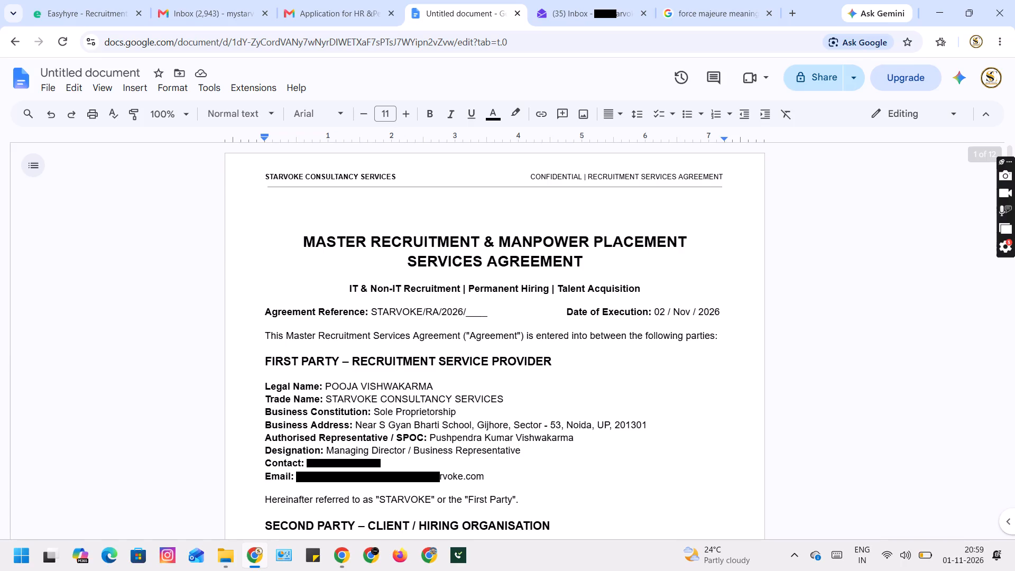
pyautogui.click(723, 312)
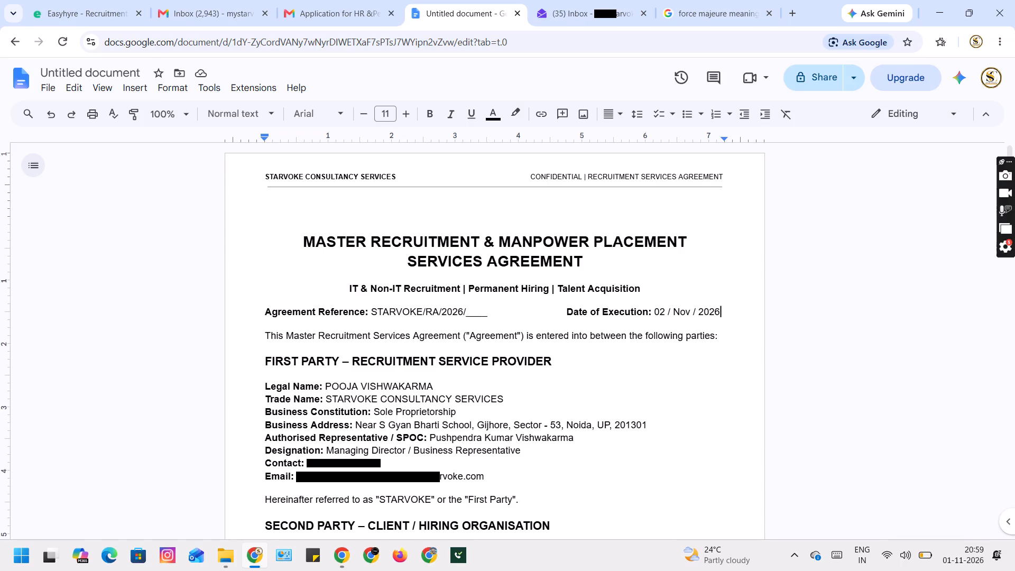
pyautogui.press('Return')
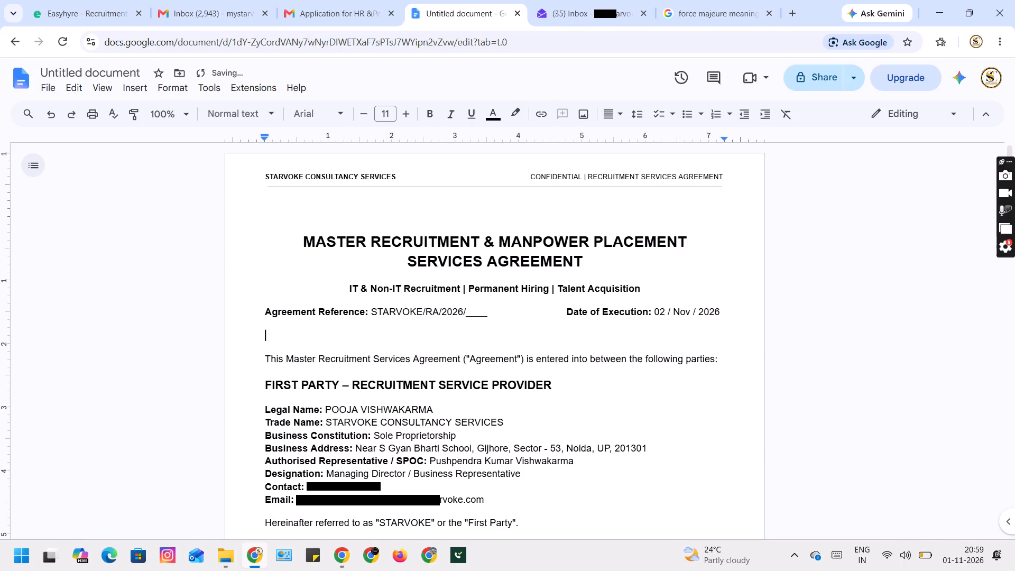
pyautogui.click(575, 450)
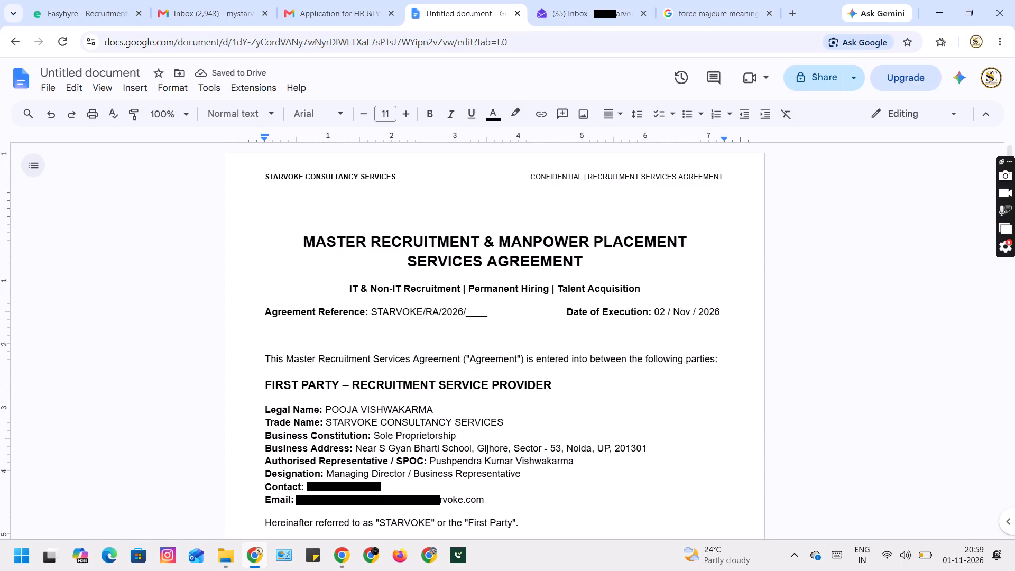
# Review the spacing, horizontal lines and page breaks across the agreement's first three pages.
pyautogui.scroll(-1, 467, 409)
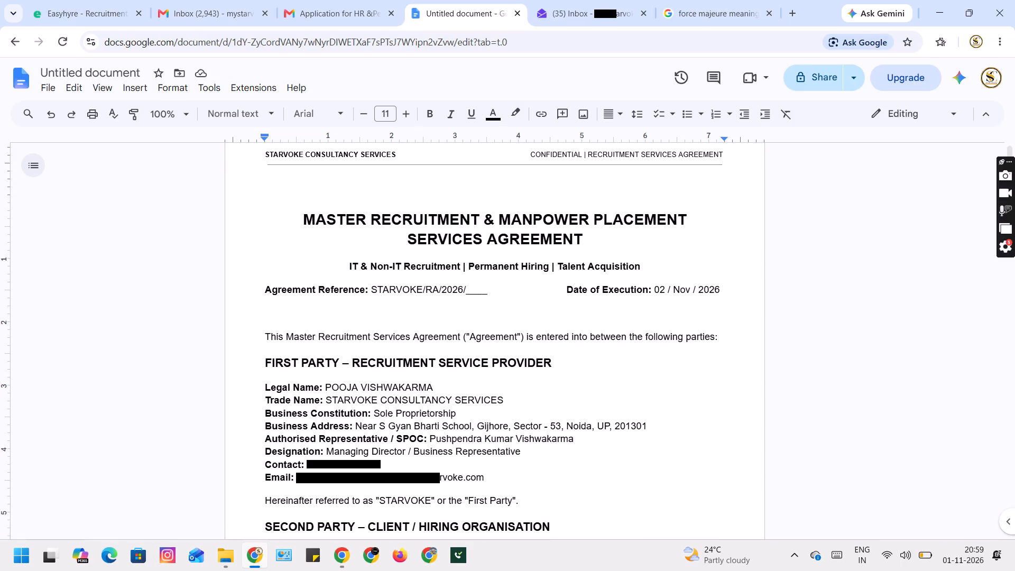
pyautogui.scroll(-2, 467, 409)
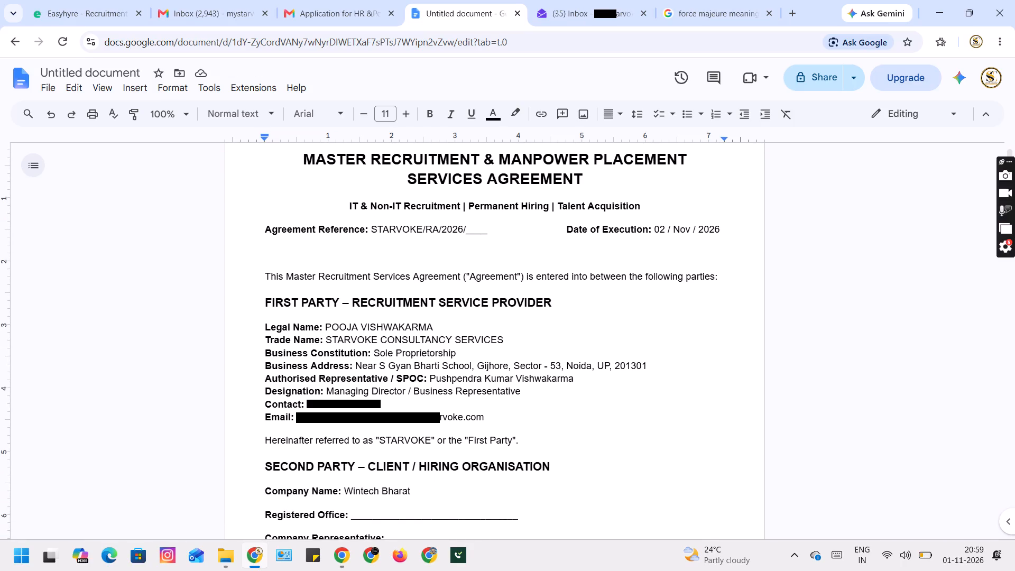
pyautogui.scroll(-4, 467, 409)
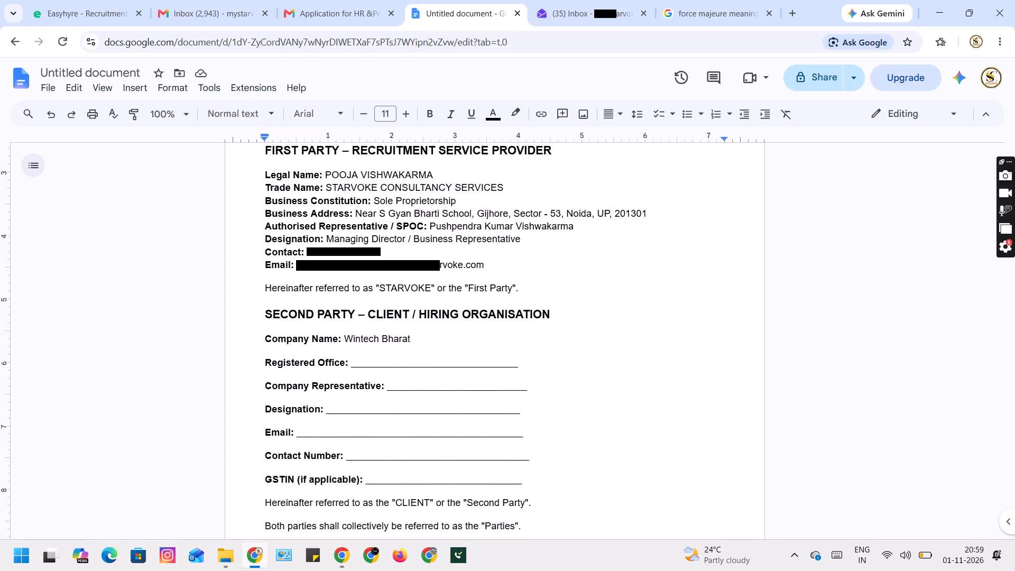
pyautogui.scroll(-3, 467, 409)
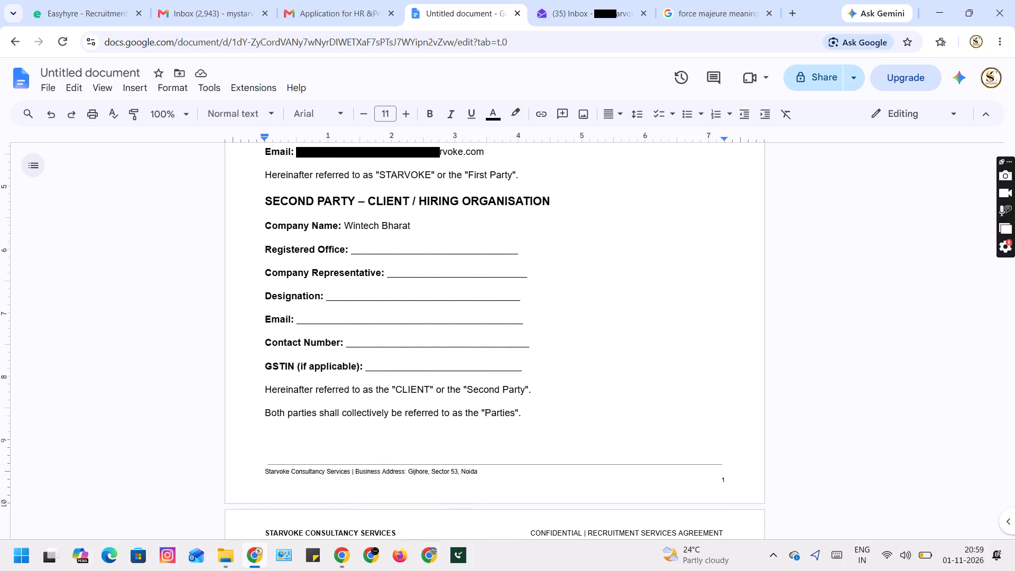
pyautogui.scroll(-3, 467, 409)
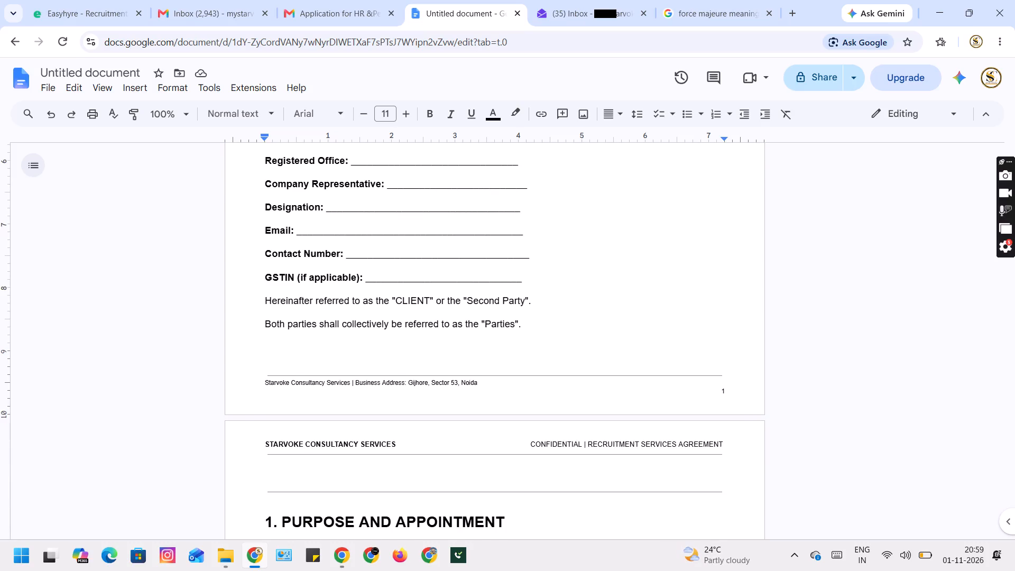
pyautogui.scroll(-3, 467, 409)
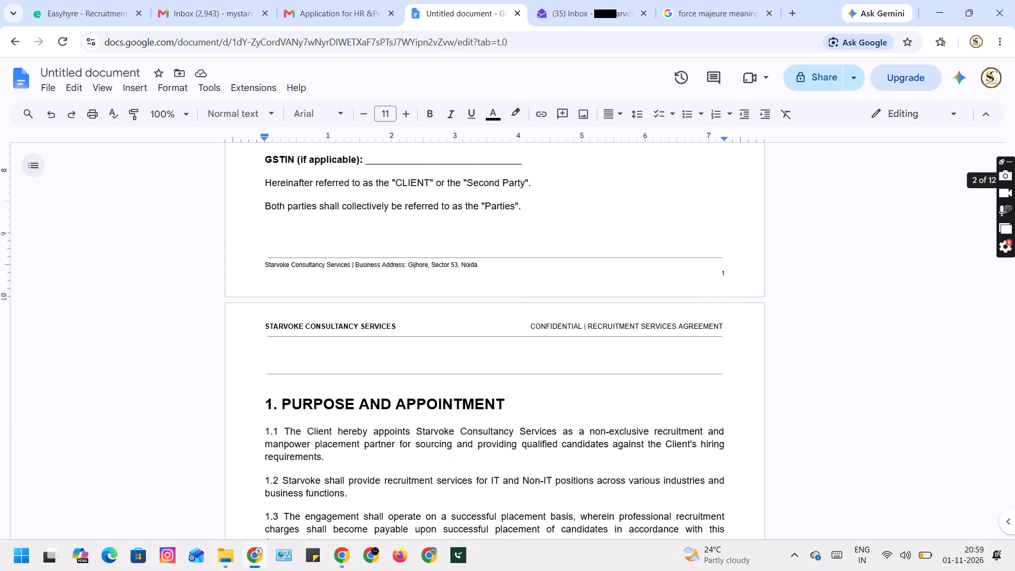
pyautogui.scroll(-5, 467, 409)
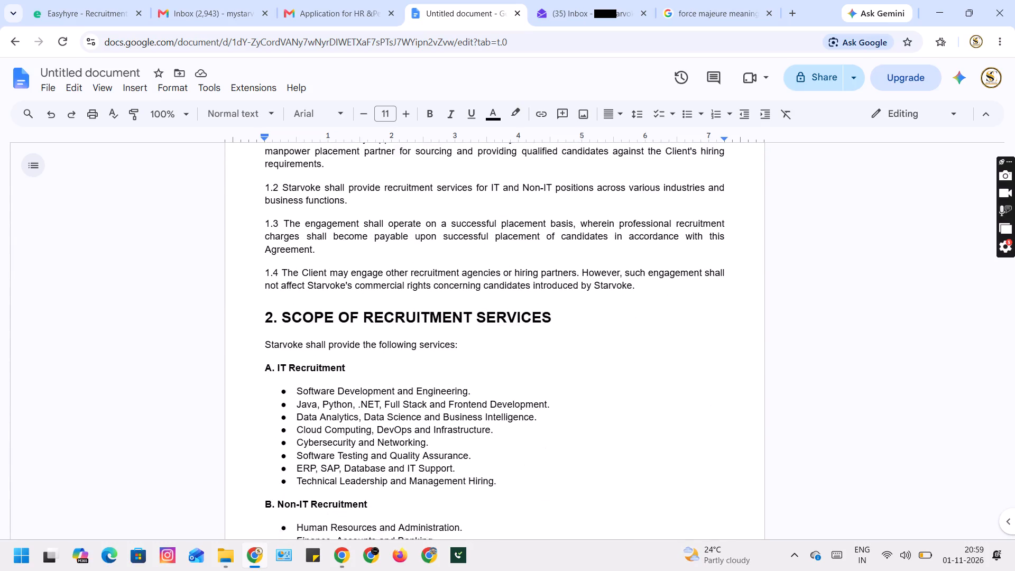
pyautogui.scroll(-8, 467, 409)
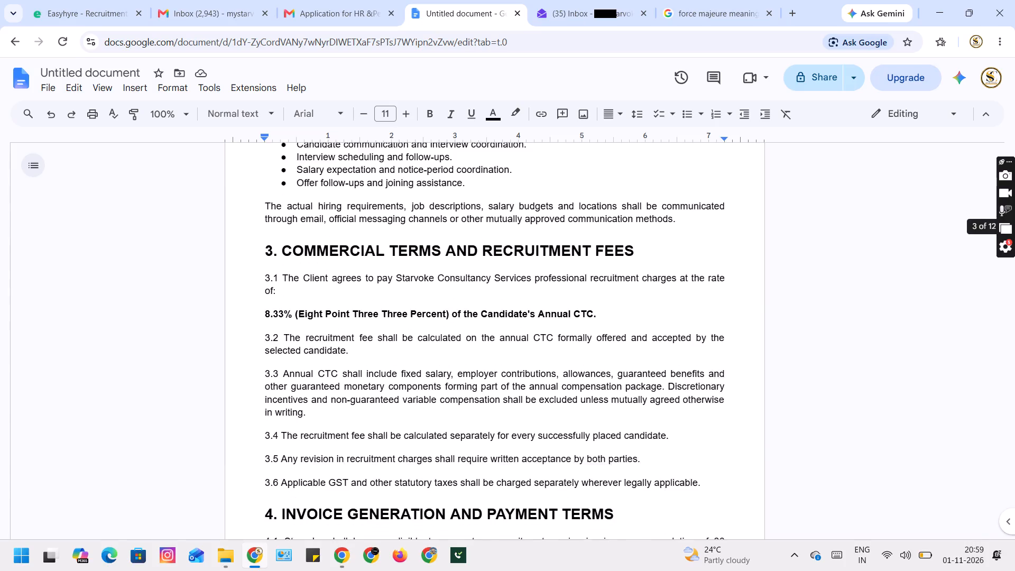
pyautogui.scroll(-1, 467, 409)
pyautogui.scroll(3, 467, 409)
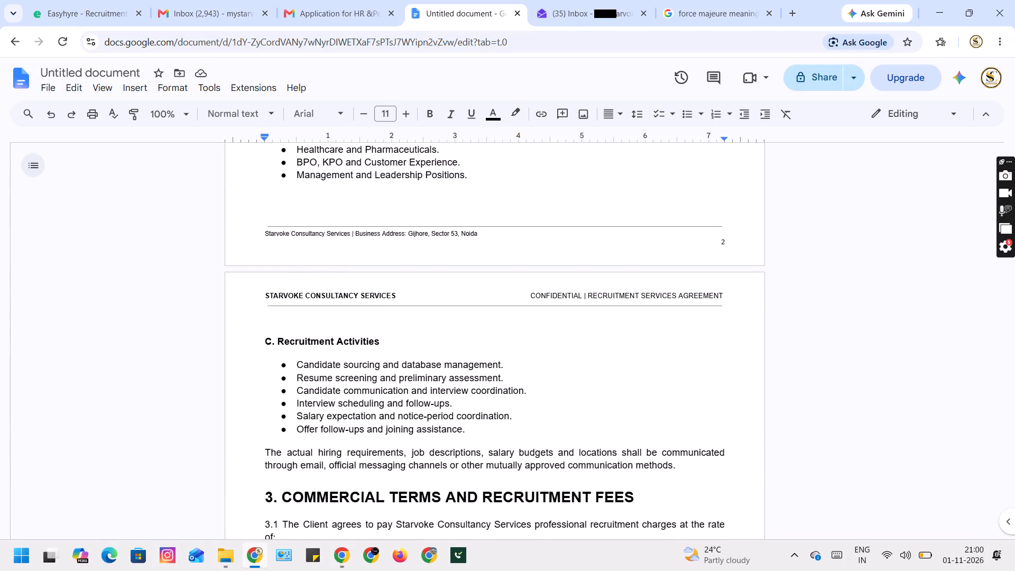
pyautogui.scroll(6, 467, 409)
pyautogui.scroll(-1, 467, 409)
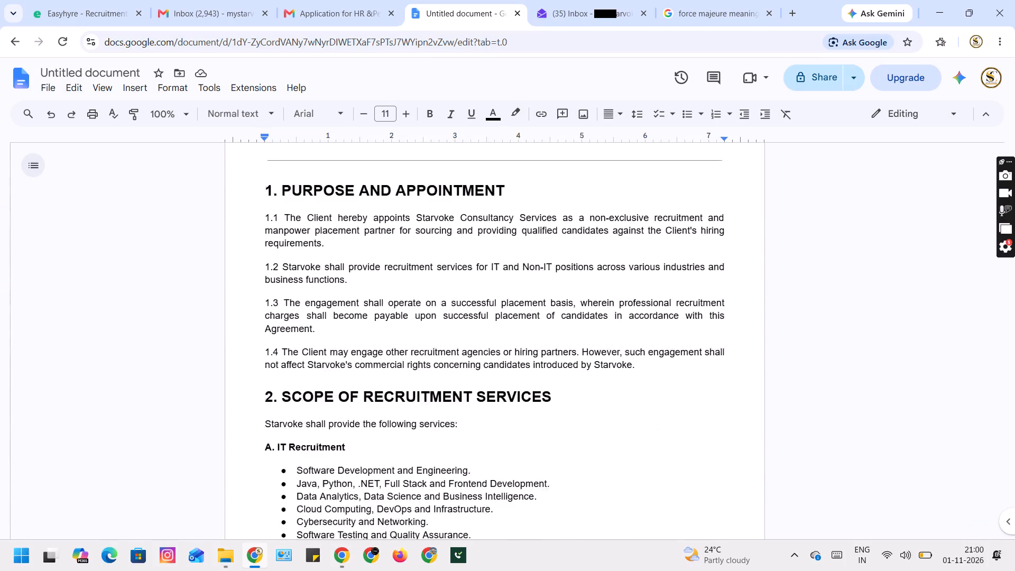
pyautogui.scroll(-1, 467, 409)
pyautogui.scroll(1, 467, 409)
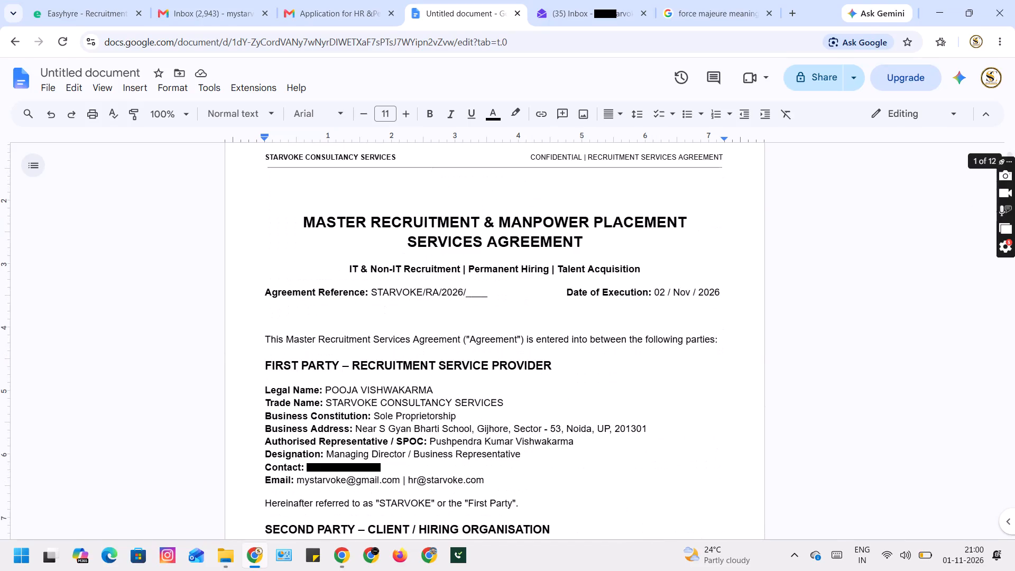
pyautogui.scroll(1, 467, 409)
pyautogui.scroll(-4, 467, 409)
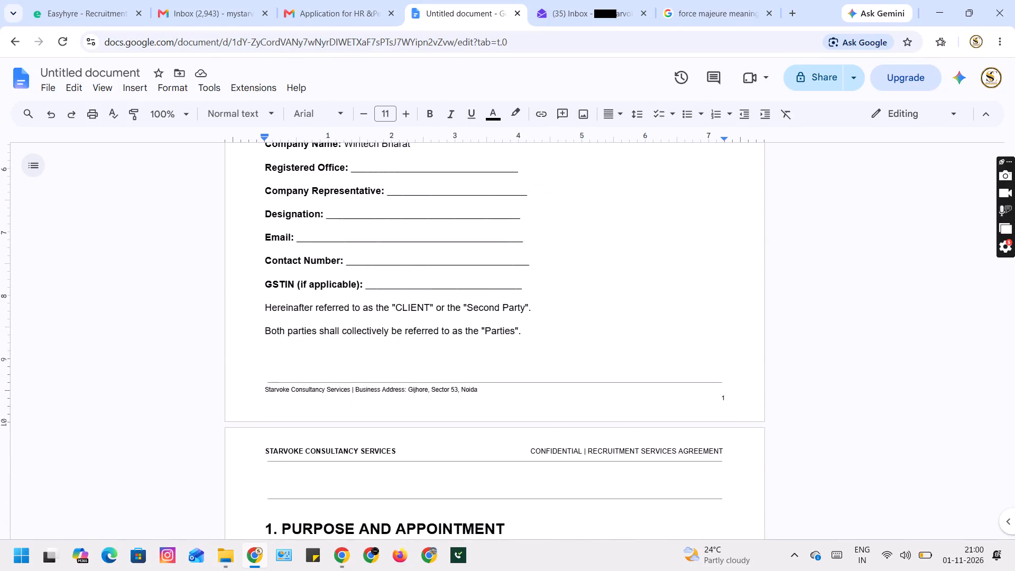
pyautogui.scroll(-4, 467, 409)
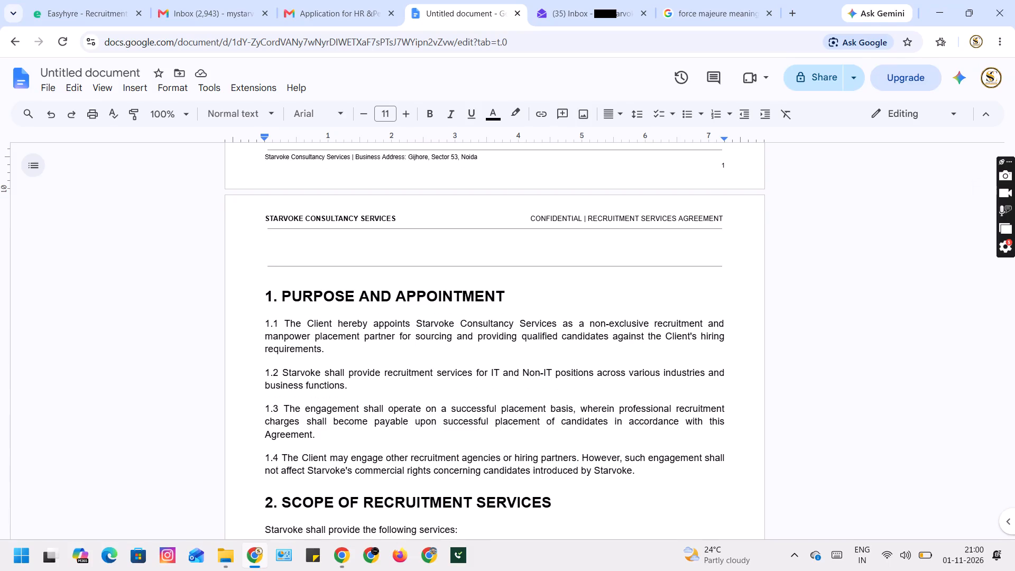
pyautogui.scroll(-8, 467, 409)
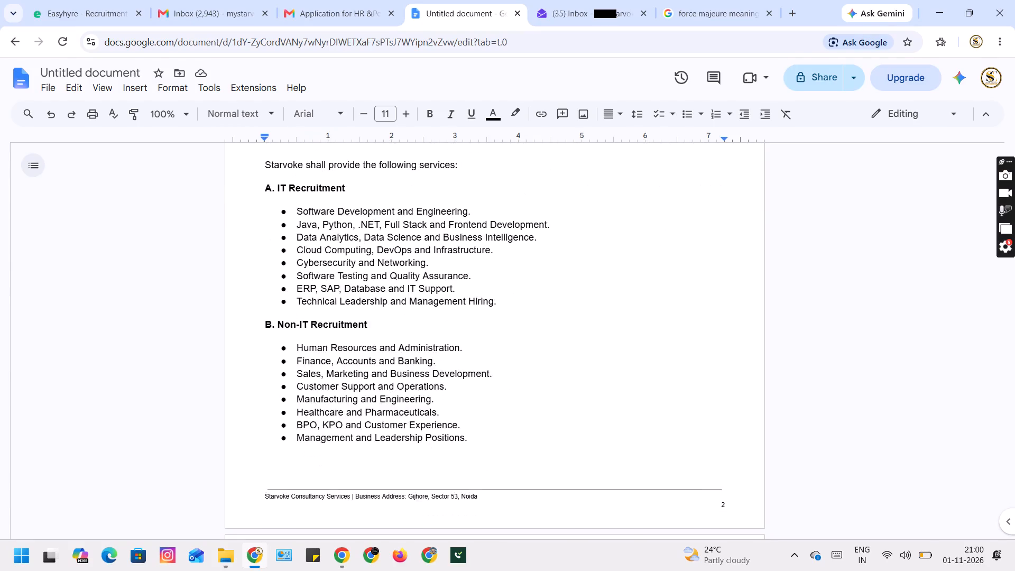
pyautogui.scroll(-8, 467, 409)
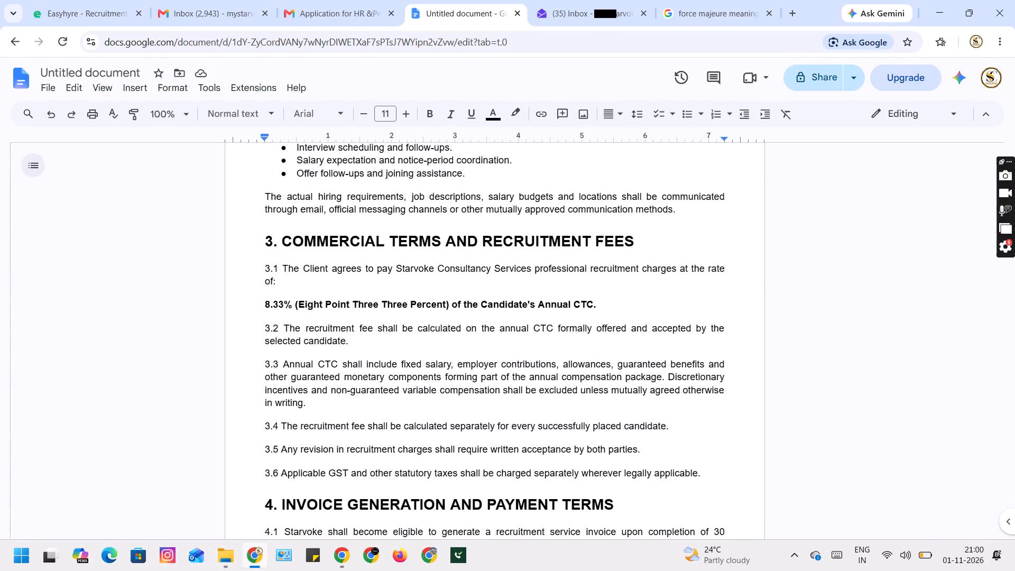
pyautogui.click(496, 436)
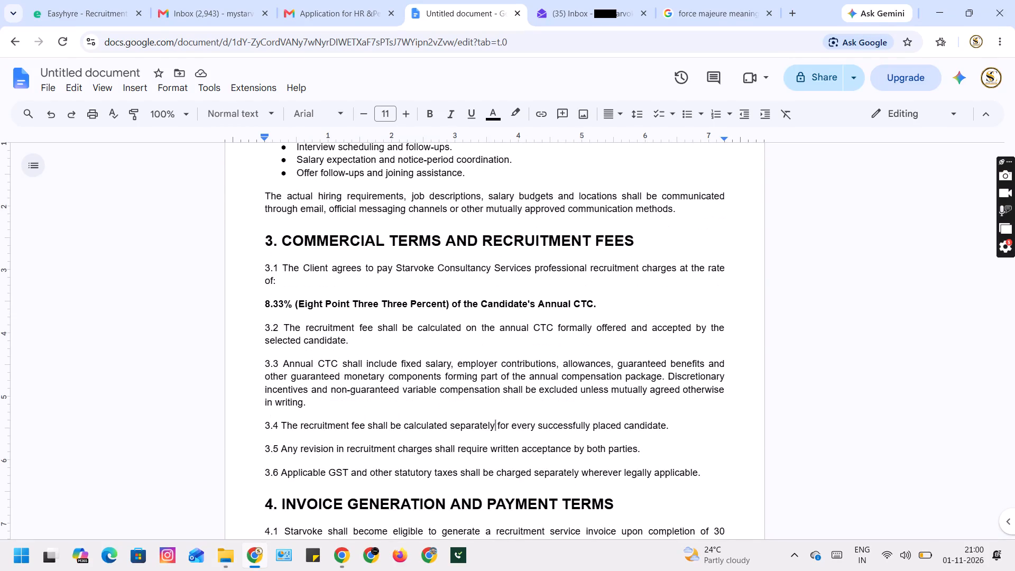
# Add a blank line after clause 6.10 to push the "7. CLIENT OBLIGATIONS" heading onto page 6.
pyautogui.scroll(-9, 496, 436)
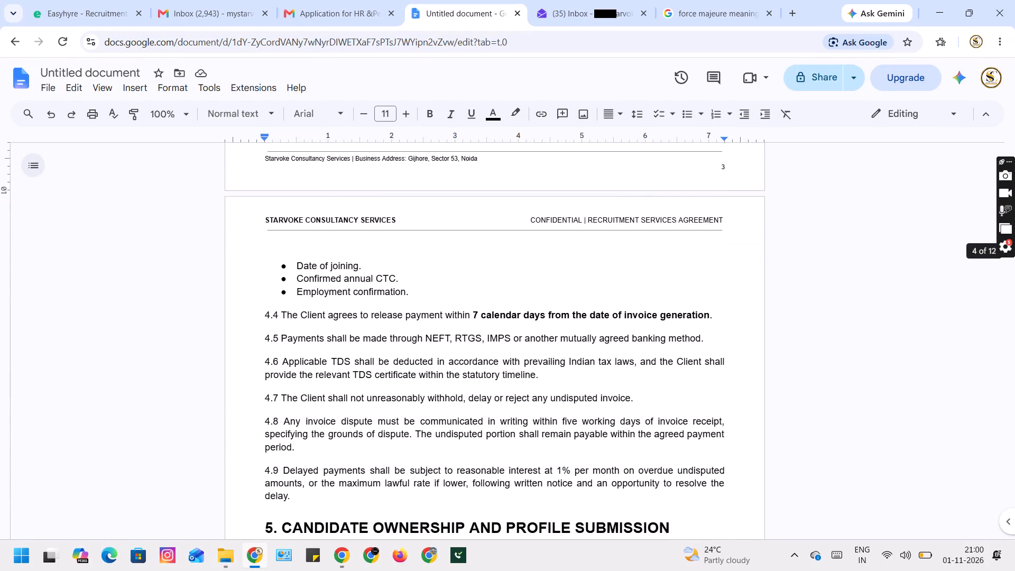
pyautogui.scroll(-5, 496, 436)
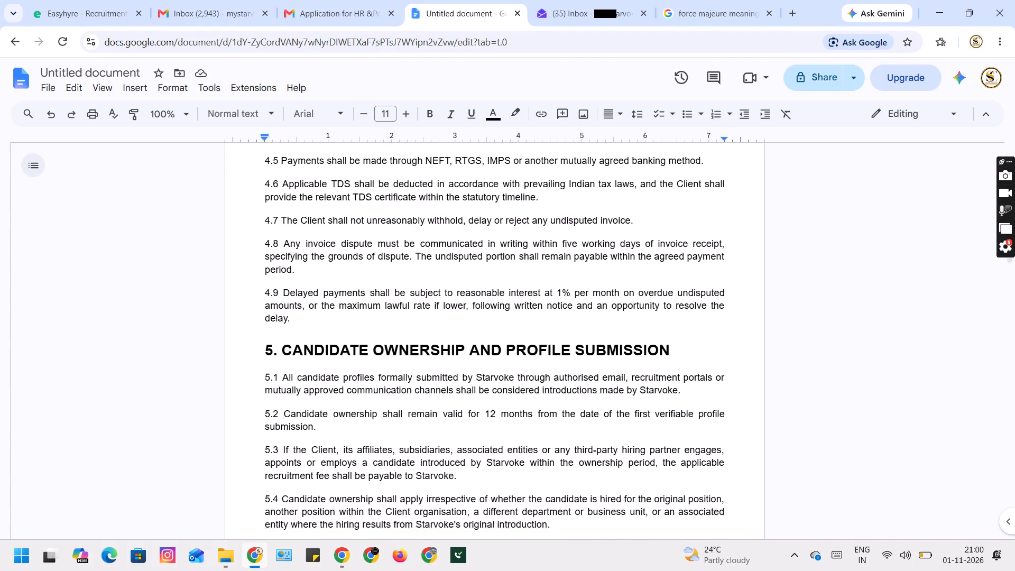
pyautogui.scroll(-9, 496, 436)
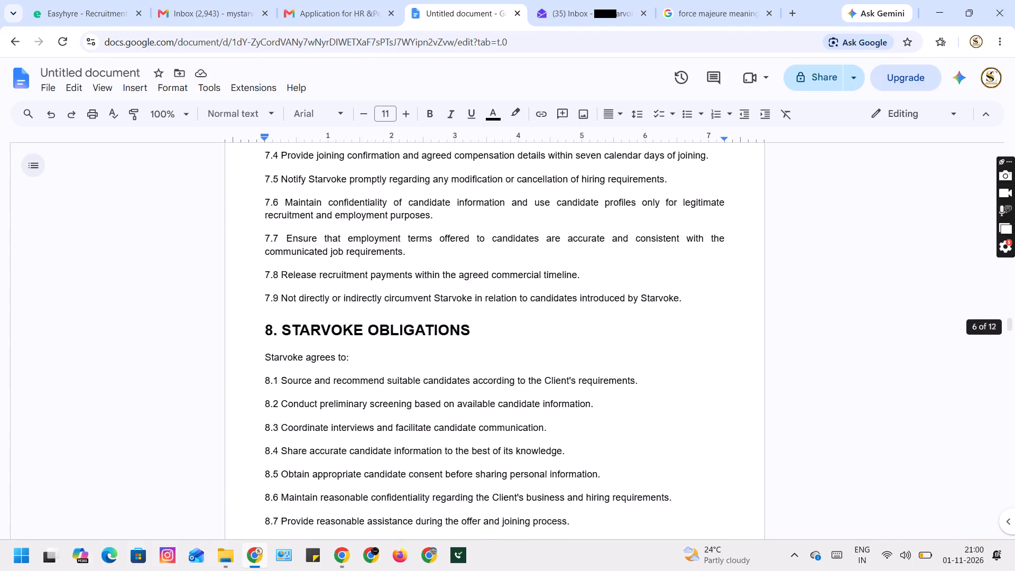
pyautogui.doubleClick(543, 349)
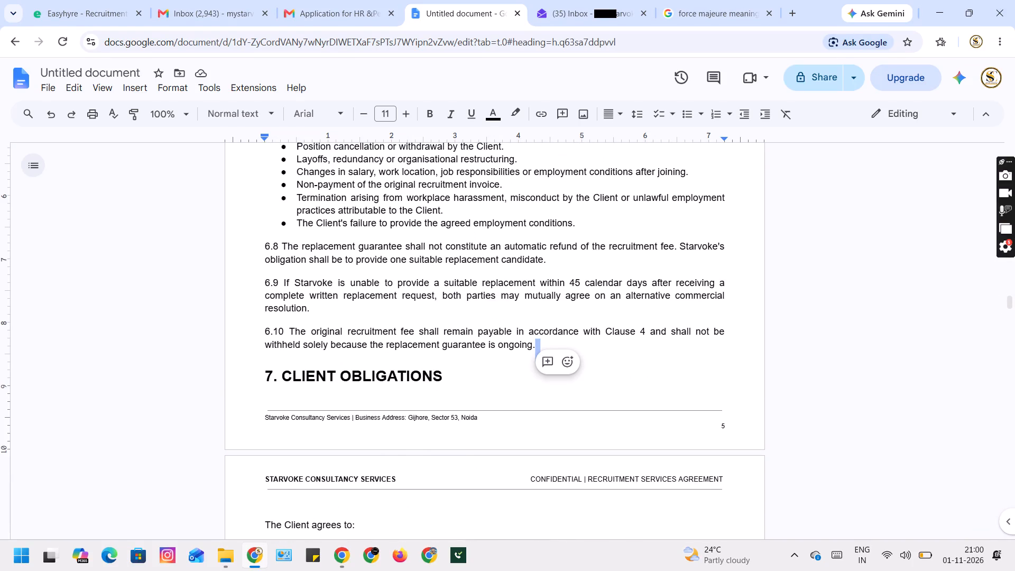
pyautogui.click(522, 347)
pyautogui.press('Right')
pyautogui.press('Right')
pyautogui.press('Right')
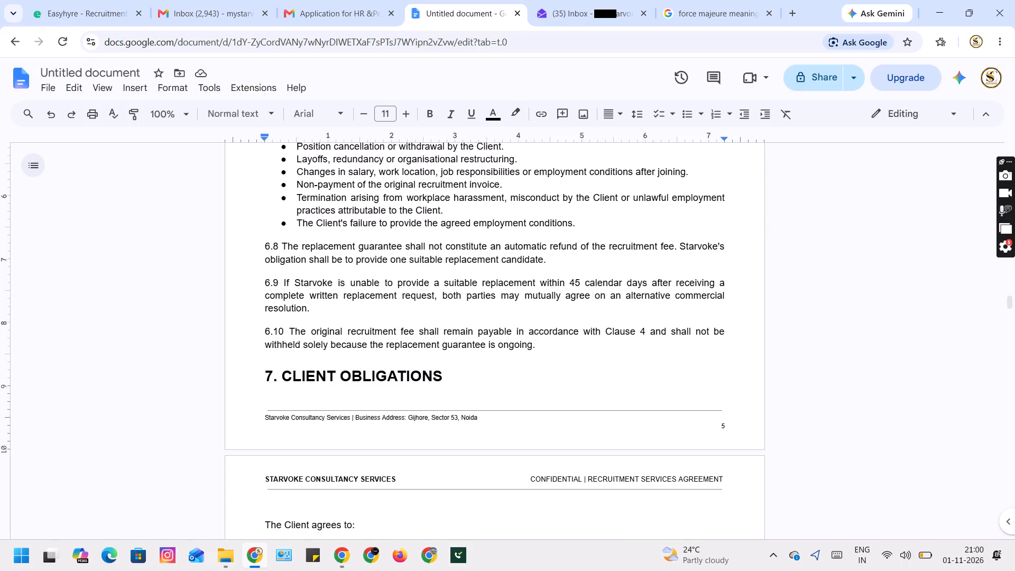
pyautogui.press('Return')
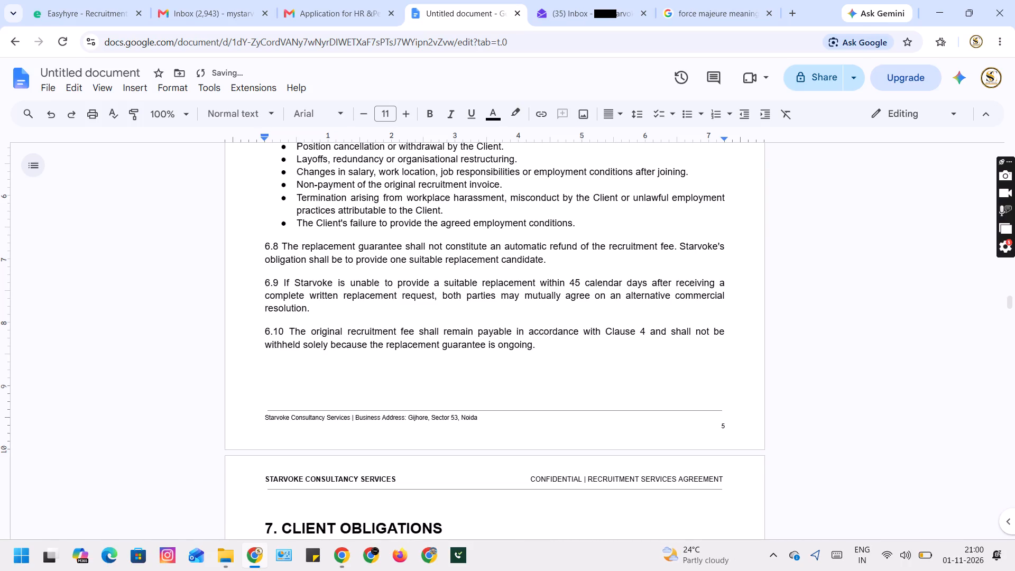
# Add two blank lines before the "11. INDEPENDENT BUSINESS RELATIONSHIP" heading to push it onto page 8.
pyautogui.scroll(-4, 518, 377)
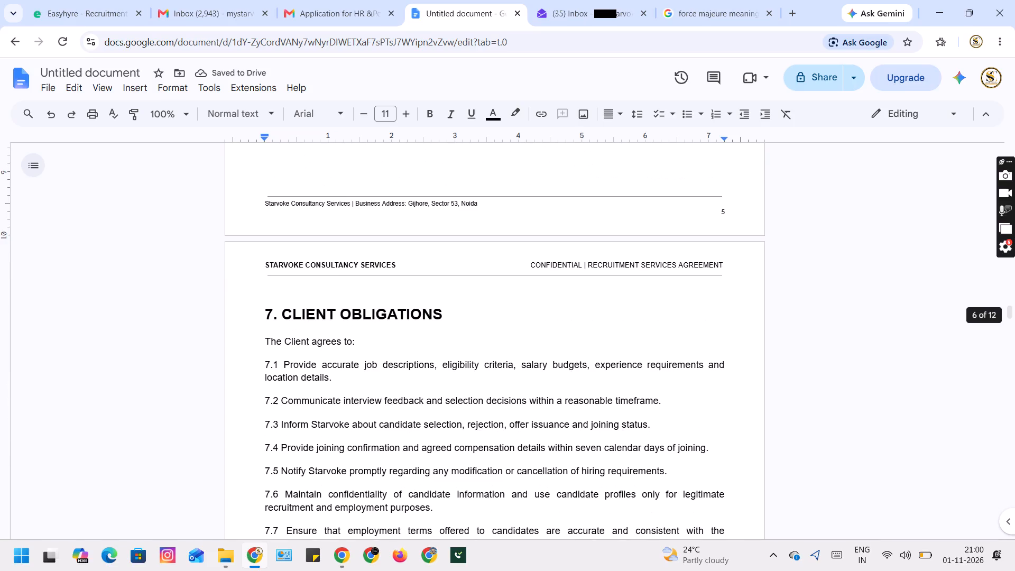
pyautogui.scroll(-10, 518, 377)
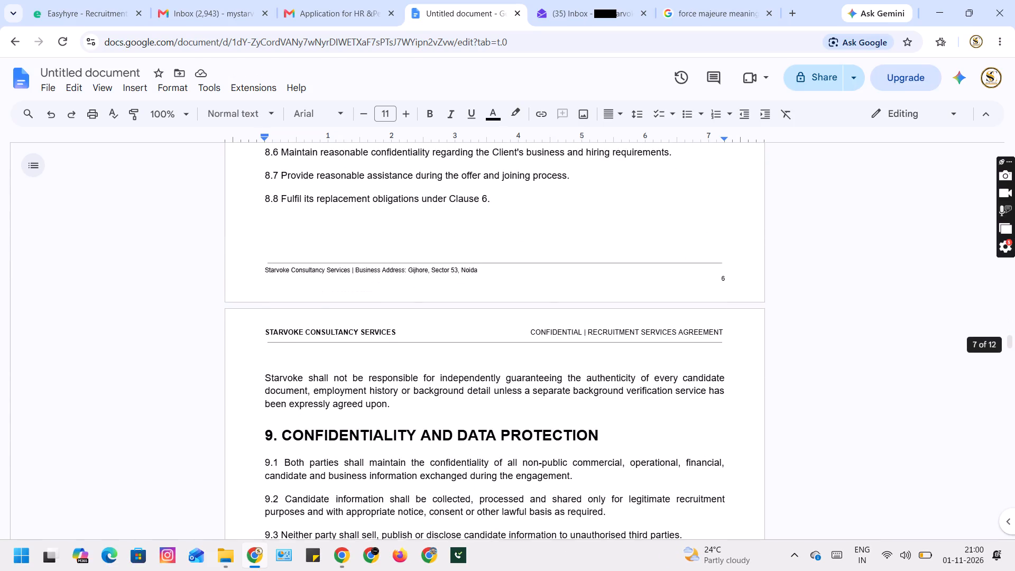
pyautogui.scroll(-9, 518, 377)
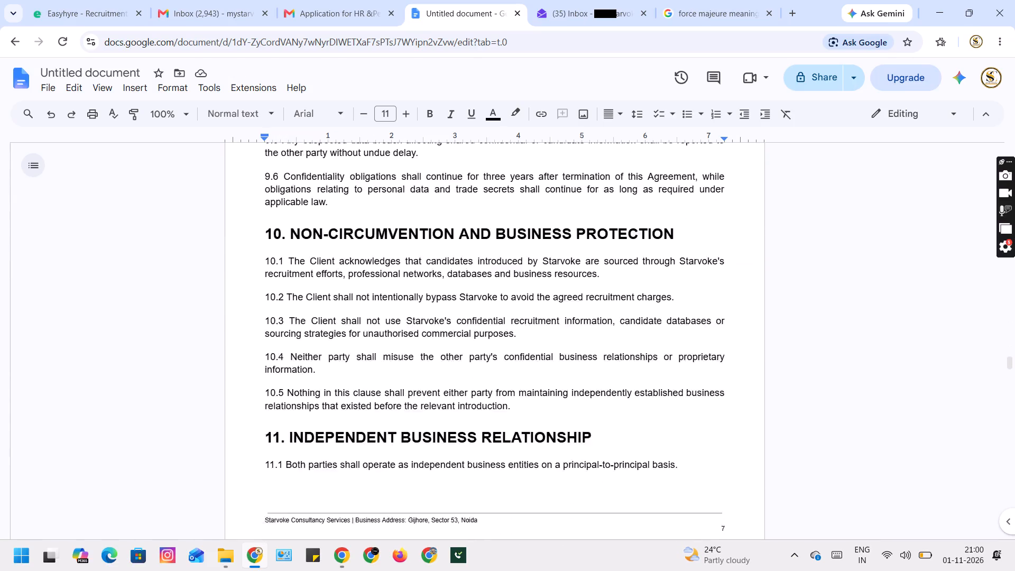
pyautogui.scroll(-4, 518, 377)
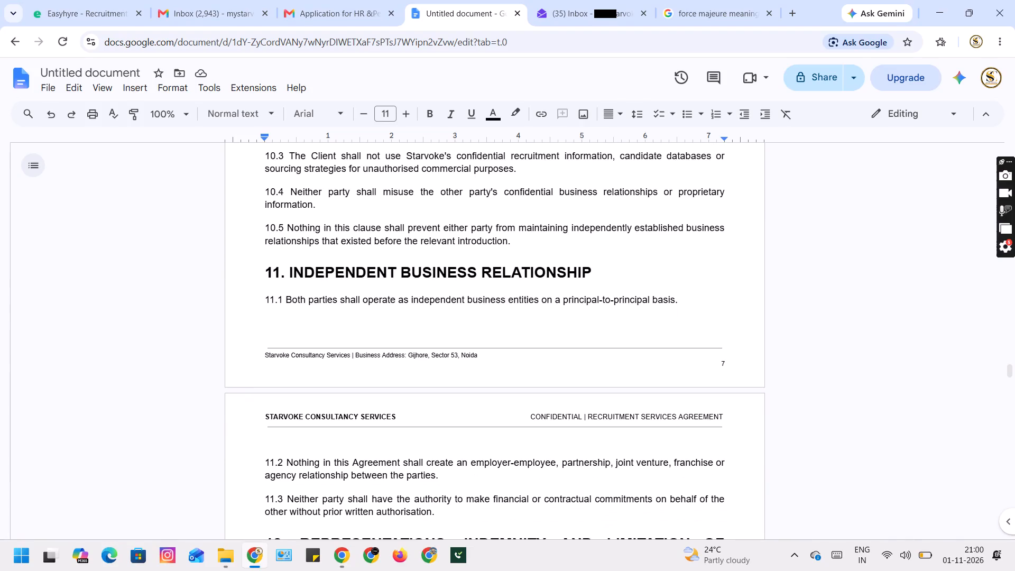
pyautogui.click(263, 273)
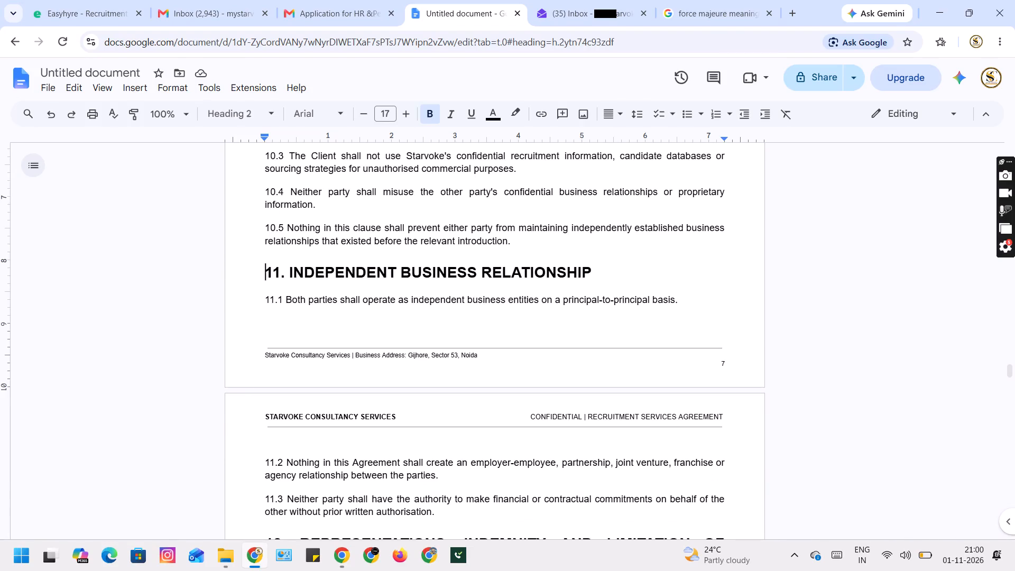
pyautogui.press('Return')
pyautogui.press('Return')
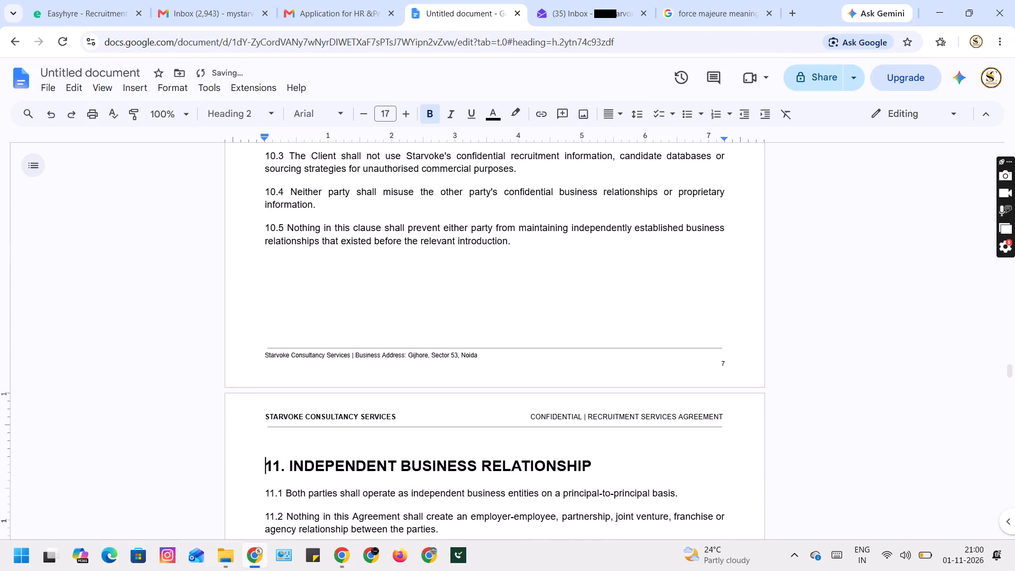
# Review the page breaks and layout from section 11 on page 8 through the section 16 signature blocks.
pyautogui.scroll(-5, 460, 448)
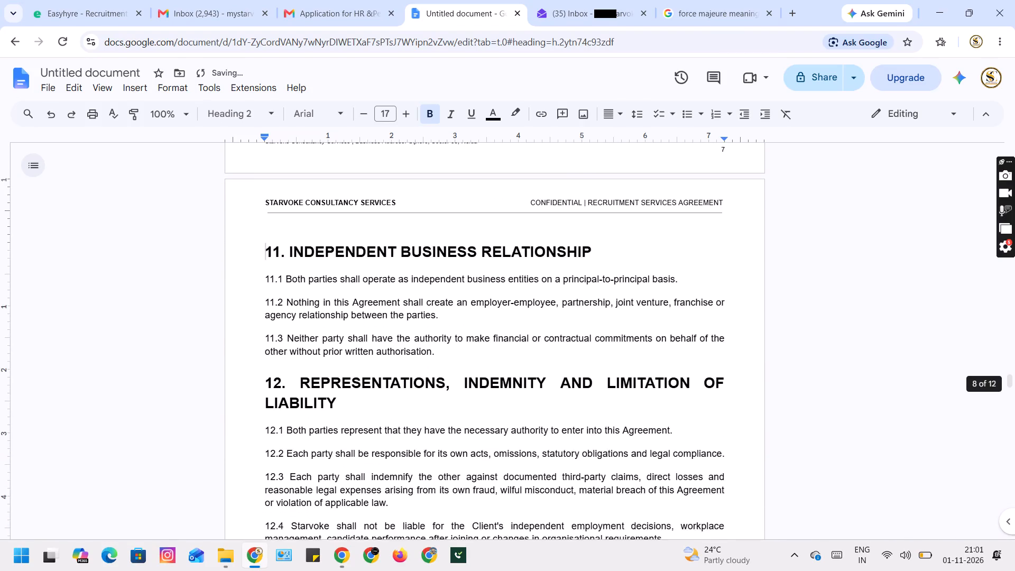
pyautogui.scroll(-6, 460, 448)
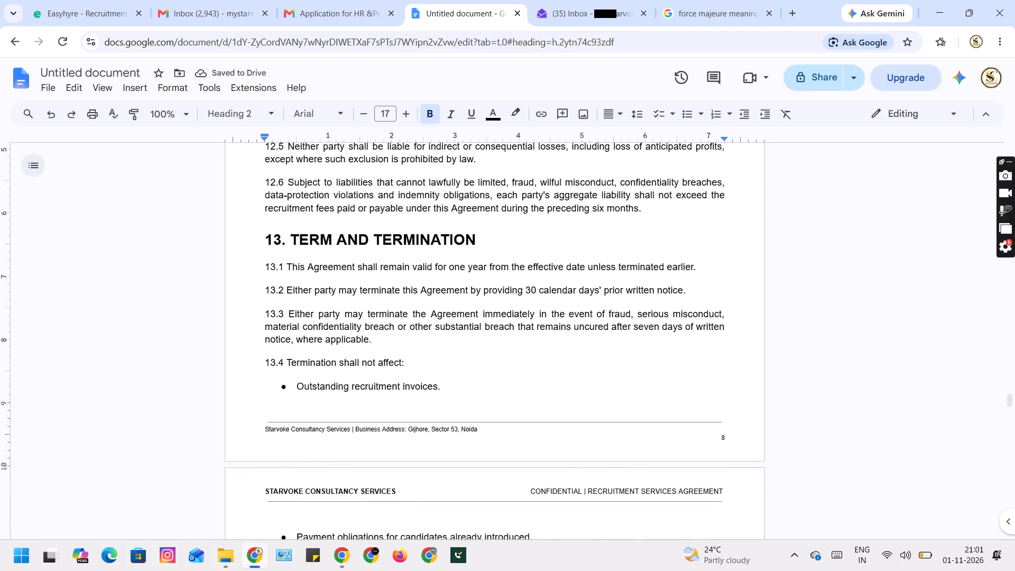
pyautogui.scroll(-3, 460, 448)
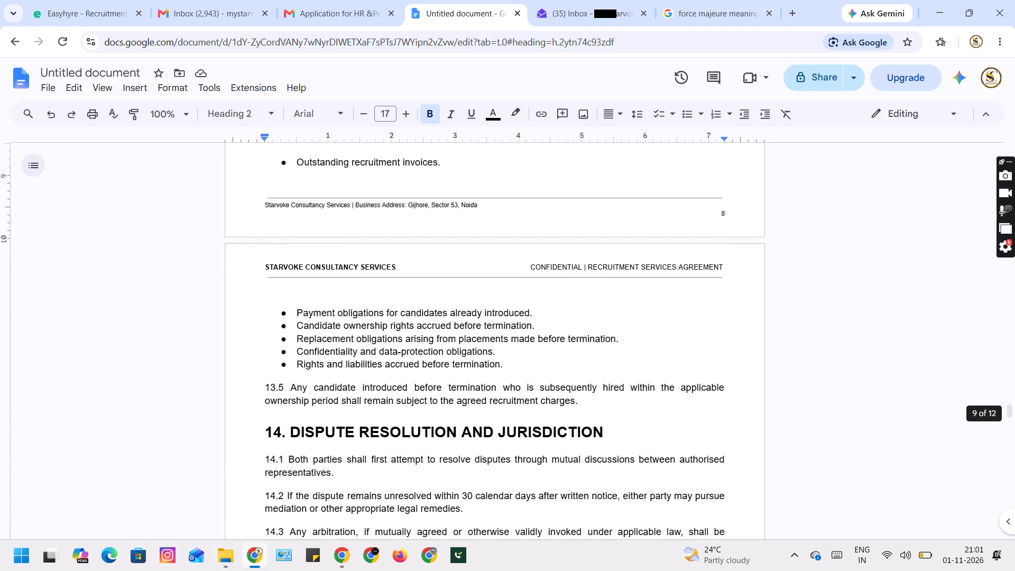
pyautogui.scroll(-7, 460, 448)
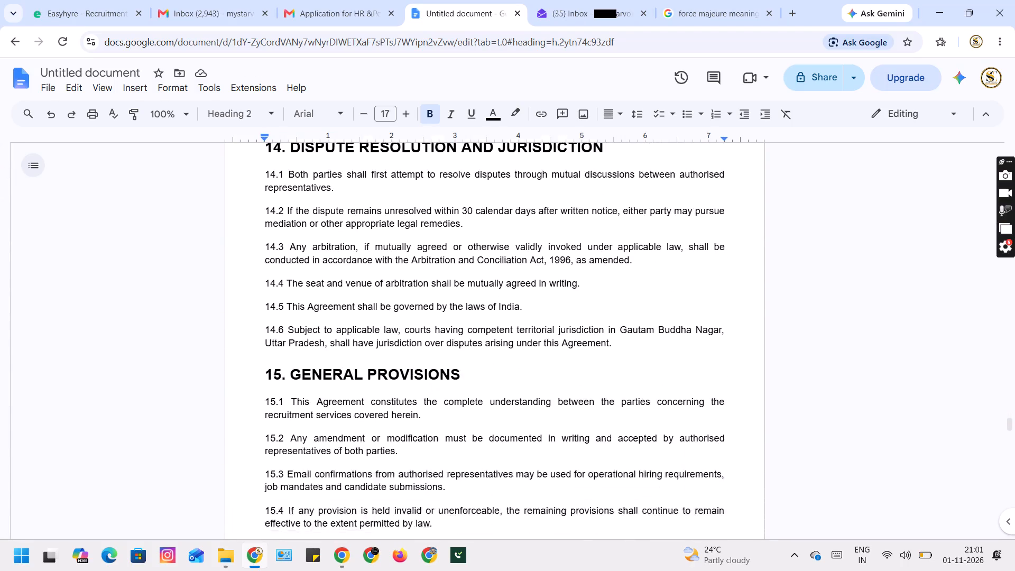
pyautogui.scroll(-12, 460, 448)
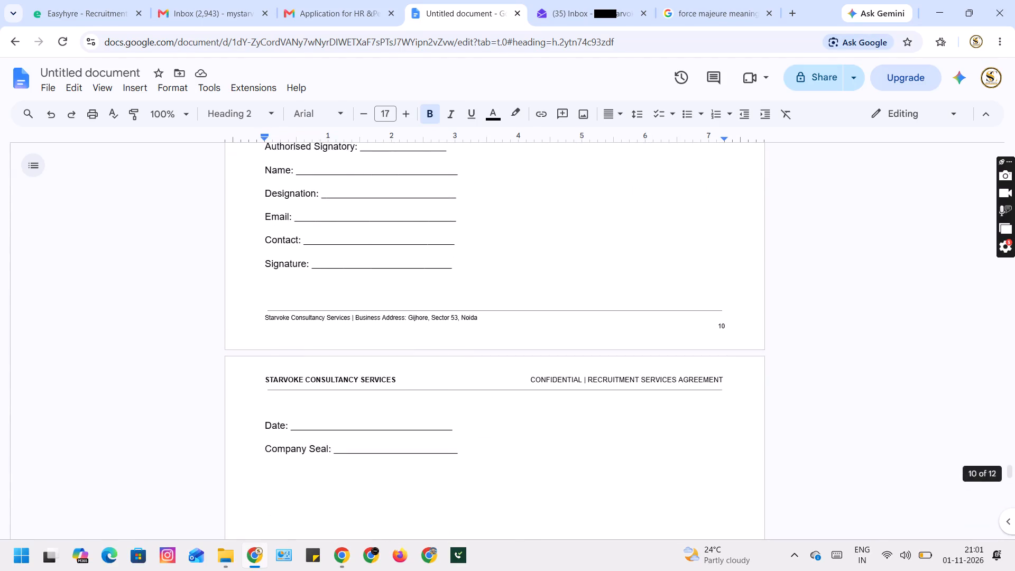
pyautogui.scroll(1, 460, 448)
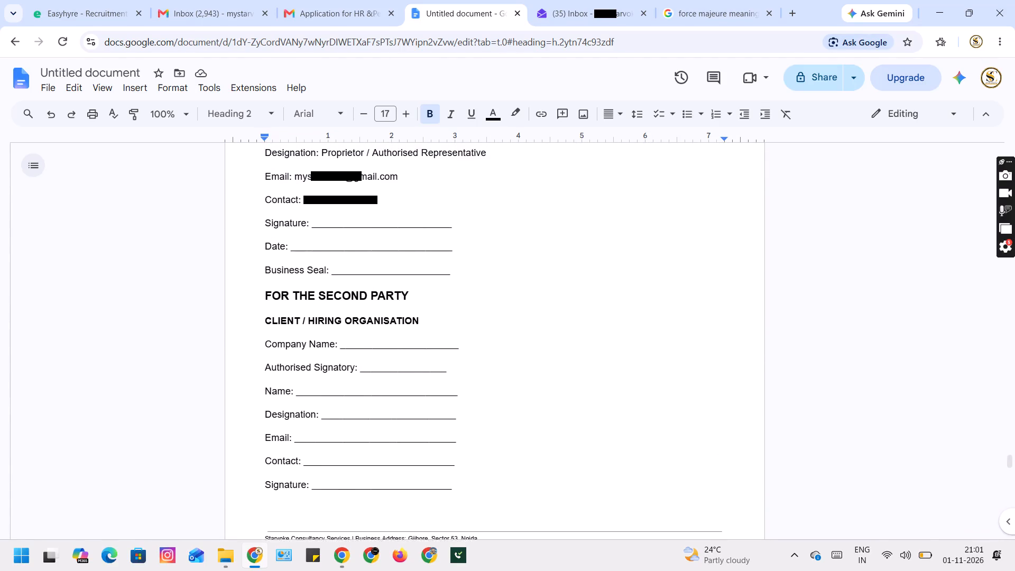
pyautogui.scroll(2, 460, 448)
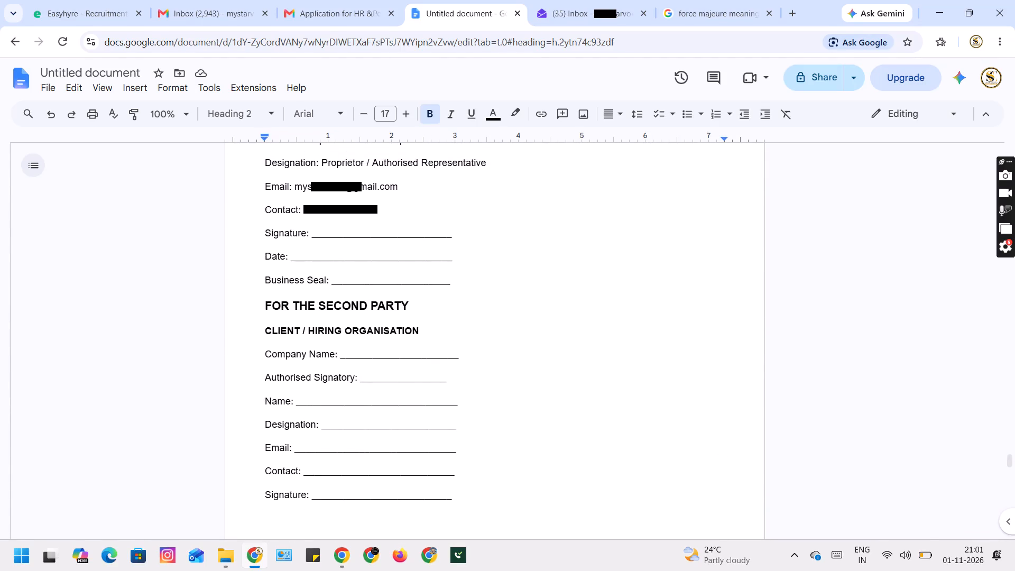
pyautogui.scroll(4, 460, 448)
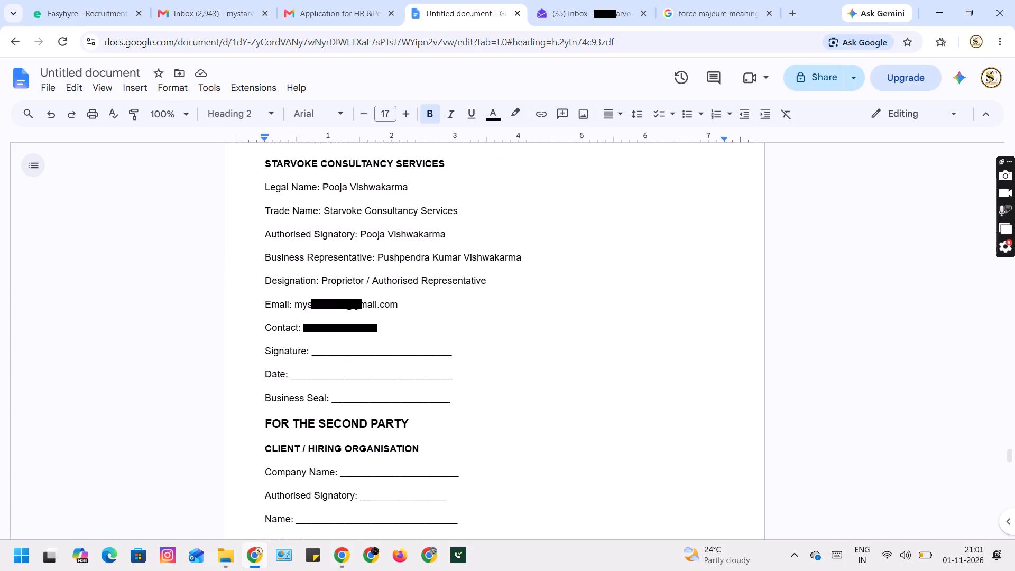
pyautogui.scroll(3, 460, 448)
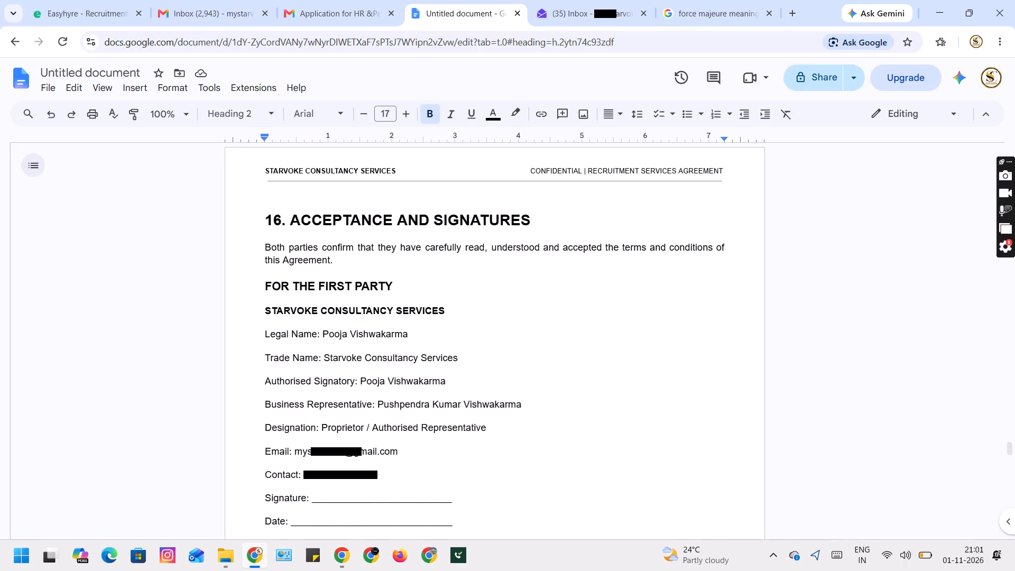
# Add a blank line above the "FOR THE FIRST PARTY" heading in section 16.
pyautogui.click(267, 285)
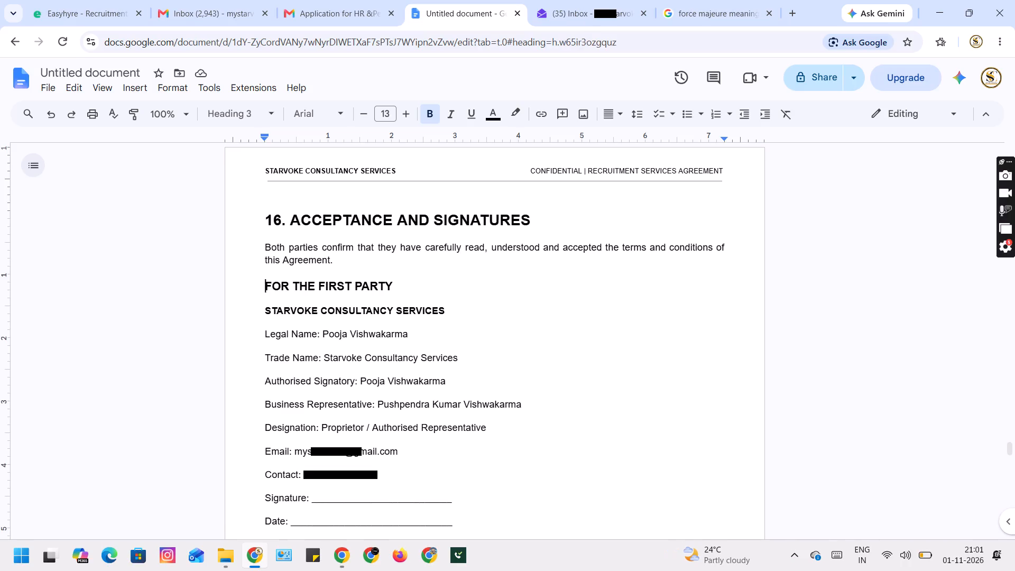
pyautogui.press('Return')
pyautogui.press('Up')
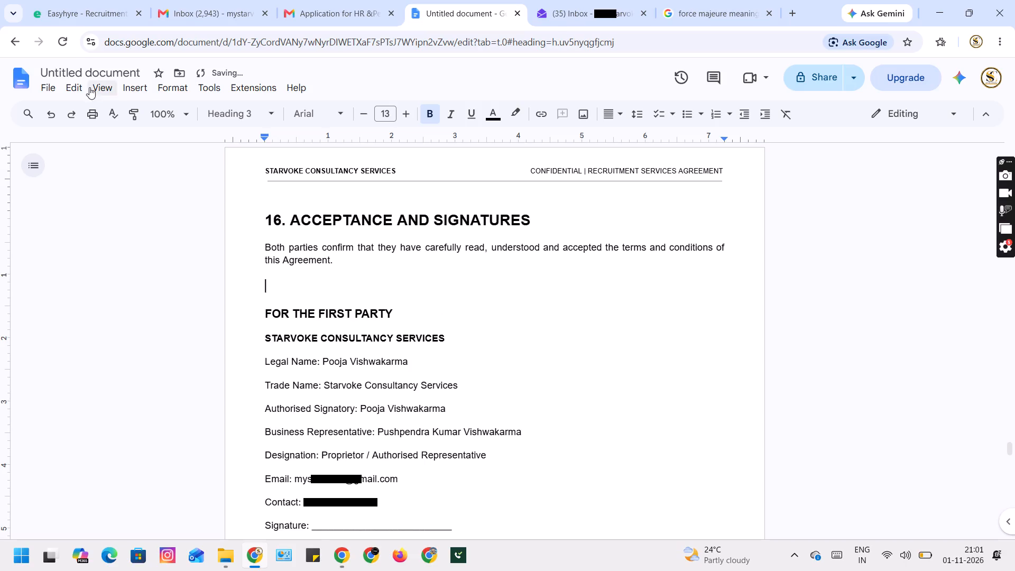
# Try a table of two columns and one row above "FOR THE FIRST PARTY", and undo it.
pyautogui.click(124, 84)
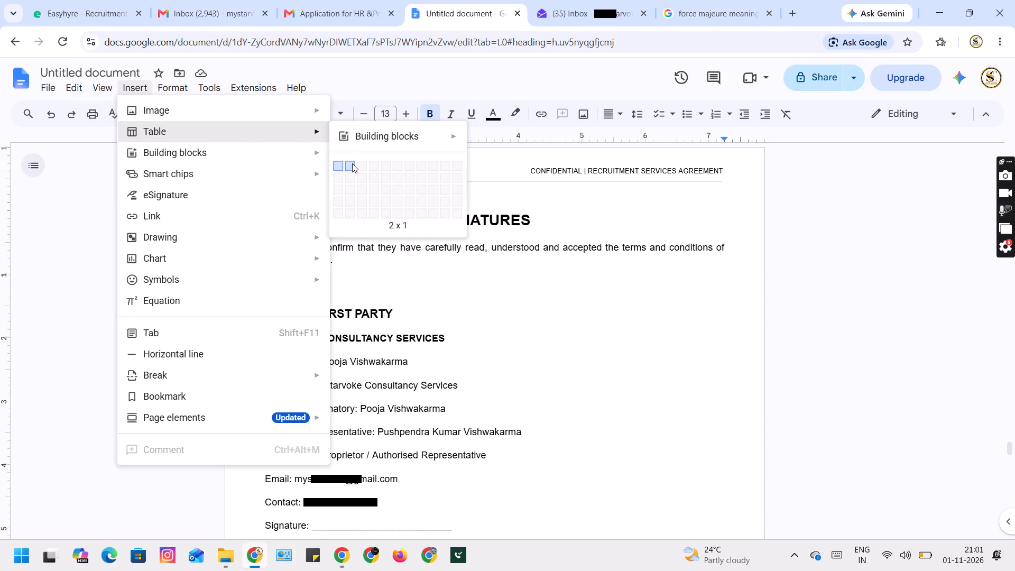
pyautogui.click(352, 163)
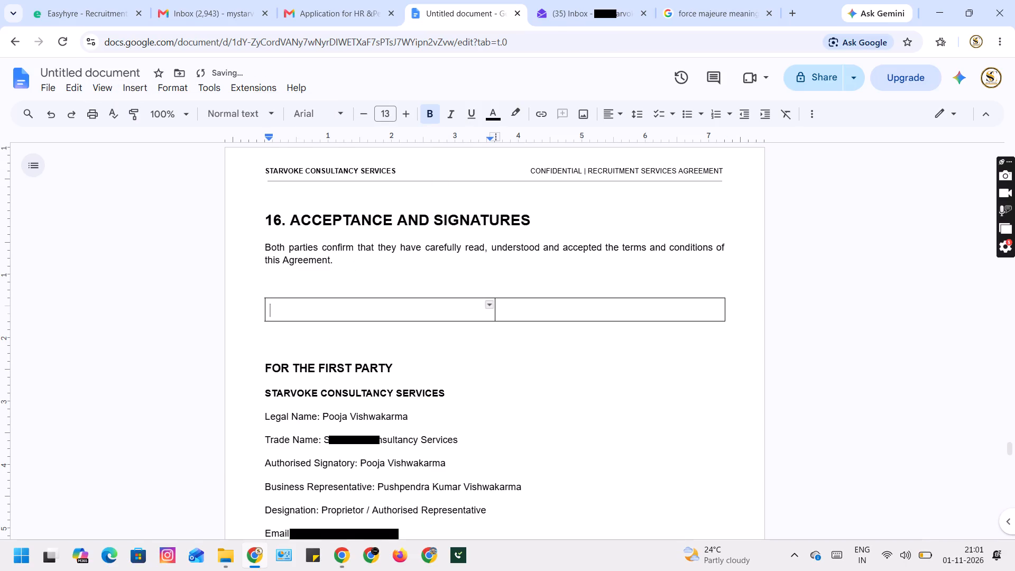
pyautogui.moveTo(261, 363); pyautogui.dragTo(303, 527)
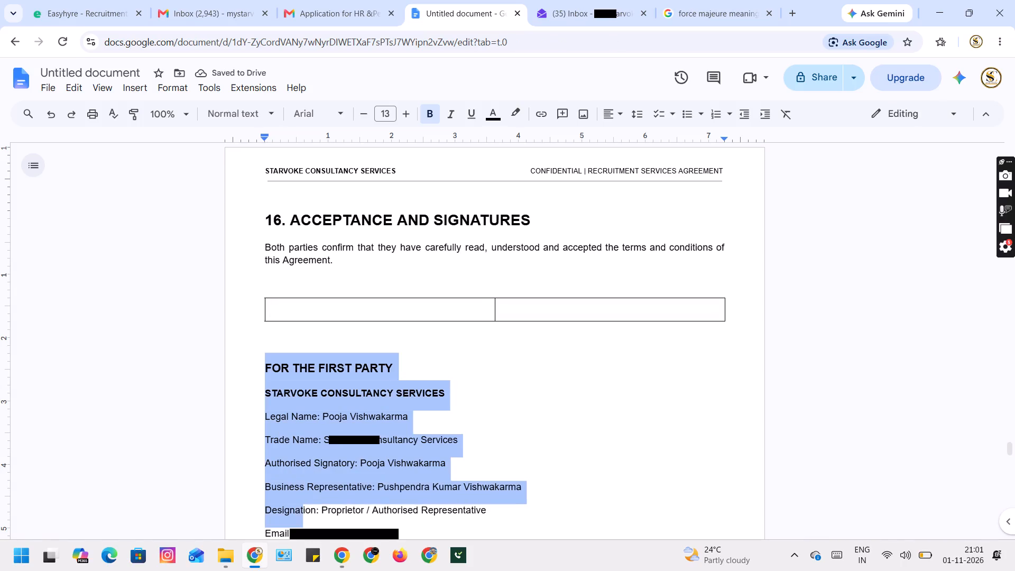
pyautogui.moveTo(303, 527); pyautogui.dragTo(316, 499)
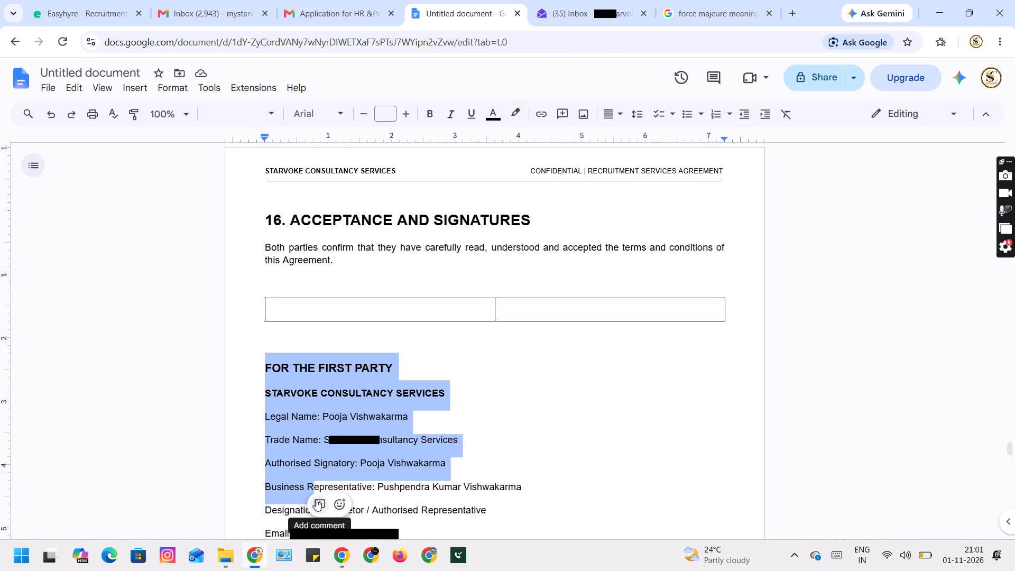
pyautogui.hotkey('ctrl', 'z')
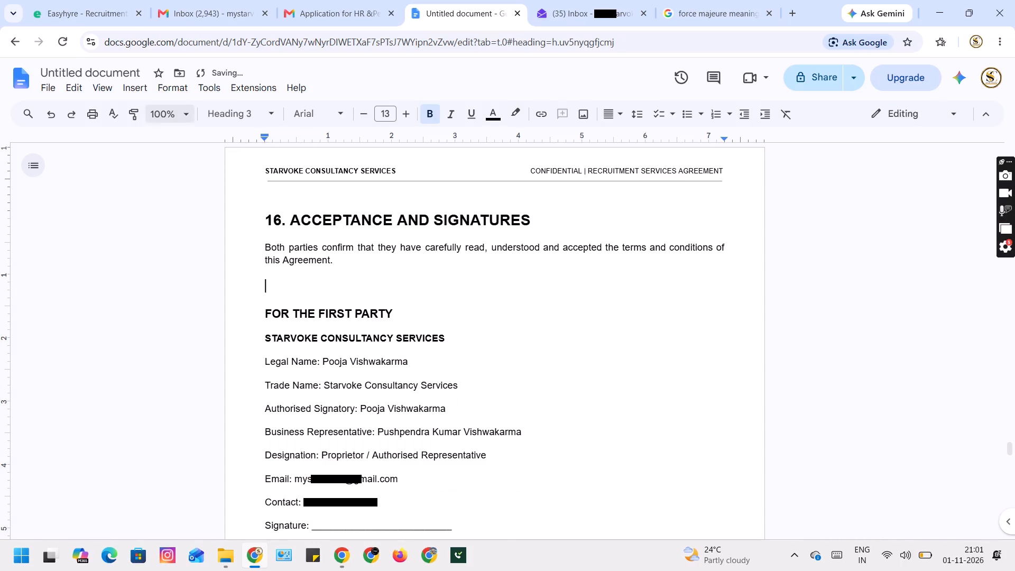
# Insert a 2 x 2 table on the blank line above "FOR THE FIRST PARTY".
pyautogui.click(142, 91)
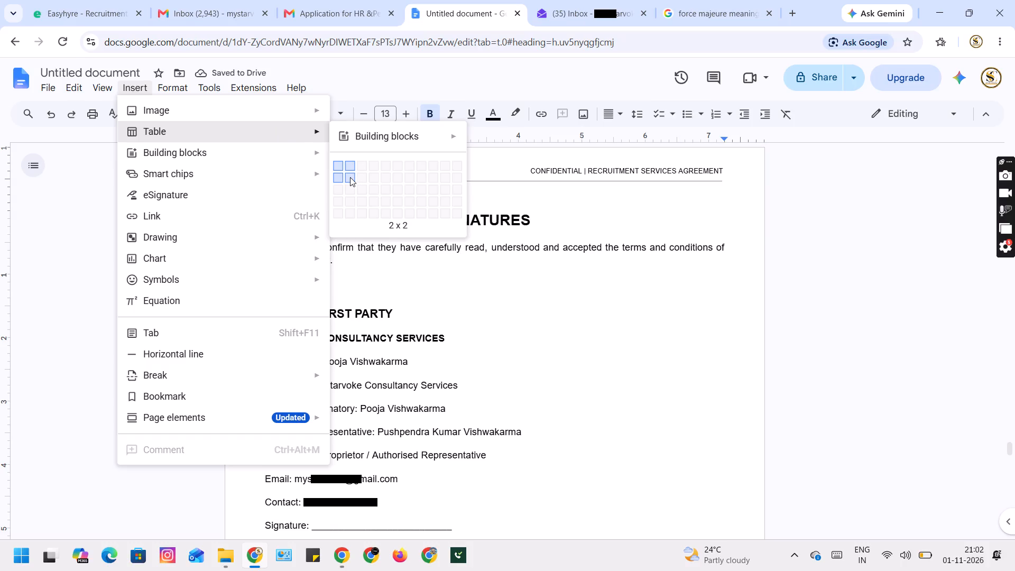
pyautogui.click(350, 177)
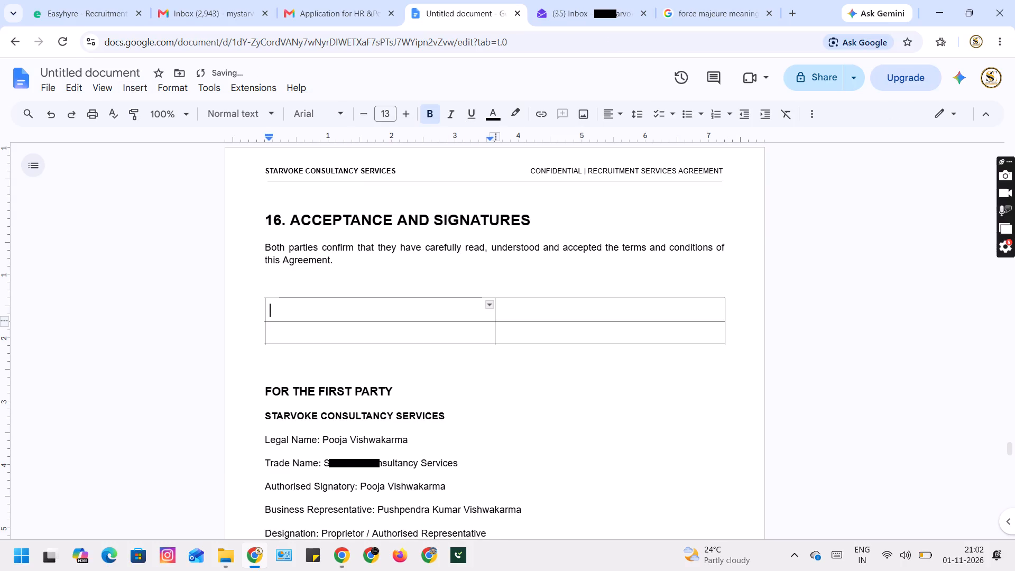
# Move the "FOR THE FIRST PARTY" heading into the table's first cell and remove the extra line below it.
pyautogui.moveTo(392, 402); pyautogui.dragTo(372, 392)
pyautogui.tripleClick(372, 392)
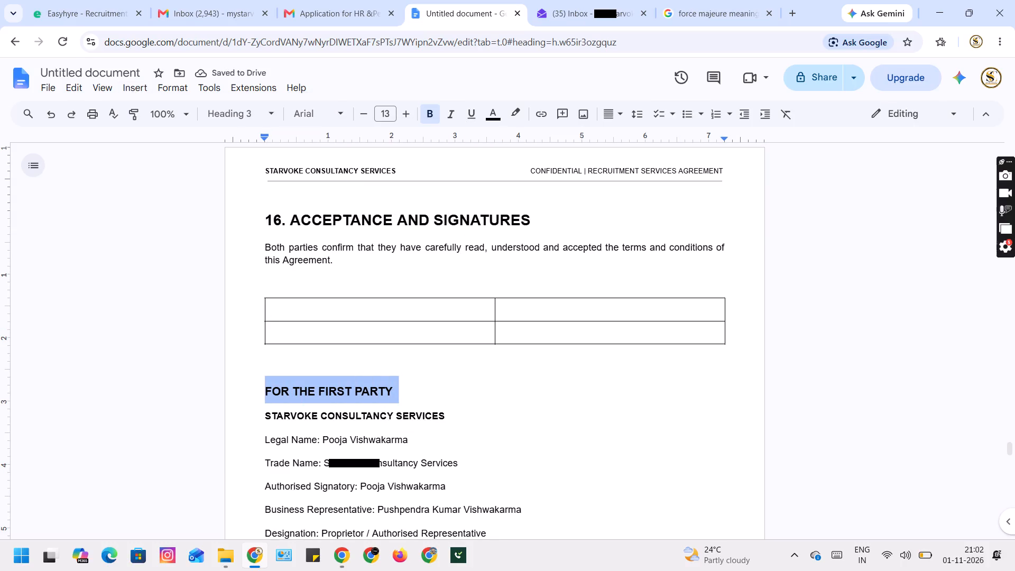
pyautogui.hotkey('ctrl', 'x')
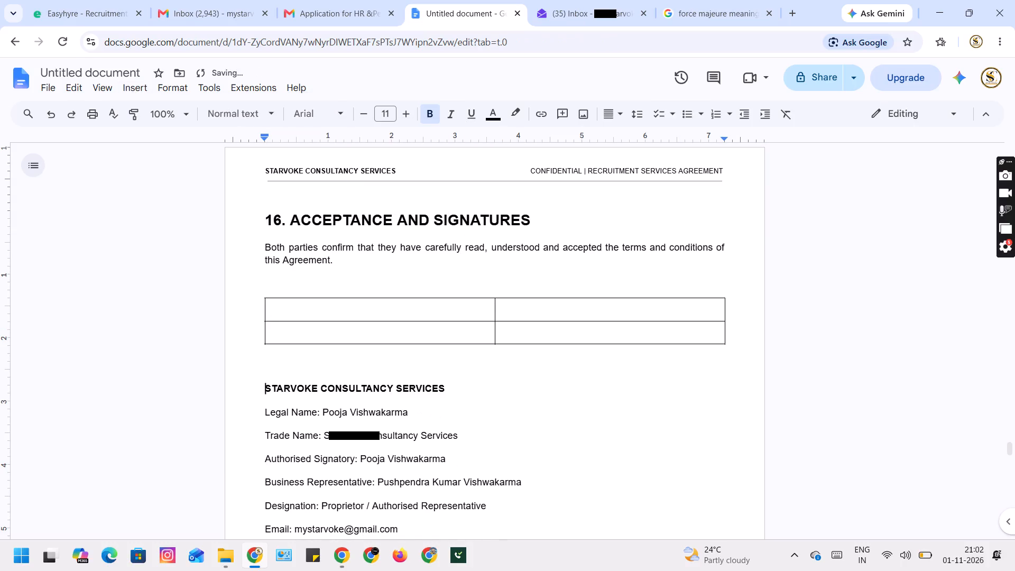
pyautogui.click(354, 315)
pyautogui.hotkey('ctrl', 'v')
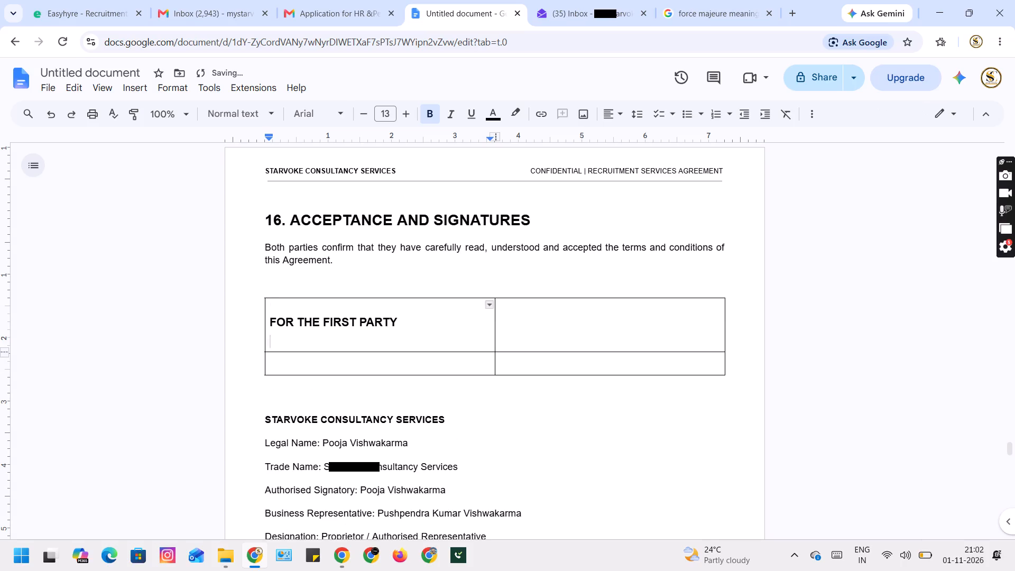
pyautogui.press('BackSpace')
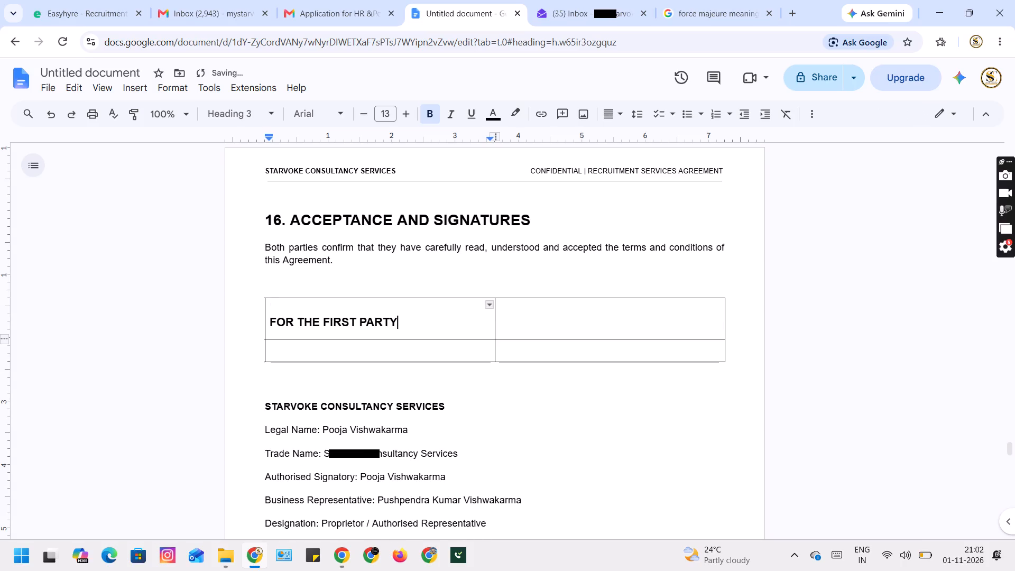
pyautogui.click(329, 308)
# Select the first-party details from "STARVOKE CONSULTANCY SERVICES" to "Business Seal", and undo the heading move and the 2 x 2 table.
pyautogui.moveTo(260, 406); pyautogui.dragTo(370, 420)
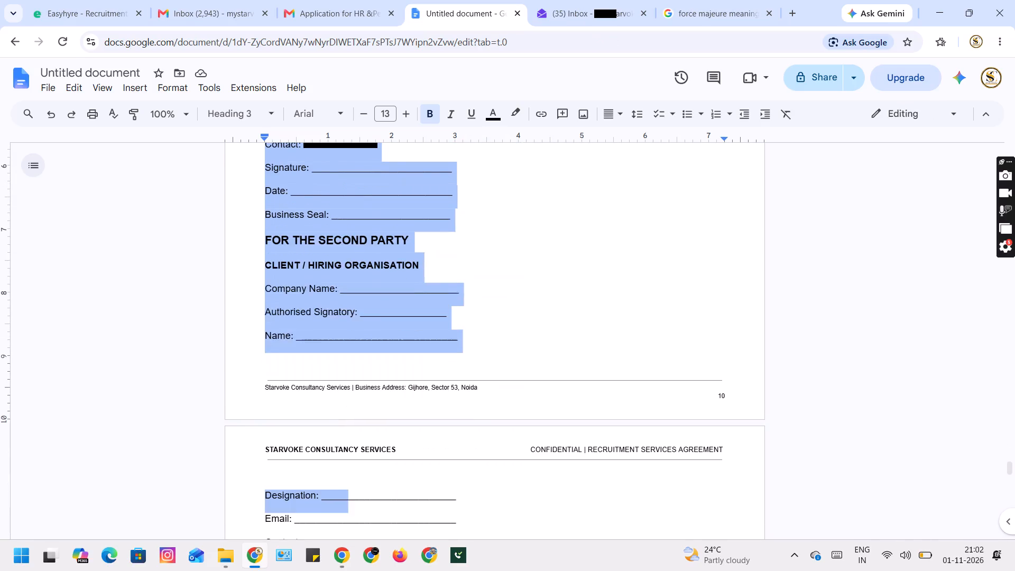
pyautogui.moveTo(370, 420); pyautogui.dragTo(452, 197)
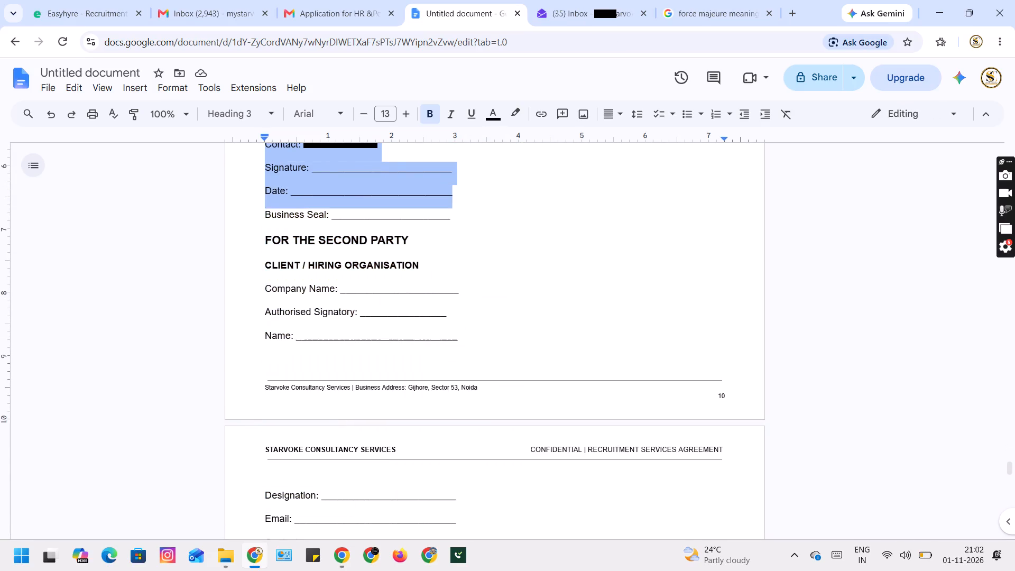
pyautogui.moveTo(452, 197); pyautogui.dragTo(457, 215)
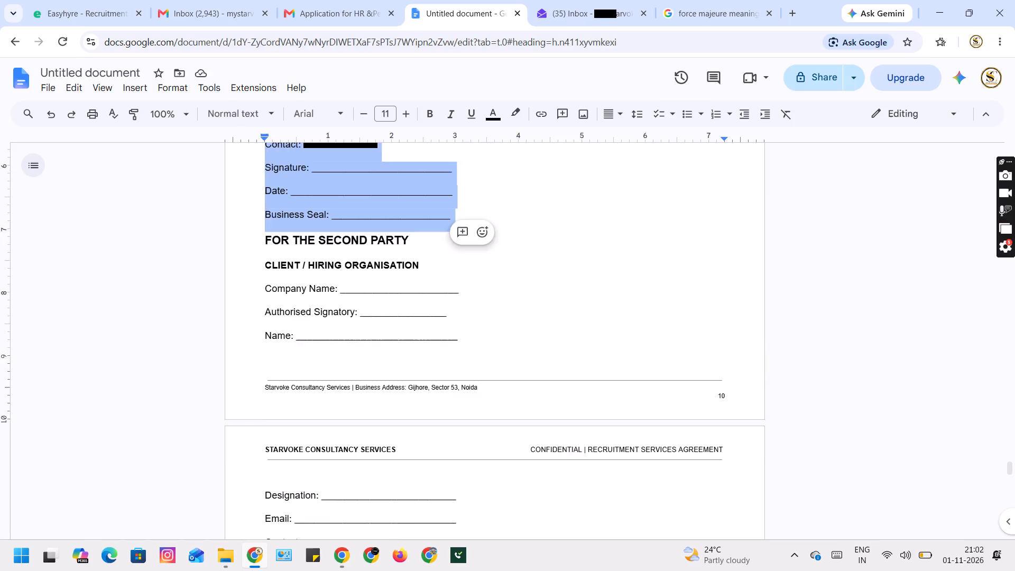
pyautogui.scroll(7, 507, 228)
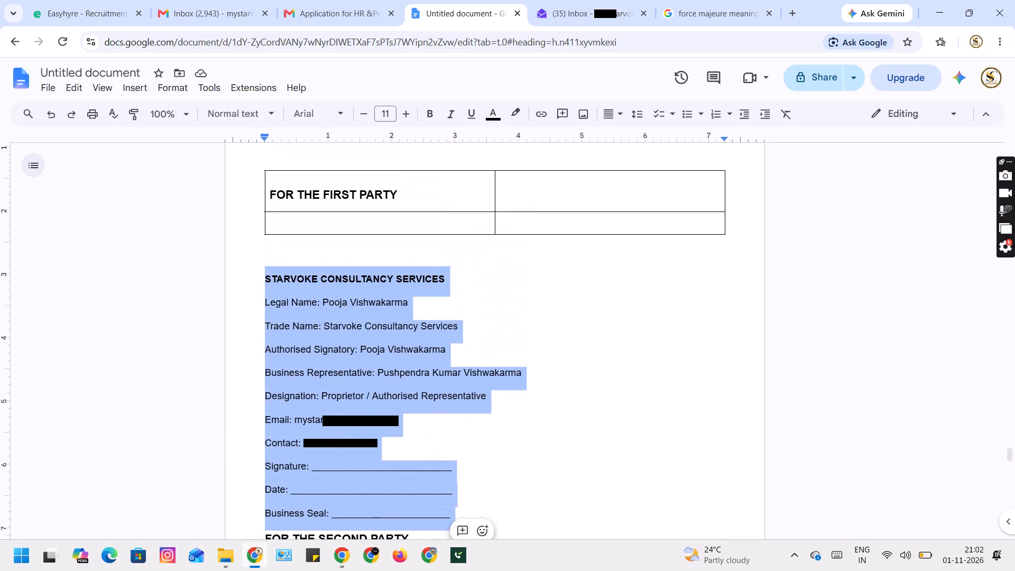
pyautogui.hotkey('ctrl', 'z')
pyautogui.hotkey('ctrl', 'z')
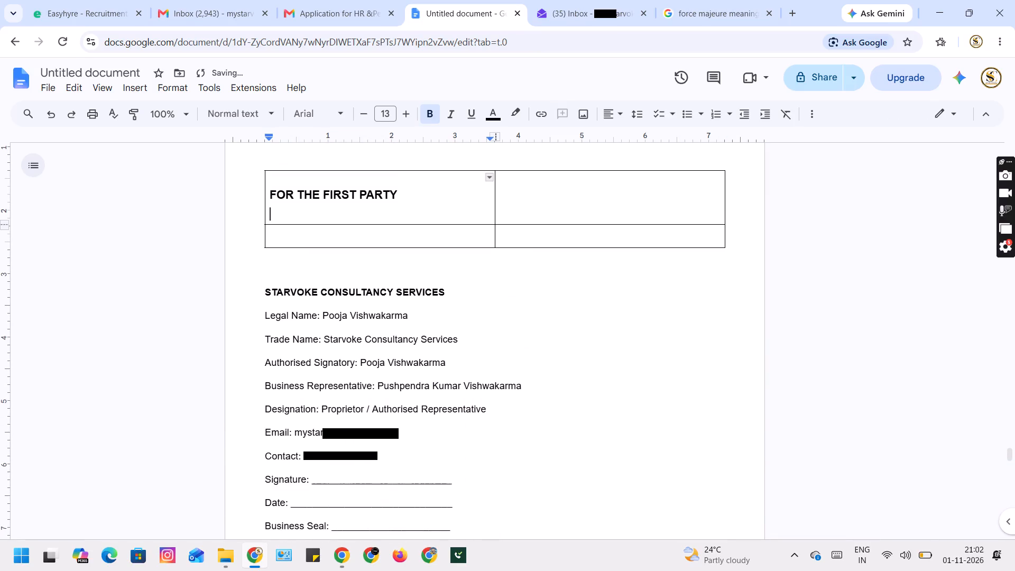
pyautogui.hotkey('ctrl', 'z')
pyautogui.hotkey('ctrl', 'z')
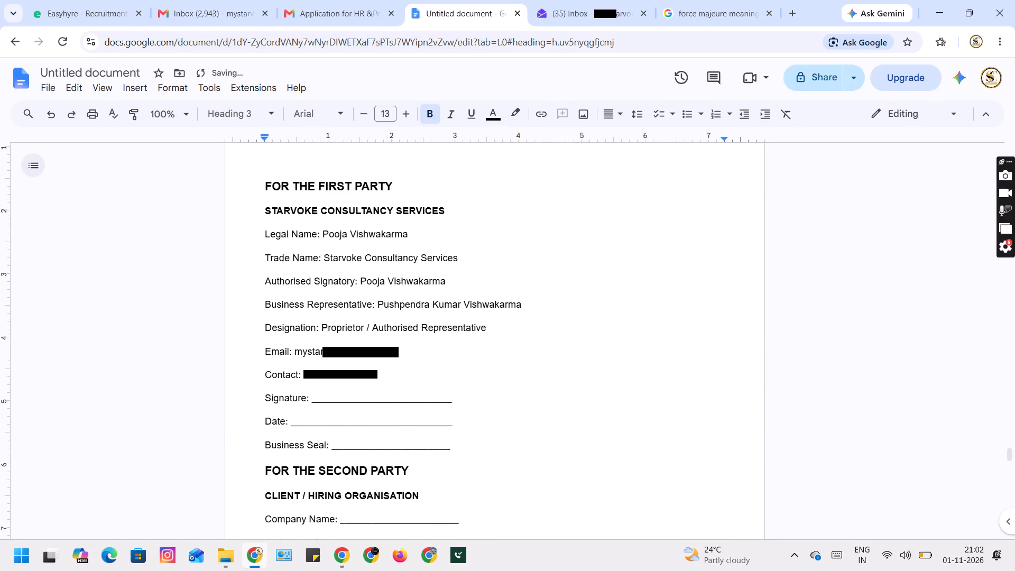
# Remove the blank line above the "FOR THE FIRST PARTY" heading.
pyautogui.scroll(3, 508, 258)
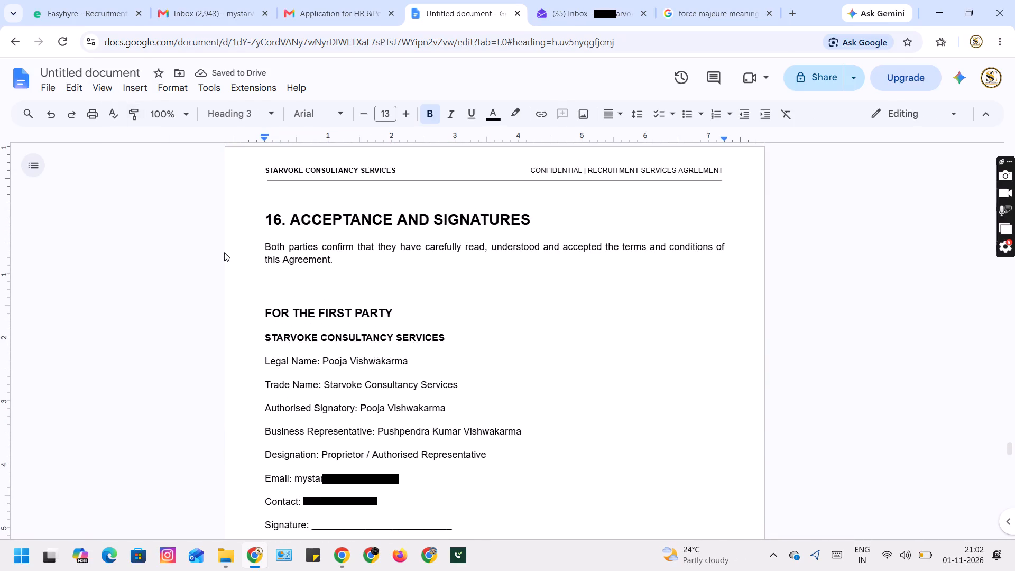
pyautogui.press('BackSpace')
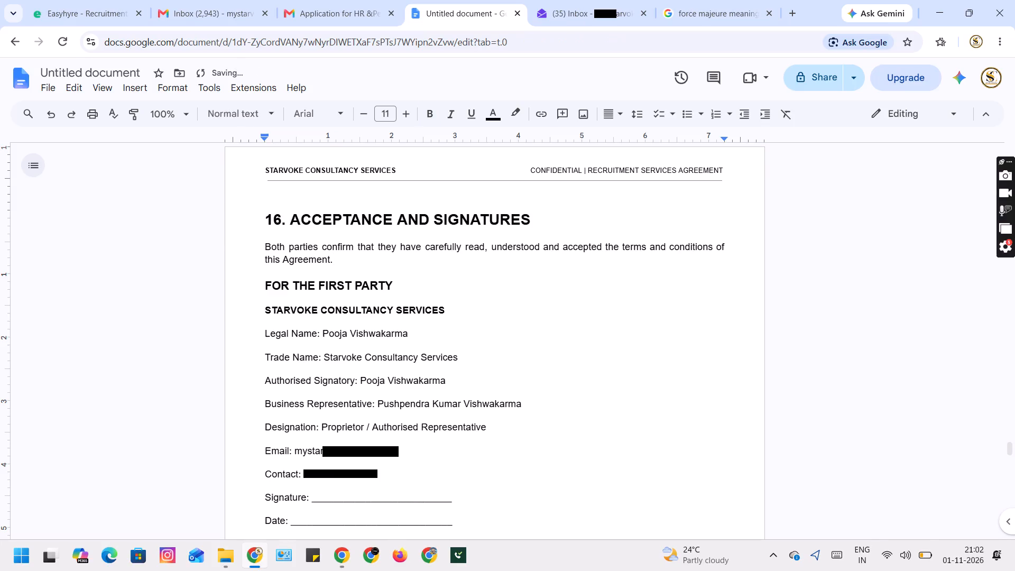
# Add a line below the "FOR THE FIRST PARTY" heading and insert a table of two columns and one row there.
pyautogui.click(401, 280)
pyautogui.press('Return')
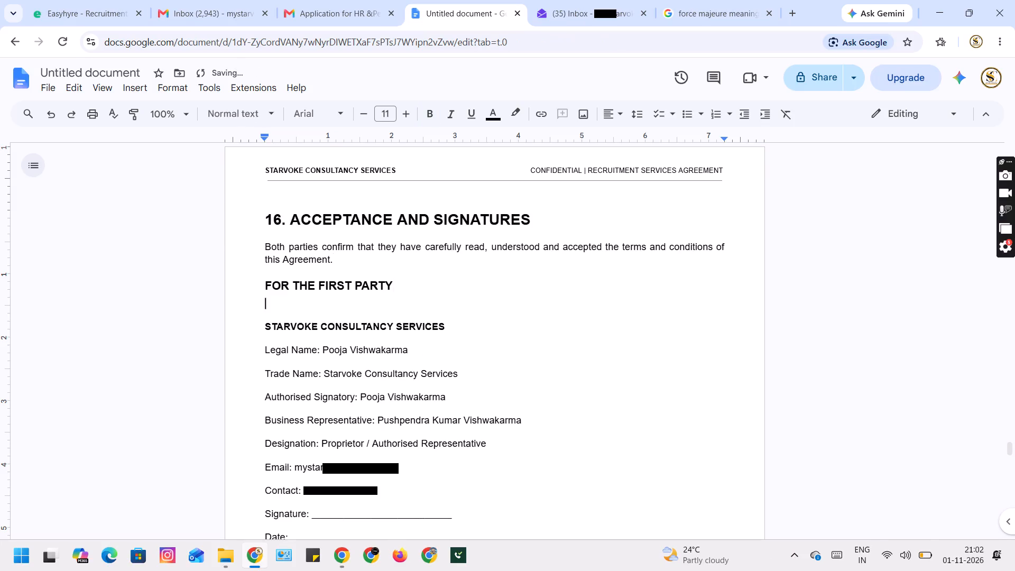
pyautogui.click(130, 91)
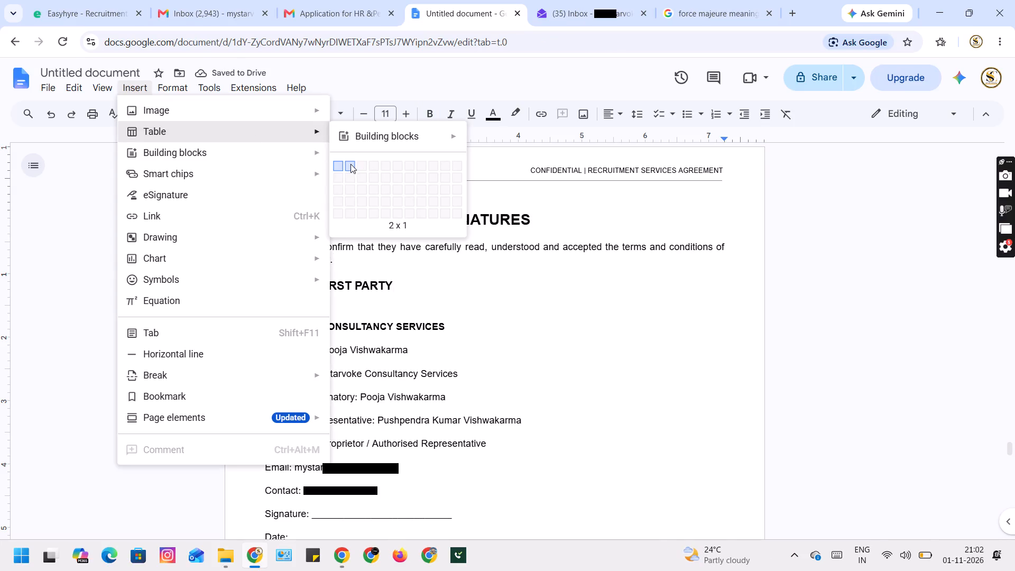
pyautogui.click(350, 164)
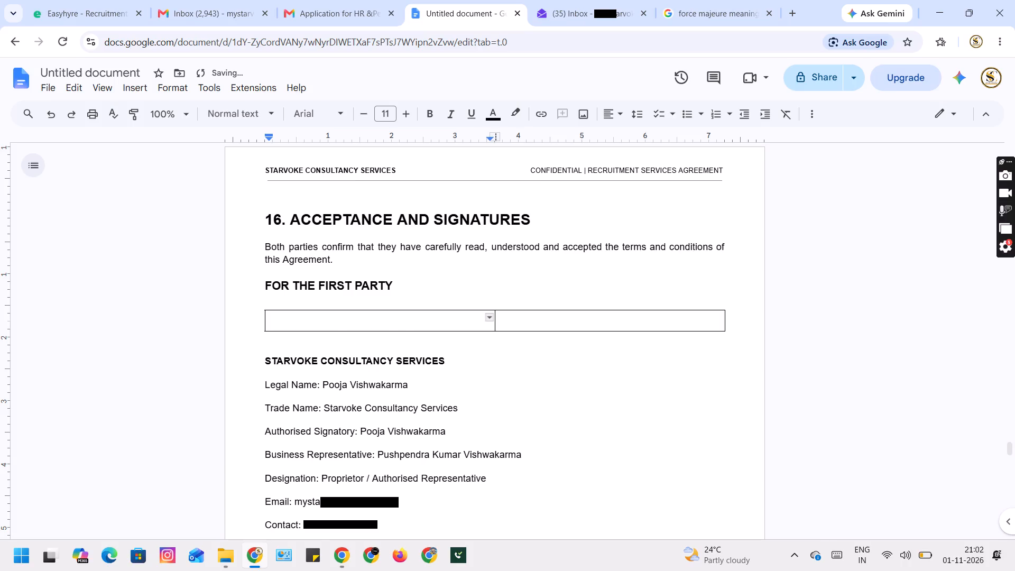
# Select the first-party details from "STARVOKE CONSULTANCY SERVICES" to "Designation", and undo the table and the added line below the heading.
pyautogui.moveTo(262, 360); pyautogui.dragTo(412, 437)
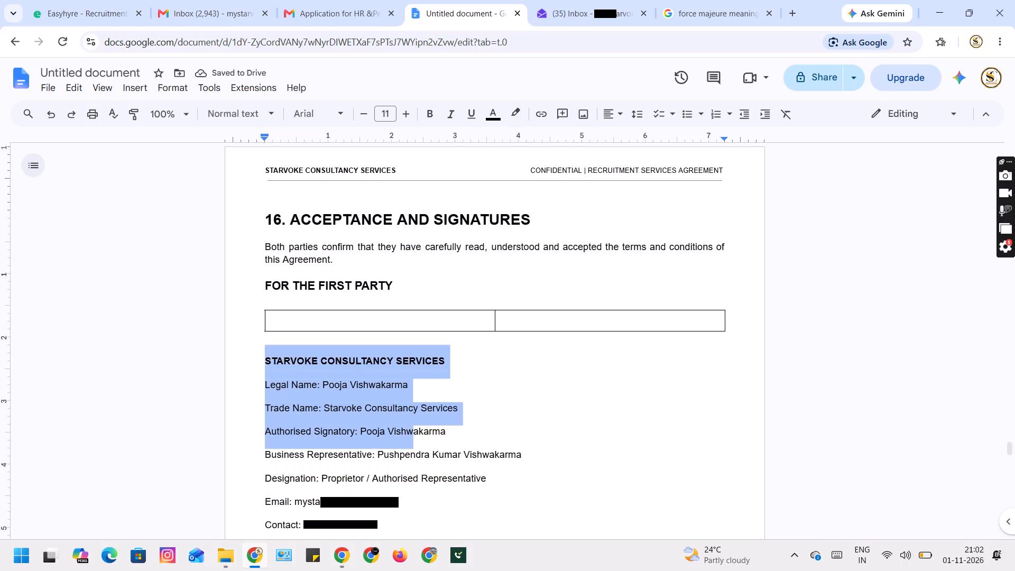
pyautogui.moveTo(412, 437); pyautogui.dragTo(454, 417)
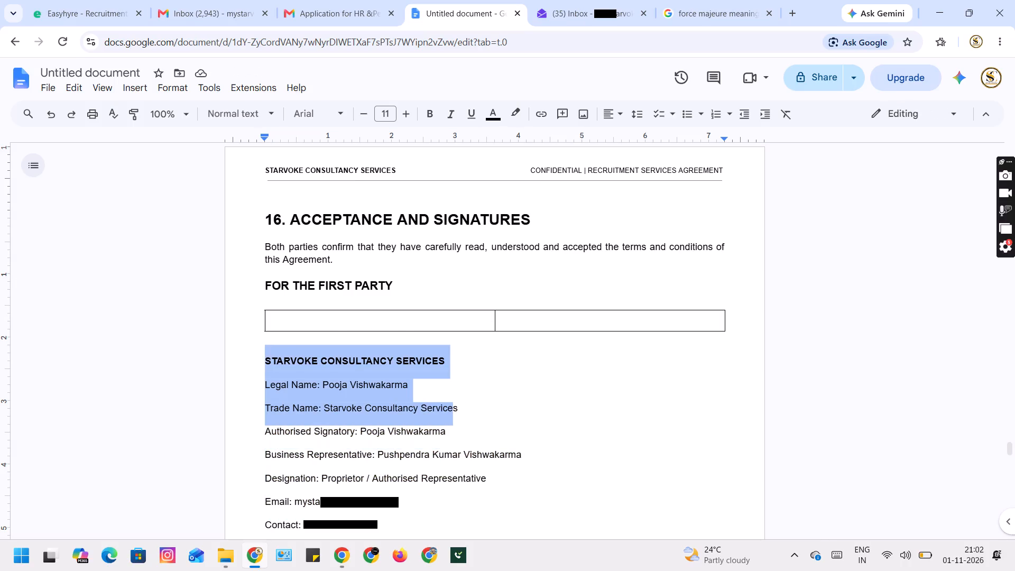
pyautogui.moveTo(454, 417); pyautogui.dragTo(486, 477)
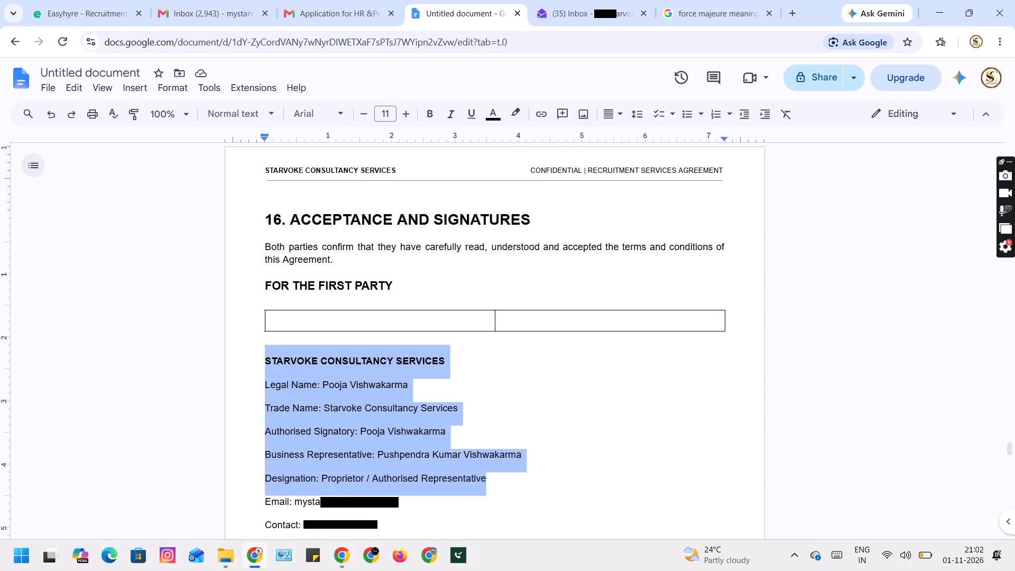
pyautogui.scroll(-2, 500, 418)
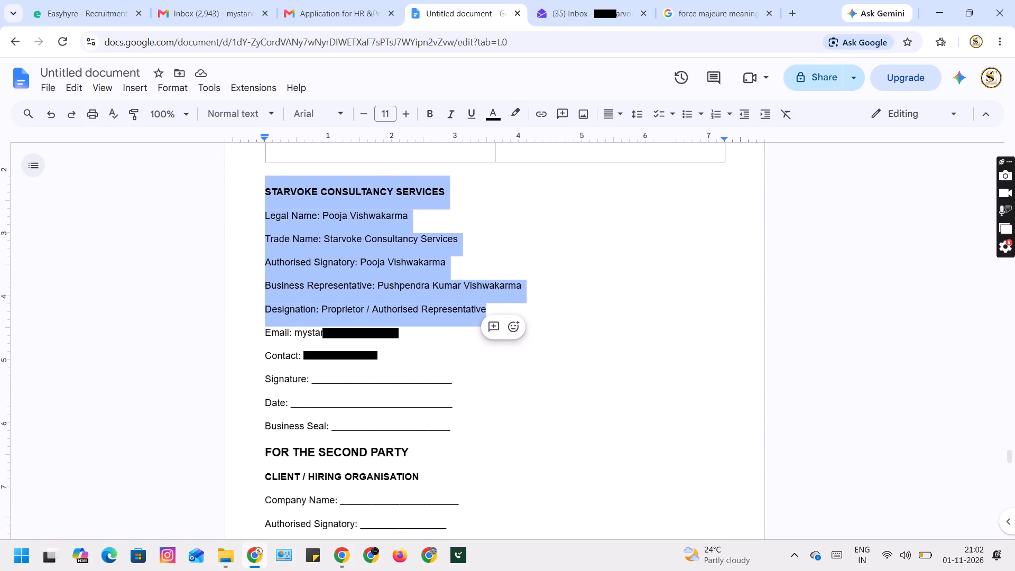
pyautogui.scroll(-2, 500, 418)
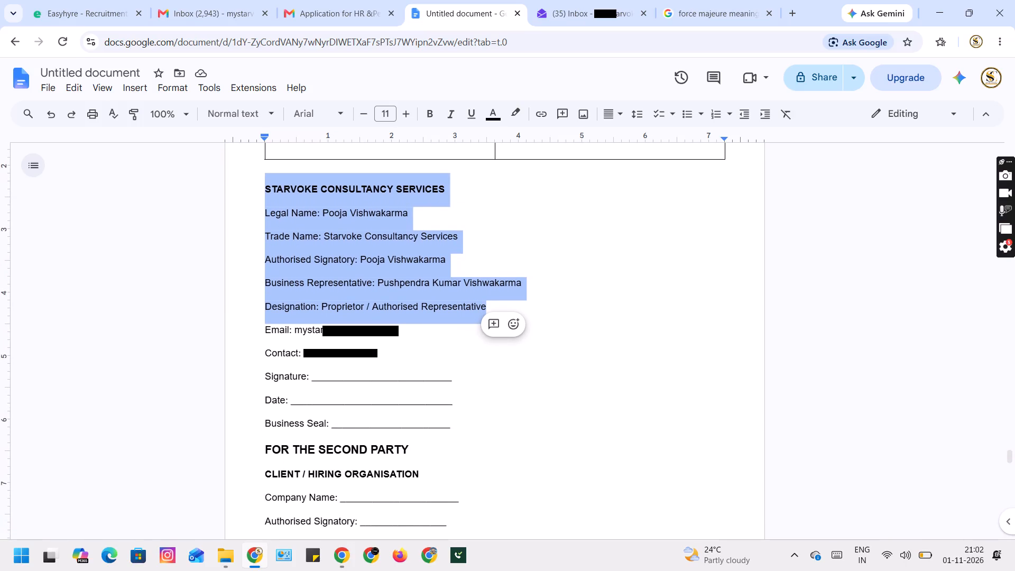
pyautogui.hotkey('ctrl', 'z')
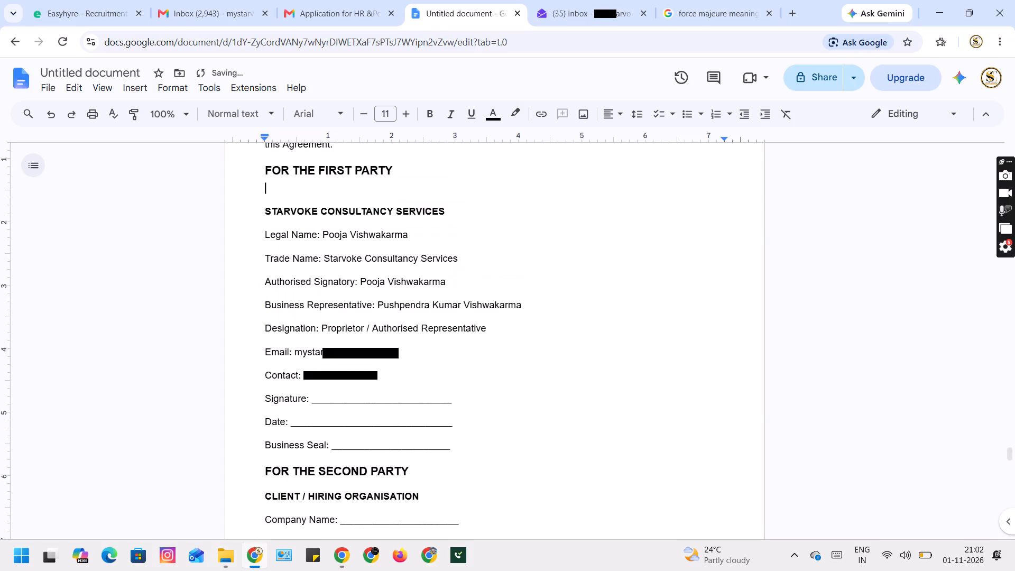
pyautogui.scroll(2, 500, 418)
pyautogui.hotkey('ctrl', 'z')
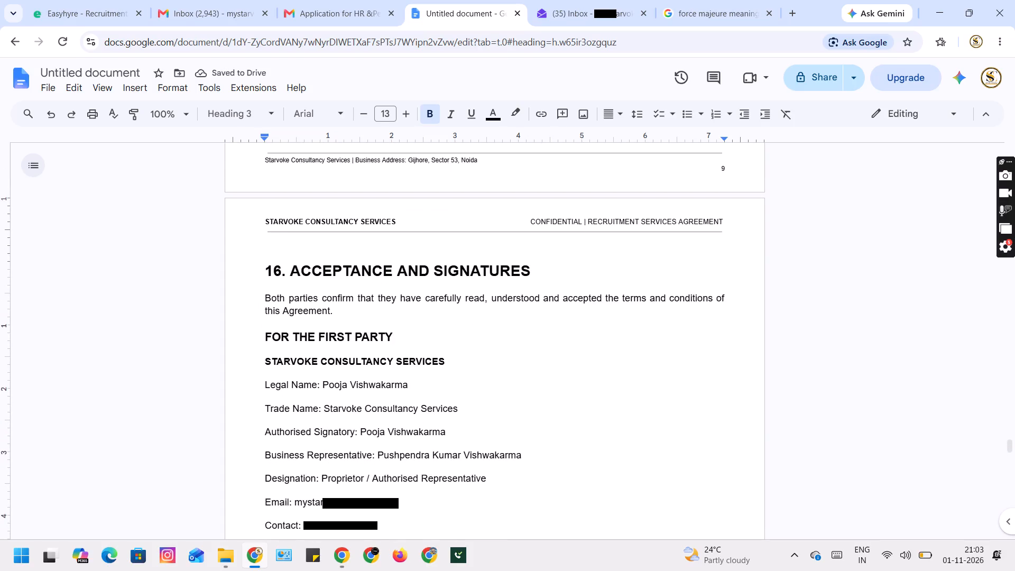
# Add a blank line above "FOR THE FIRST PARTY" and insert a 2 x 2 table on it.
pyautogui.press('Up')
pyautogui.press('Right')
pyautogui.press('Return')
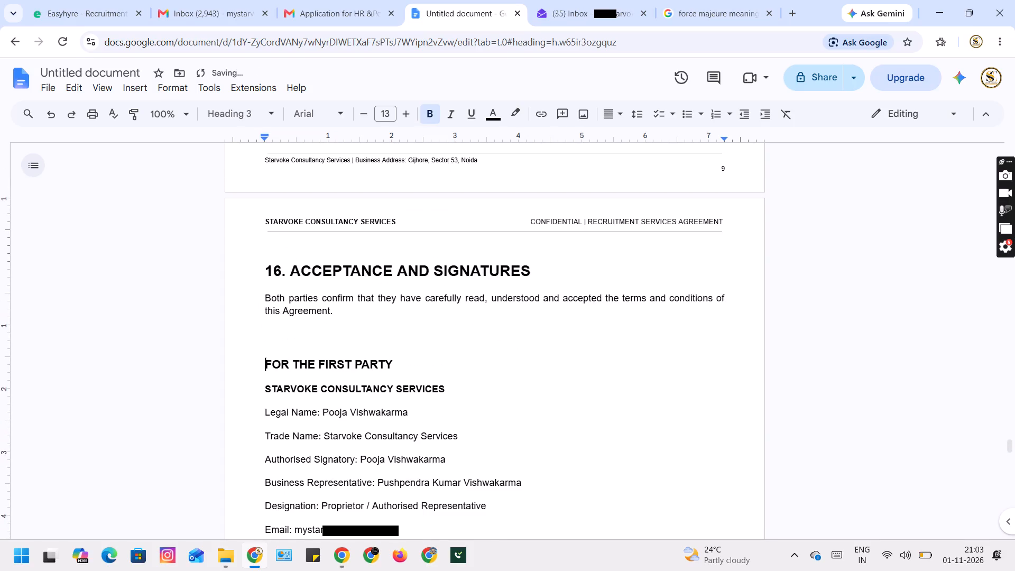
pyautogui.press('Up')
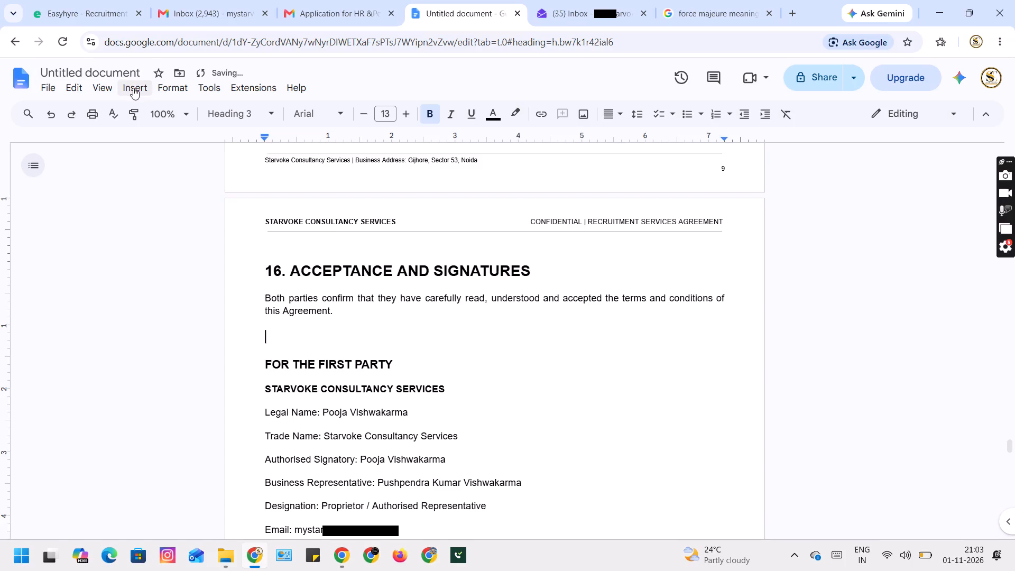
pyautogui.click(133, 88)
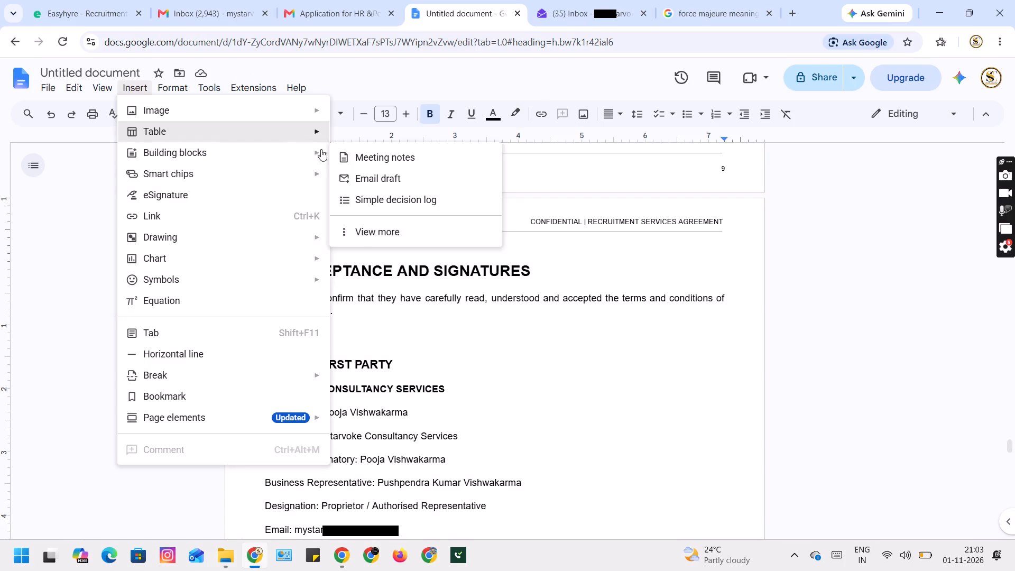
pyautogui.click(348, 178)
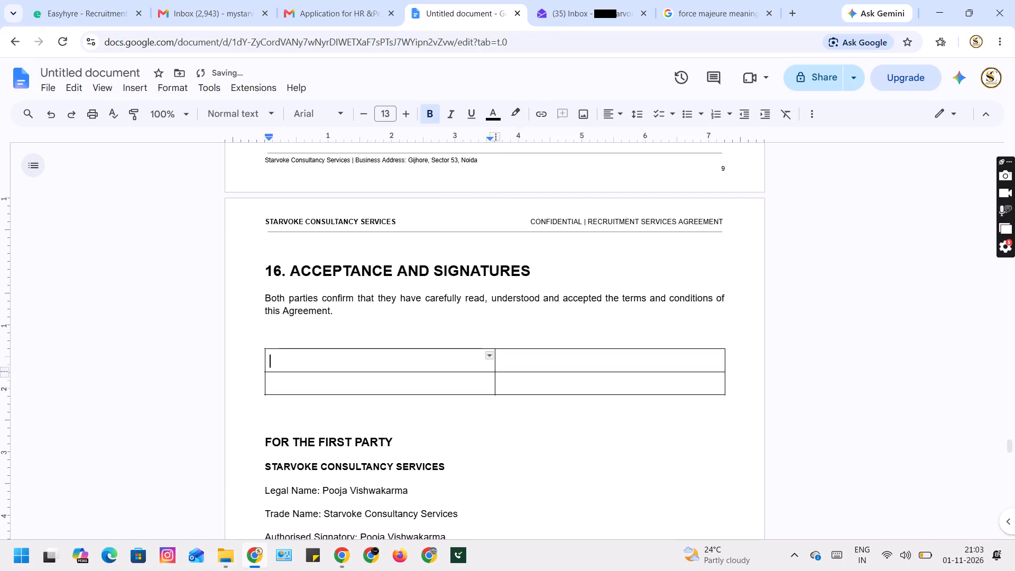
# Move the "FOR THE FIRST PARTY" heading into the table's first cell, removing the extra cell line and the original heading line.
pyautogui.tripleClick(368, 444)
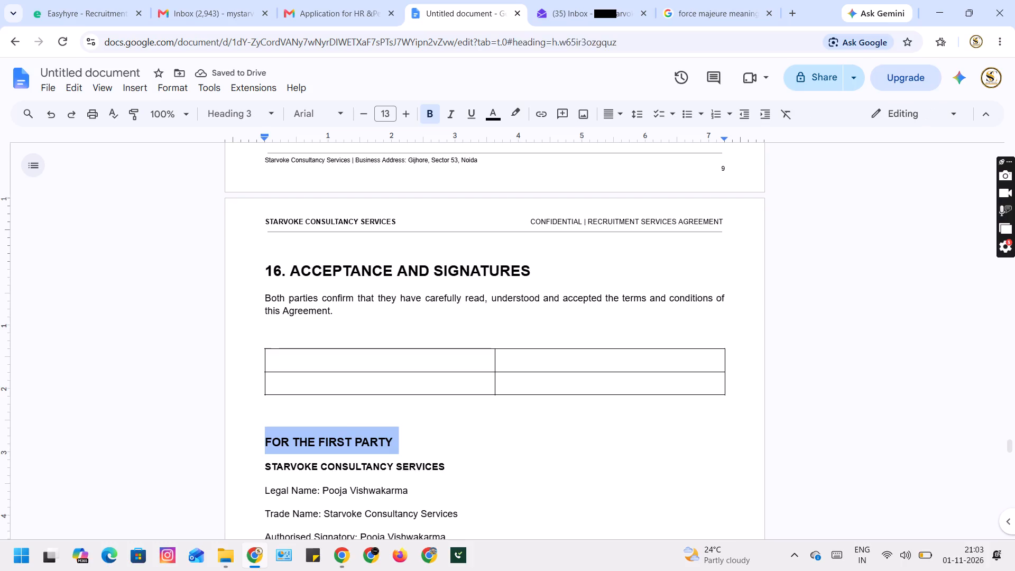
pyautogui.hotkey('ctrl', 'c')
pyautogui.click(368, 366)
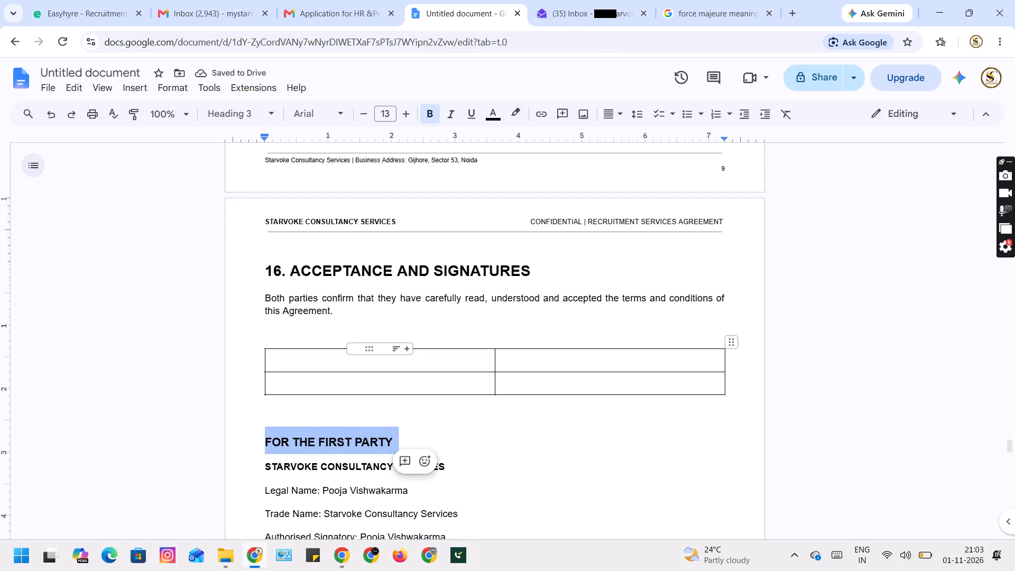
pyautogui.hotkey('ctrl', 'v')
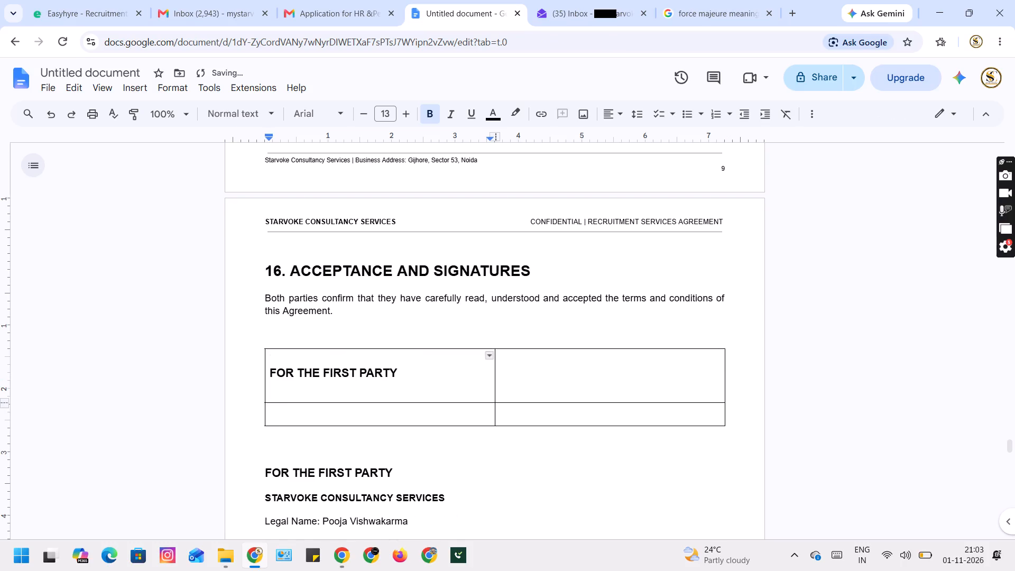
pyautogui.press('BackSpace')
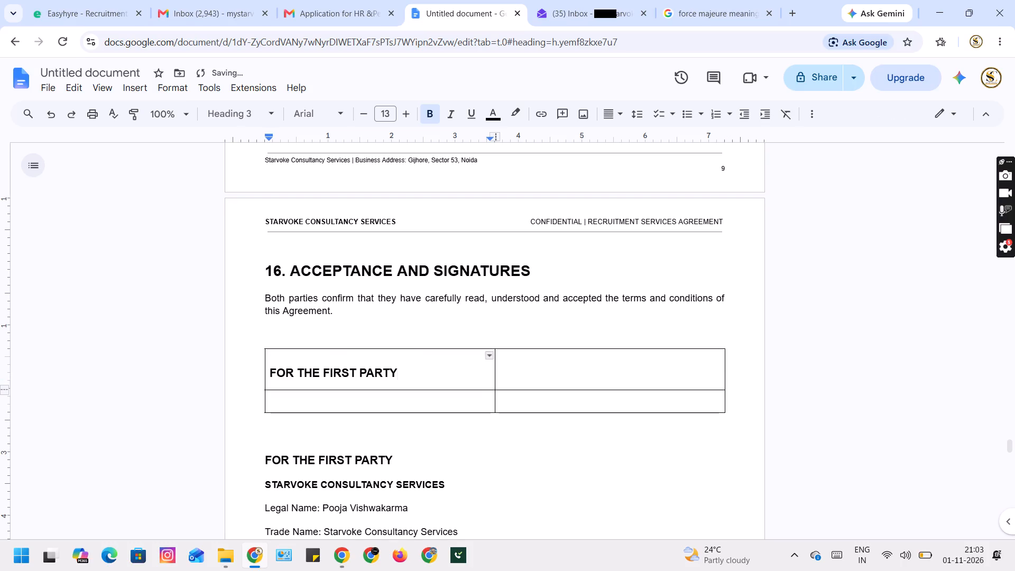
pyautogui.moveTo(392, 470); pyautogui.dragTo(263, 454)
pyautogui.press('BackSpace')
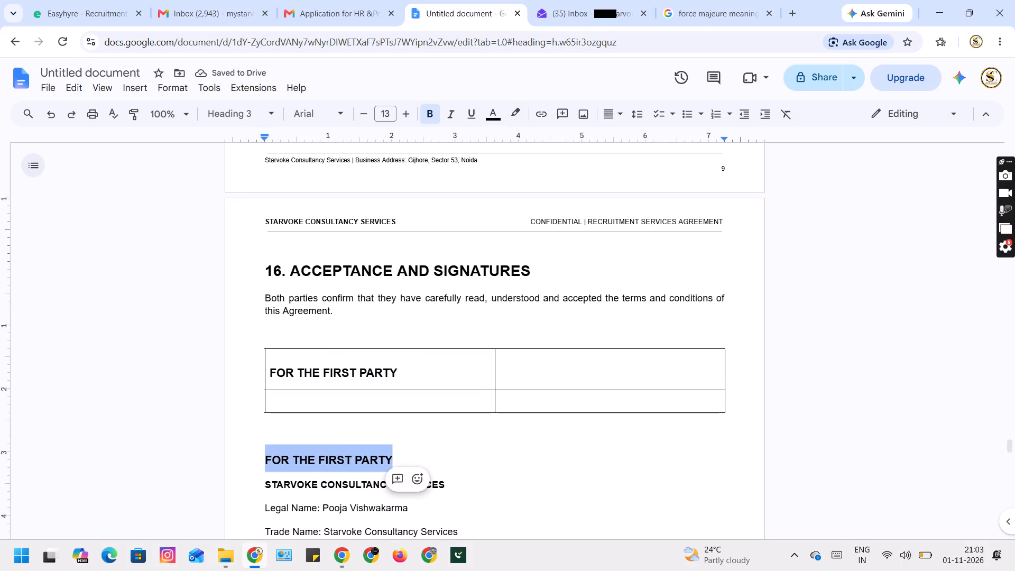
pyautogui.press('BackSpace')
# Select the first-party details below the table, from "STARVOKE CONSULTANCY SERVICES" through the "Date" line.
pyautogui.press('Down')
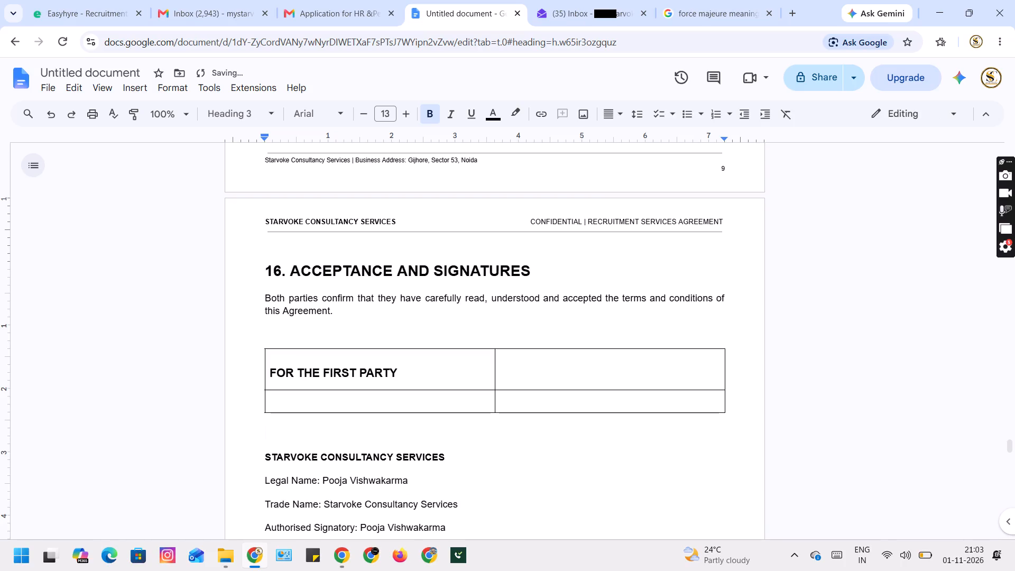
pyautogui.hotkey('shift', 'Down')
pyautogui.hotkey('shift', 'Down')
pyautogui.hotkey('shift', 'Down')
pyautogui.hotkey('shift', 'Down')
pyautogui.hotkey('shift', 'Down')
pyautogui.hotkey('shift', 'Down')
pyautogui.hotkey('shift', 'Down')
pyautogui.hotkey('shift', 'Down')
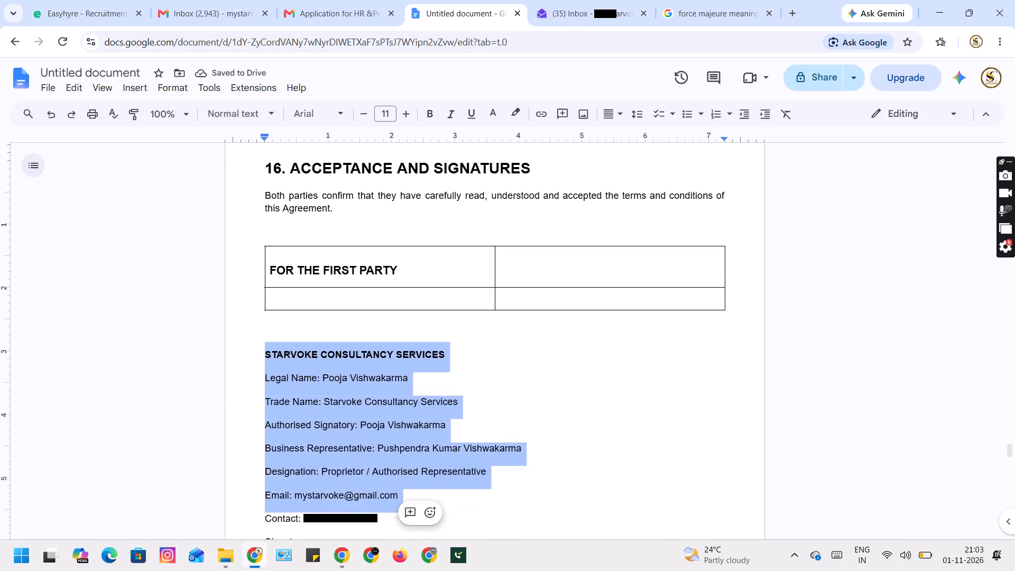
pyautogui.hotkey('shift', 'Down')
pyautogui.hotkey('shift', 'Down')
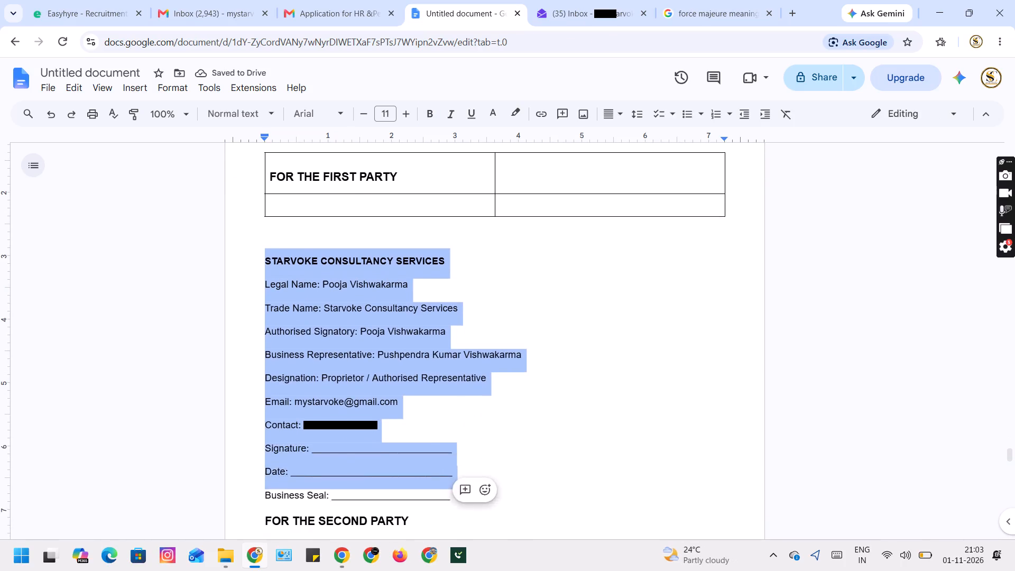
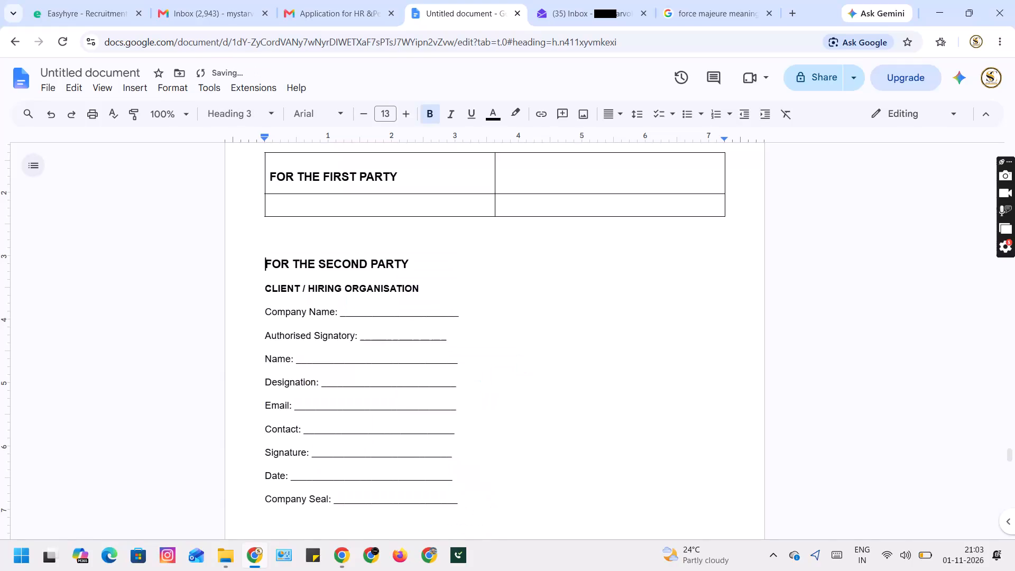
# Paste the cut first-party details into the table cell below "FOR THE FIRST PARTY" and remove the extra blank line at the cell's end.
pyautogui.scroll(4, 410, 405)
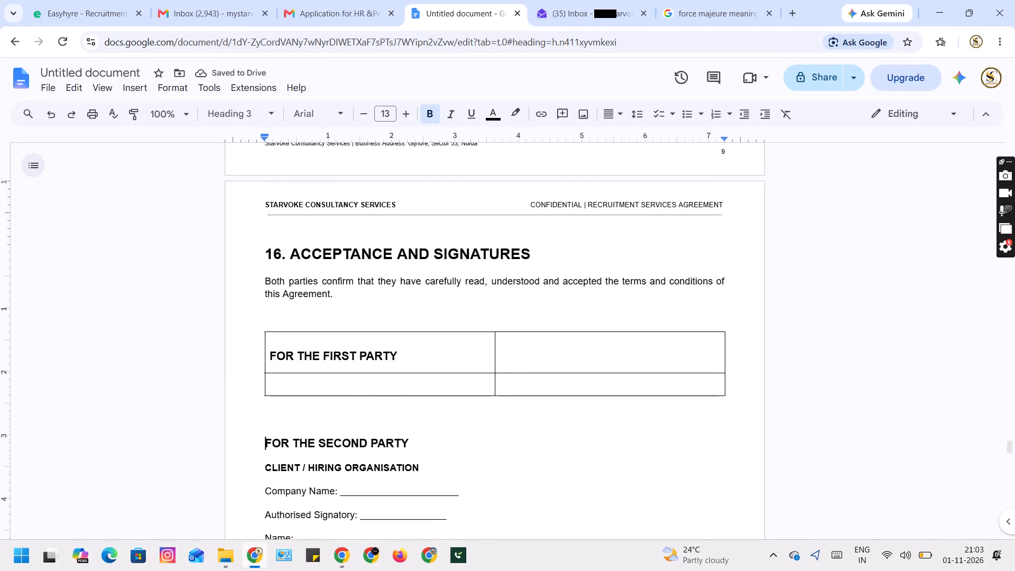
pyautogui.click(384, 383)
pyautogui.click(384, 383)
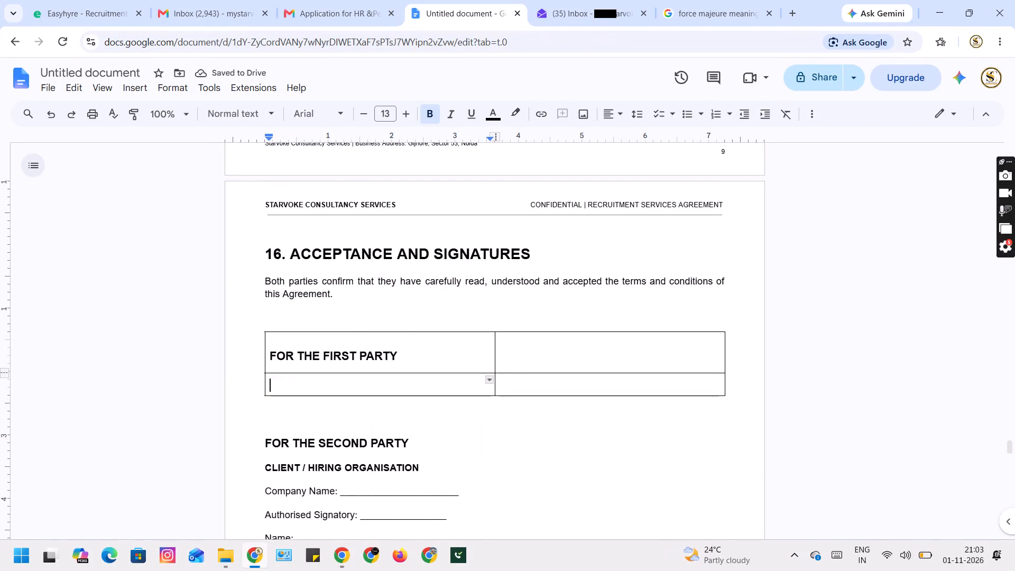
pyautogui.hotkey('ctrl', 'v')
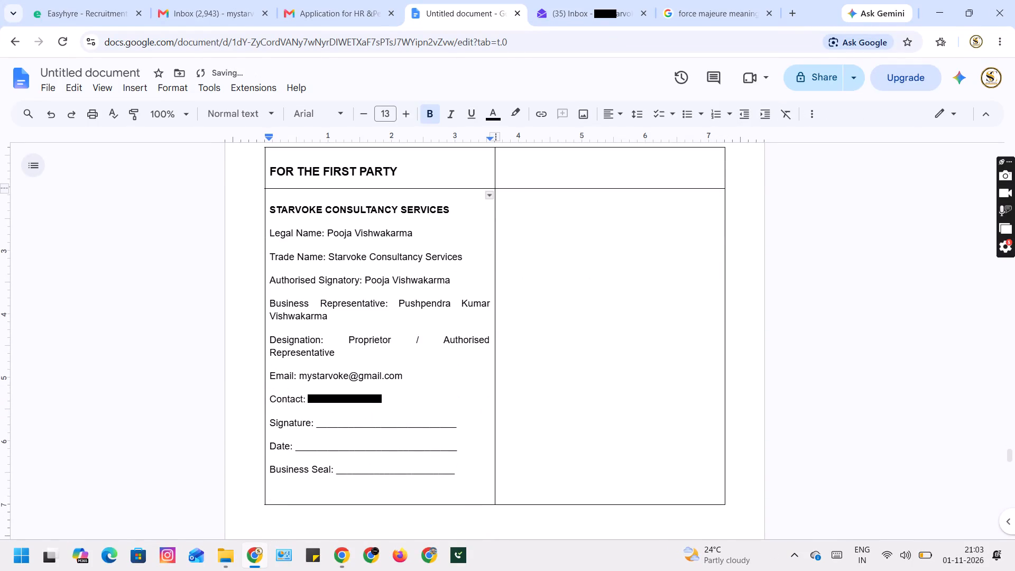
pyautogui.click(267, 209)
pyautogui.tripleClick(339, 308)
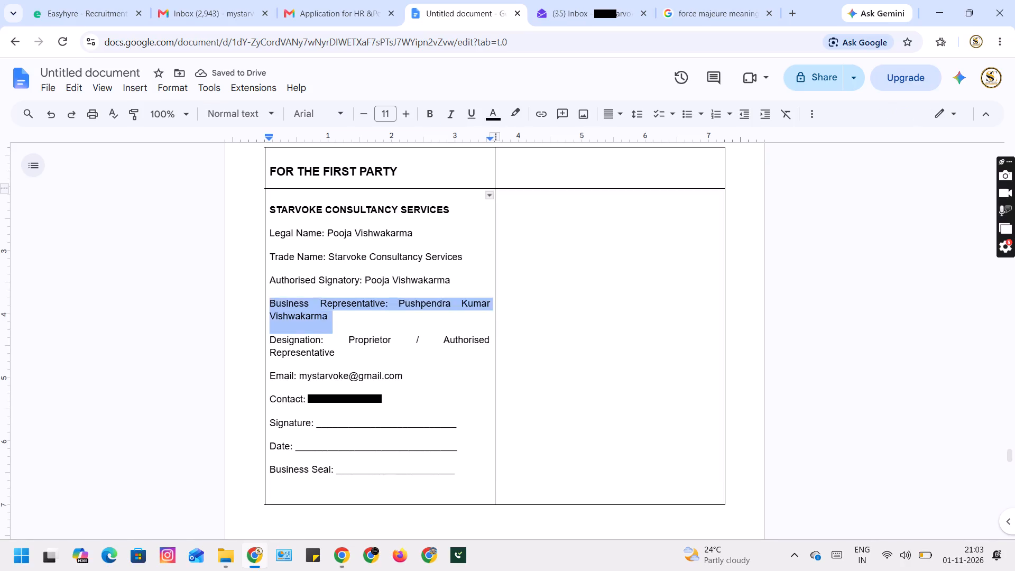
pyautogui.click(339, 308)
pyautogui.hotkey('ctrl', 'a')
pyautogui.click(339, 308)
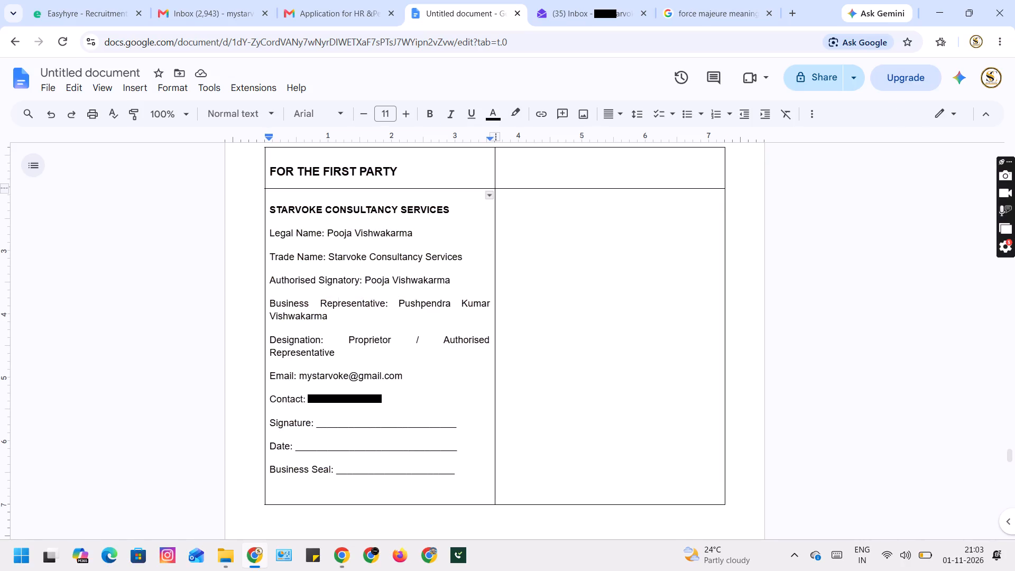
pyautogui.click(412, 486)
pyautogui.press('Down')
pyautogui.press('BackSpace')
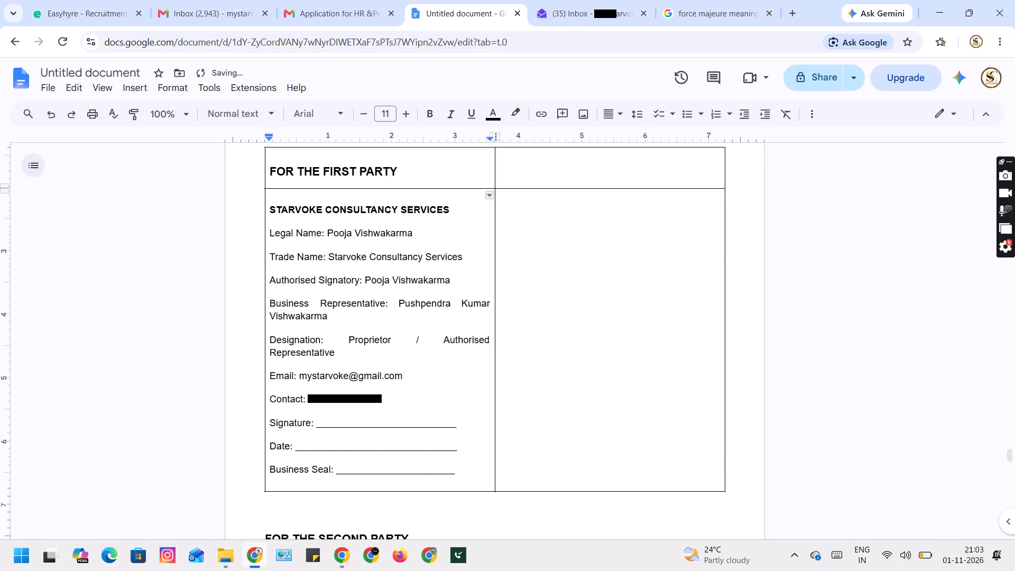
# Left-align all the first-party details in the table cell, from "STARVOKE CONSULTANCY SERVICES" through "Business Seal".
pyautogui.moveTo(463, 471); pyautogui.dragTo(343, 302)
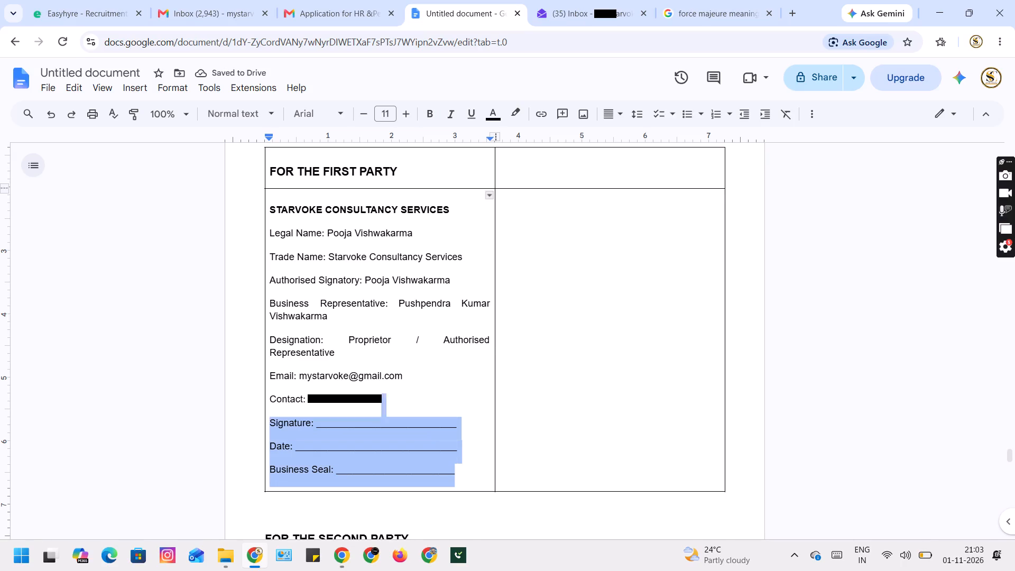
pyautogui.moveTo(343, 302); pyautogui.dragTo(269, 215)
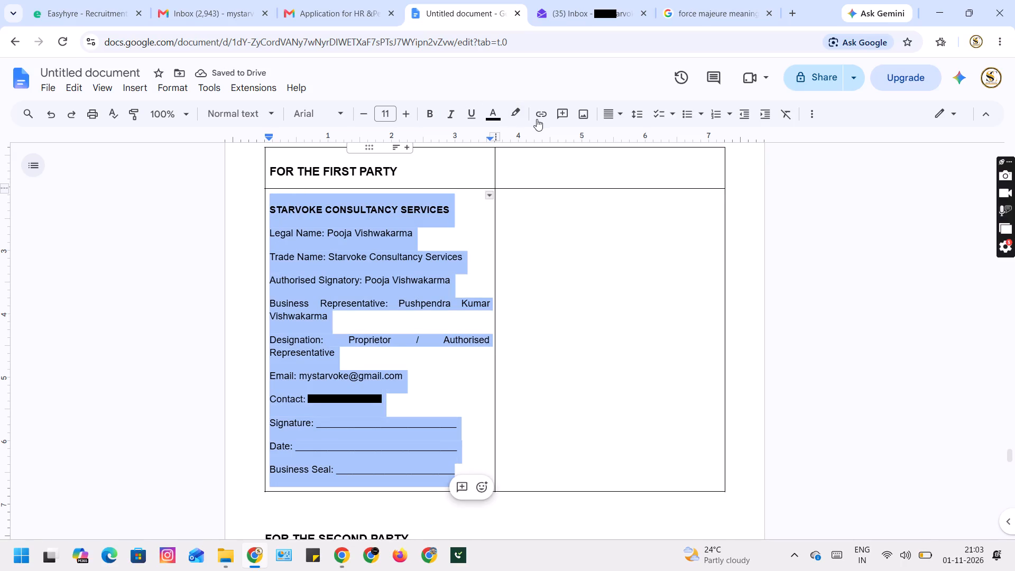
pyautogui.click(614, 111)
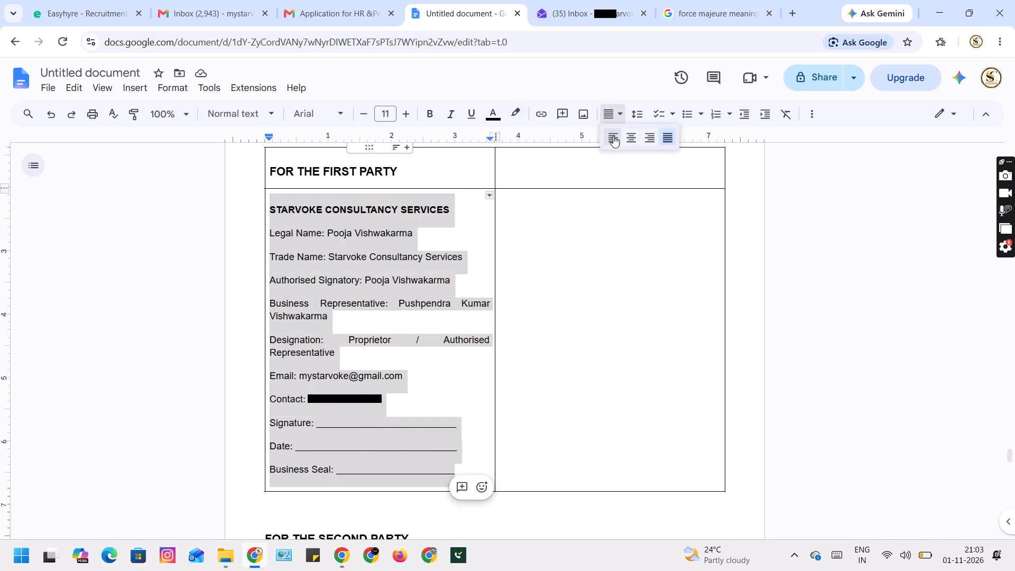
pyautogui.click(613, 136)
pyautogui.click(411, 301)
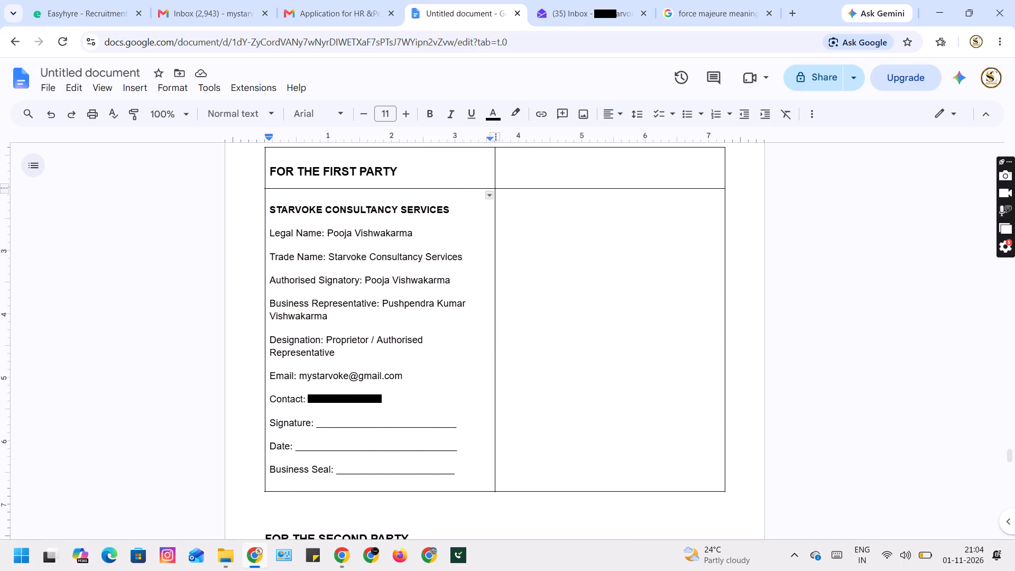
# Remove the paragraph spacing before and after the "Legal Name" through "Business Seal" lines and set their line spacing to 1.5.
pyautogui.moveTo(270, 235); pyautogui.dragTo(472, 472)
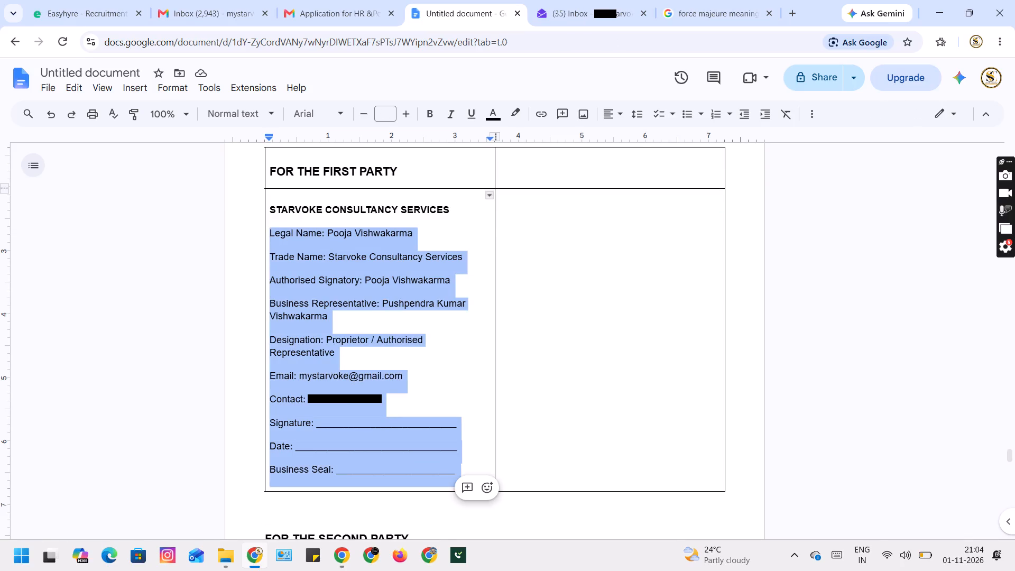
pyautogui.click(646, 118)
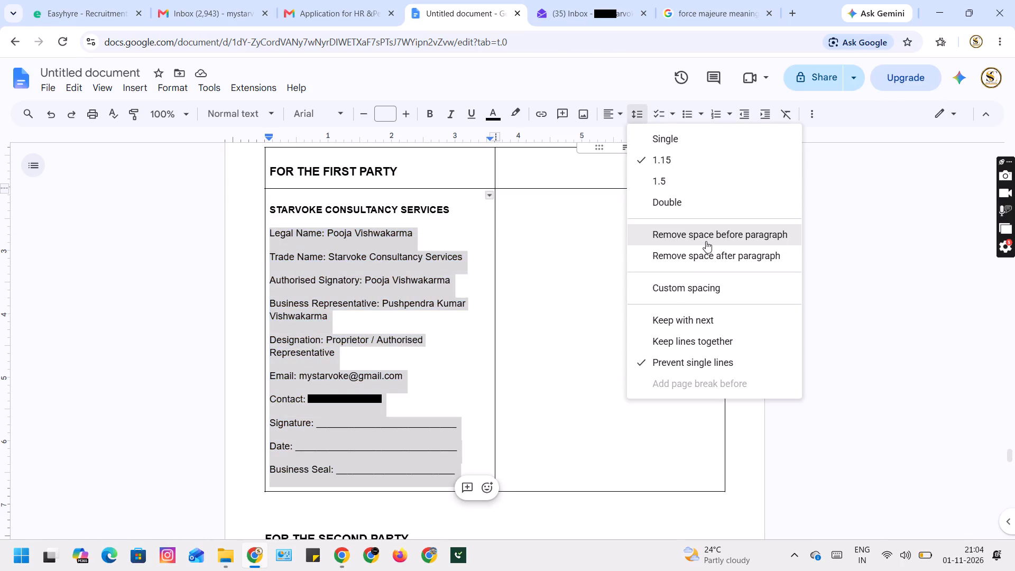
pyautogui.click(706, 241)
pyautogui.click(636, 112)
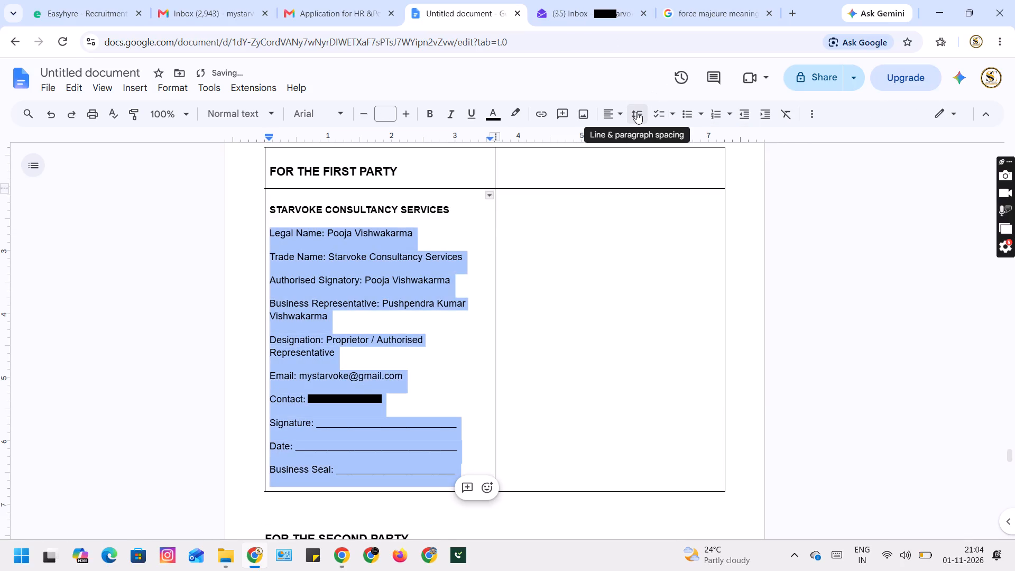
pyautogui.click(690, 261)
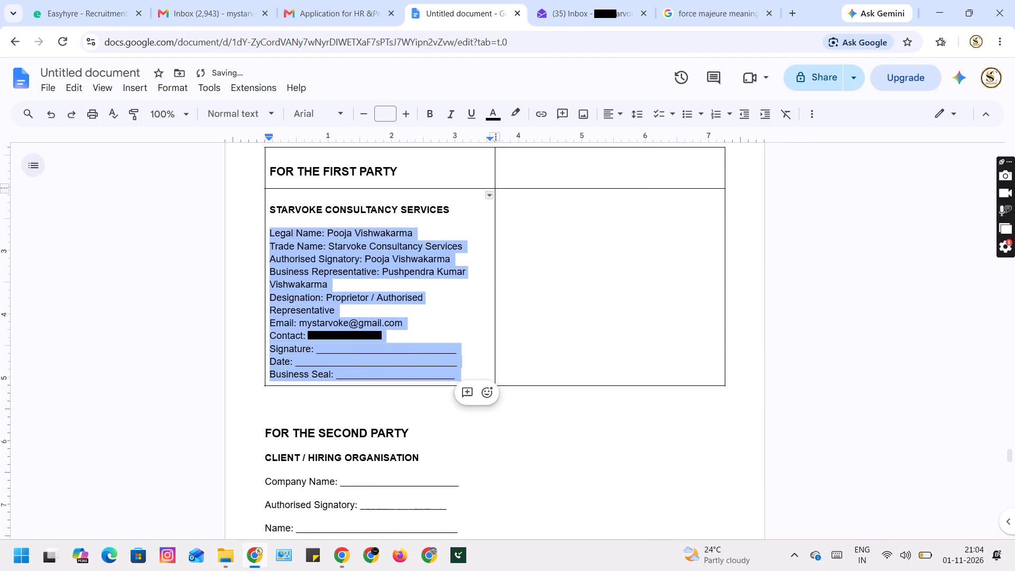
pyautogui.click(641, 115)
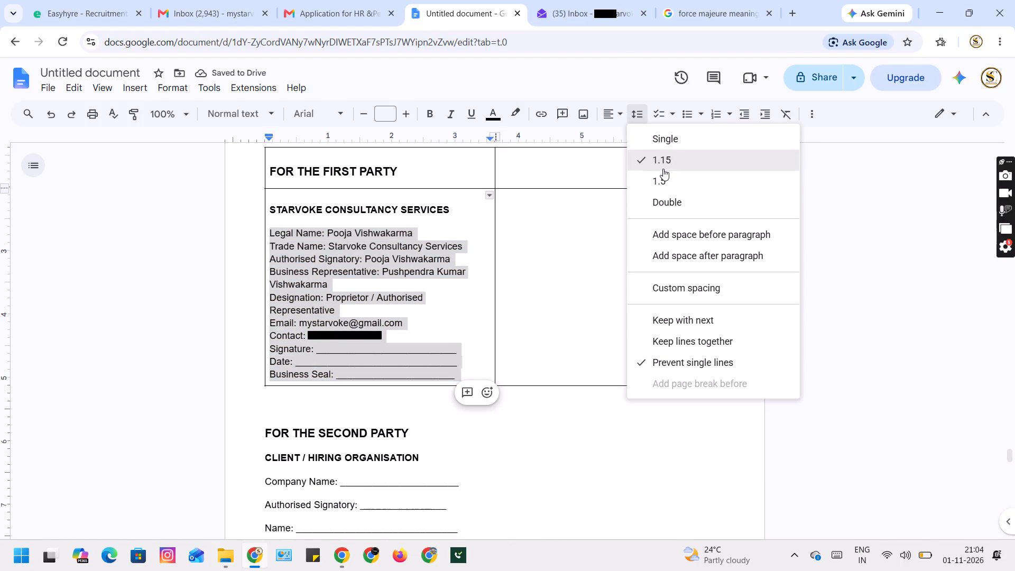
pyautogui.click(669, 156)
pyautogui.click(668, 178)
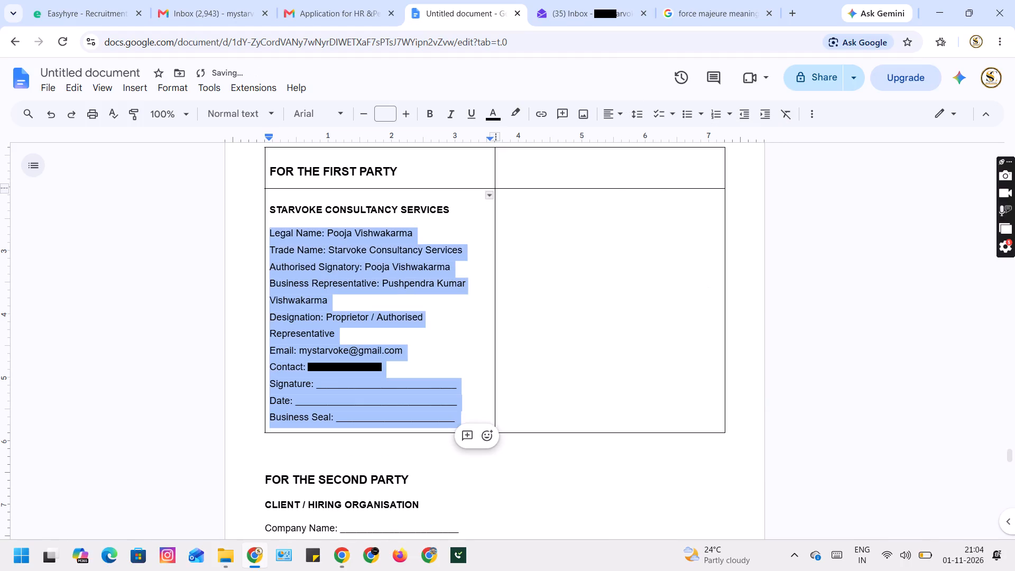
pyautogui.click(531, 279)
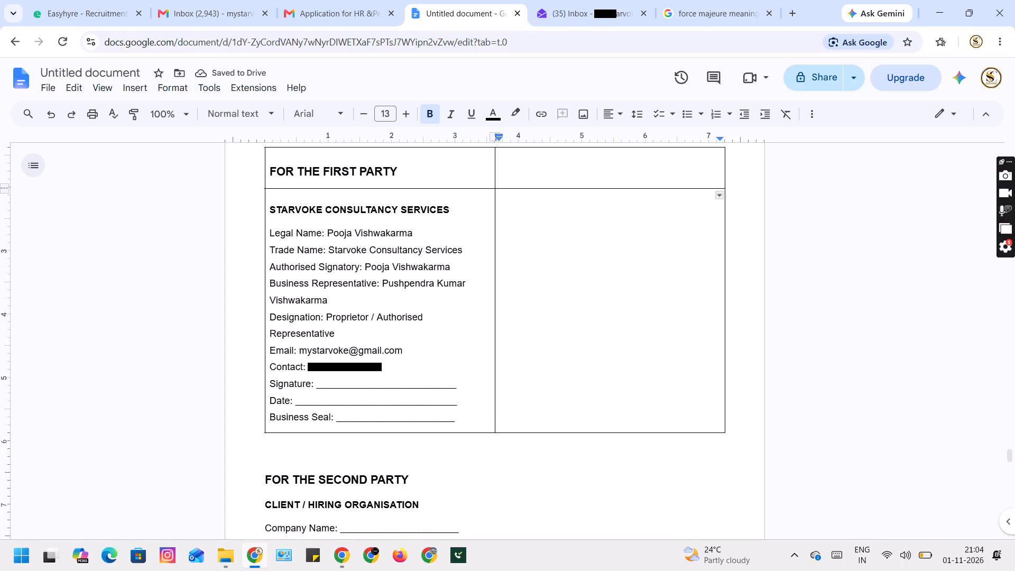
# Move the "FOR THE SECOND PARTY" heading into the table cell beside "FOR THE FIRST PARTY" and remove the extra line in that cell.
pyautogui.tripleClick(362, 477)
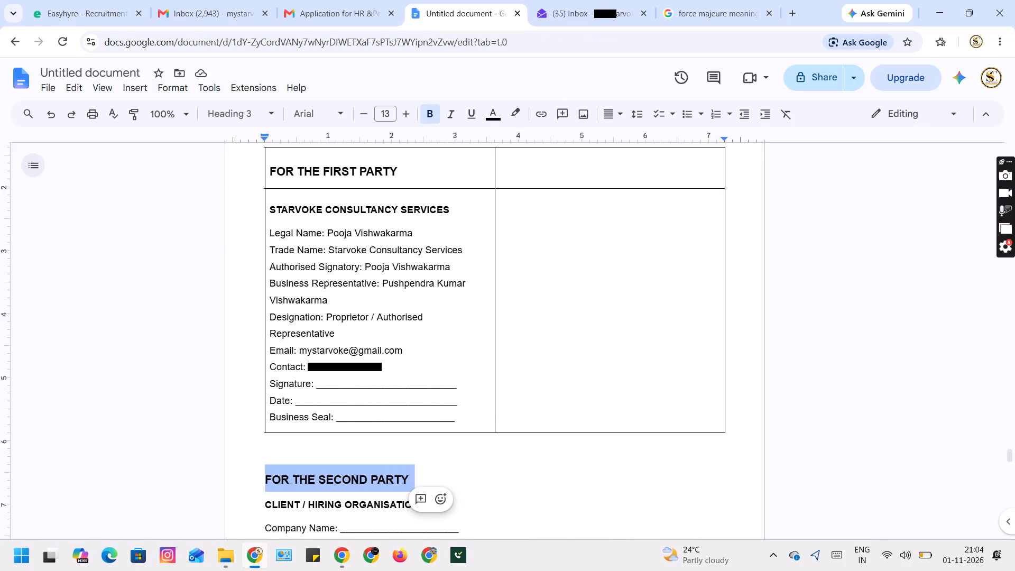
pyautogui.hotkey('ctrl', 'x')
pyautogui.click(569, 172)
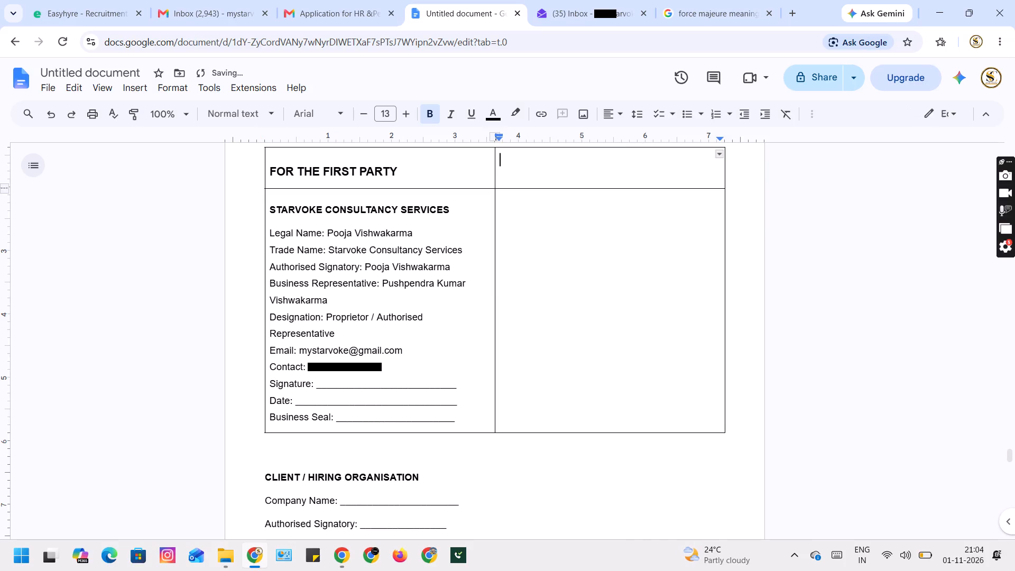
pyautogui.hotkey('ctrl', 'v')
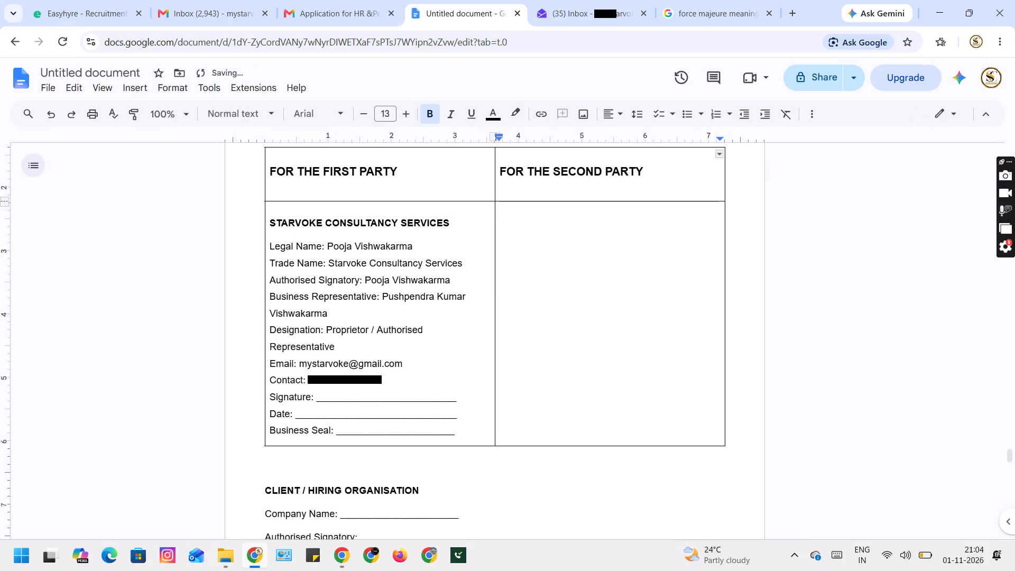
pyautogui.press('BackSpace')
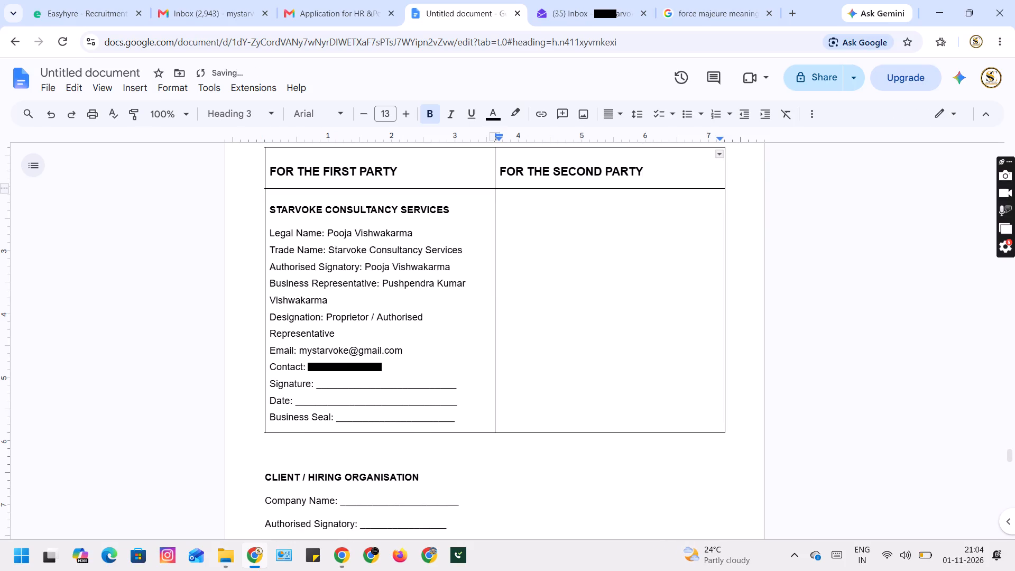
# Replace the blank after "Company Name:" in the second-party details with Wintech Bharat.
pyautogui.click(542, 222)
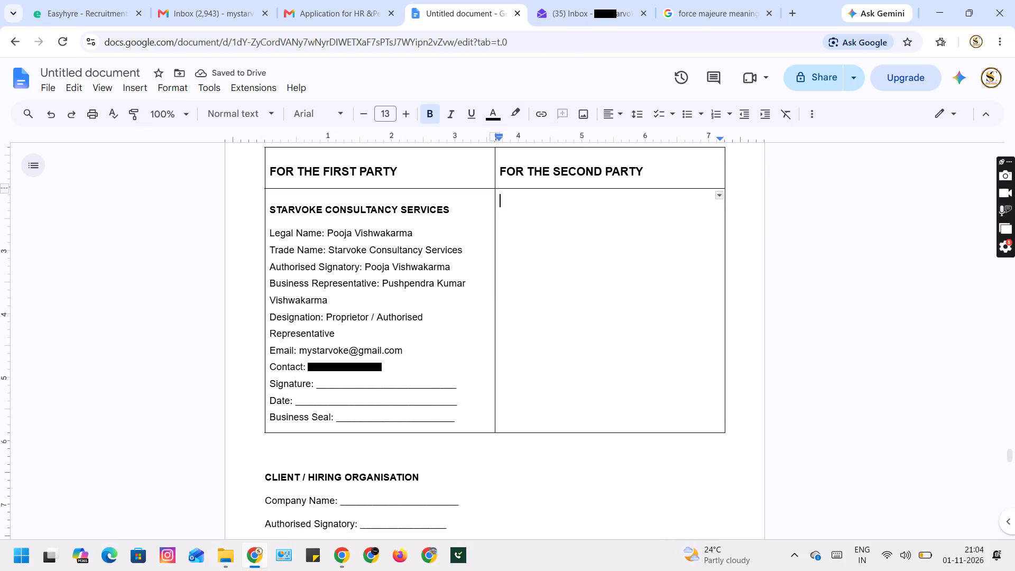
pyautogui.scroll(-2, 267, 476)
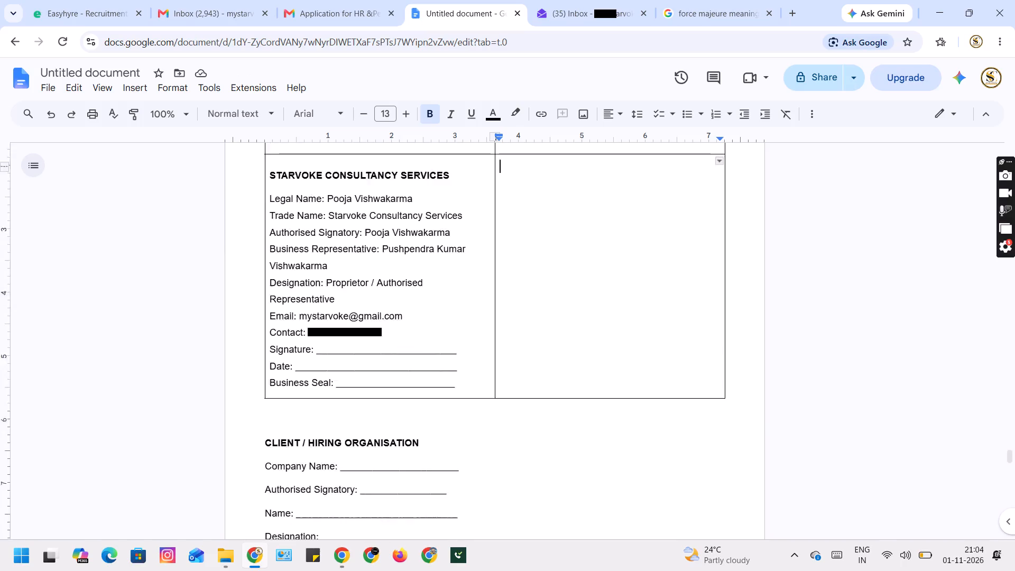
pyautogui.scroll(-2, 267, 476)
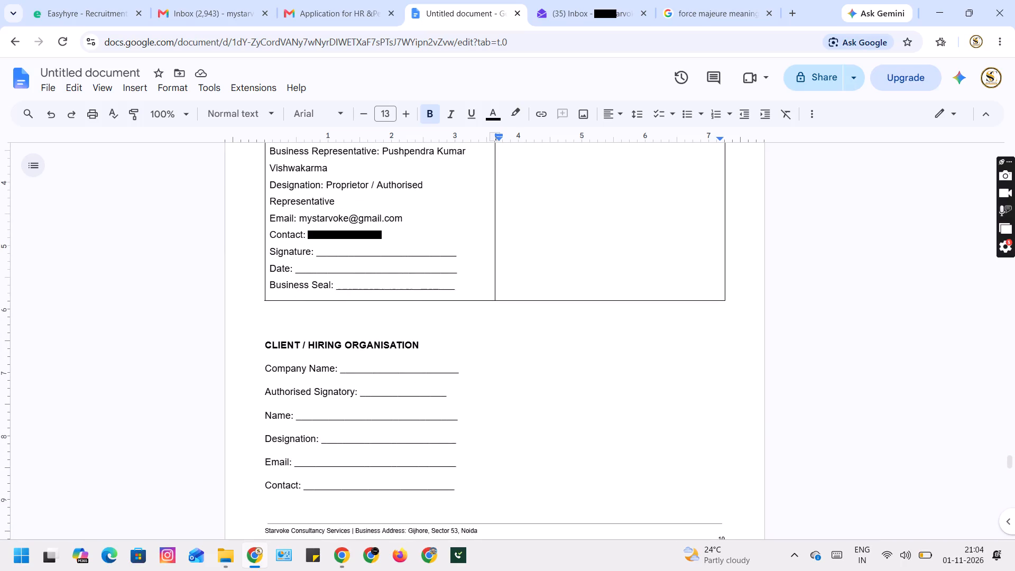
pyautogui.click(460, 371)
pyautogui.hotkey('ctrl', 'shift', 'Left')
pyautogui.write('Wintec')
pyautogui.write('h Bharat')
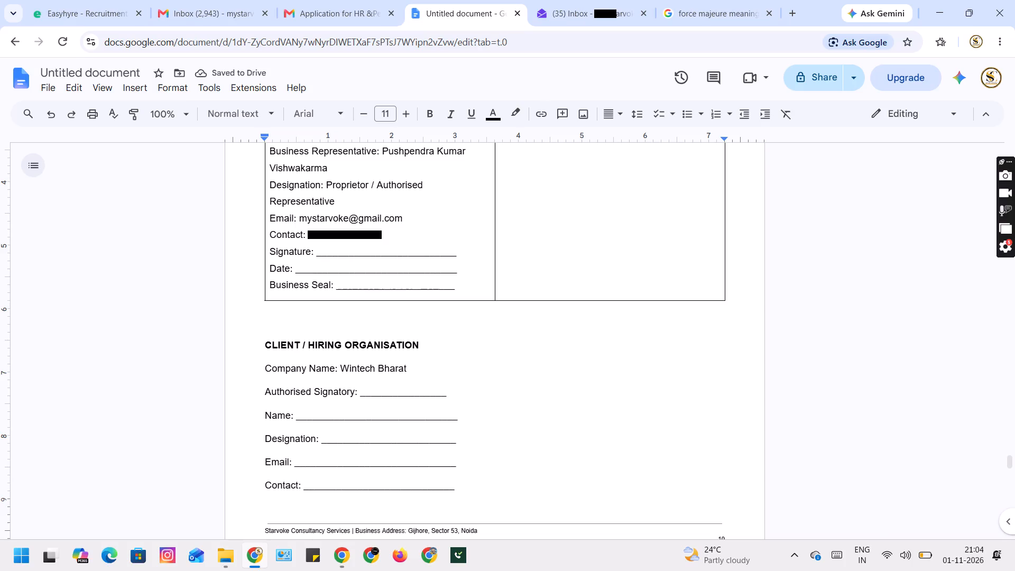
# Move the second-party details, from "CLIENT / HIRING ORGANISATION" through "Company Seal", into the table cell below "FOR THE SECOND PARTY".
pyautogui.moveTo(261, 341); pyautogui.dragTo(474, 491)
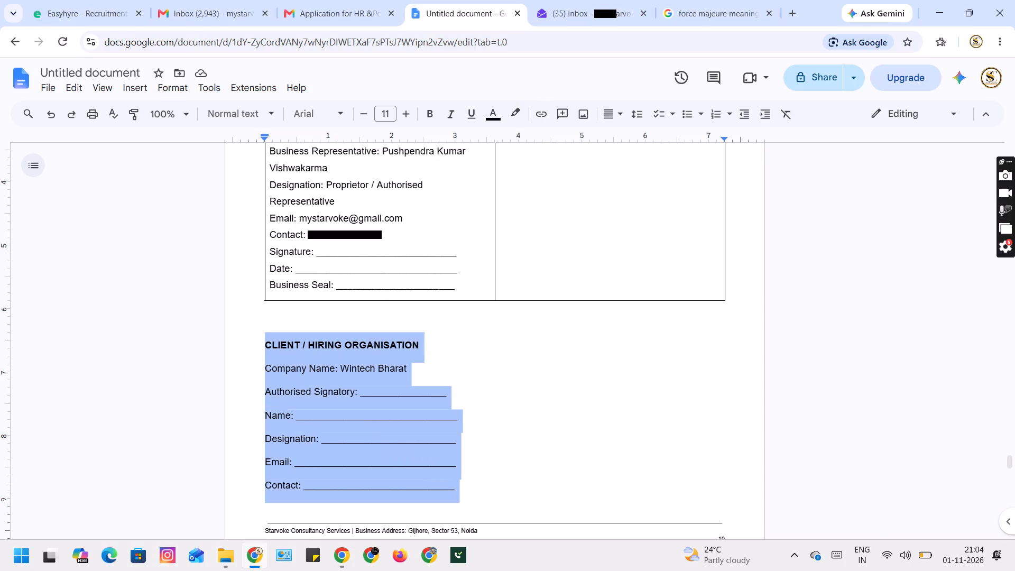
pyautogui.moveTo(474, 491); pyautogui.dragTo(469, 491)
pyautogui.moveTo(469, 491); pyautogui.dragTo(468, 491)
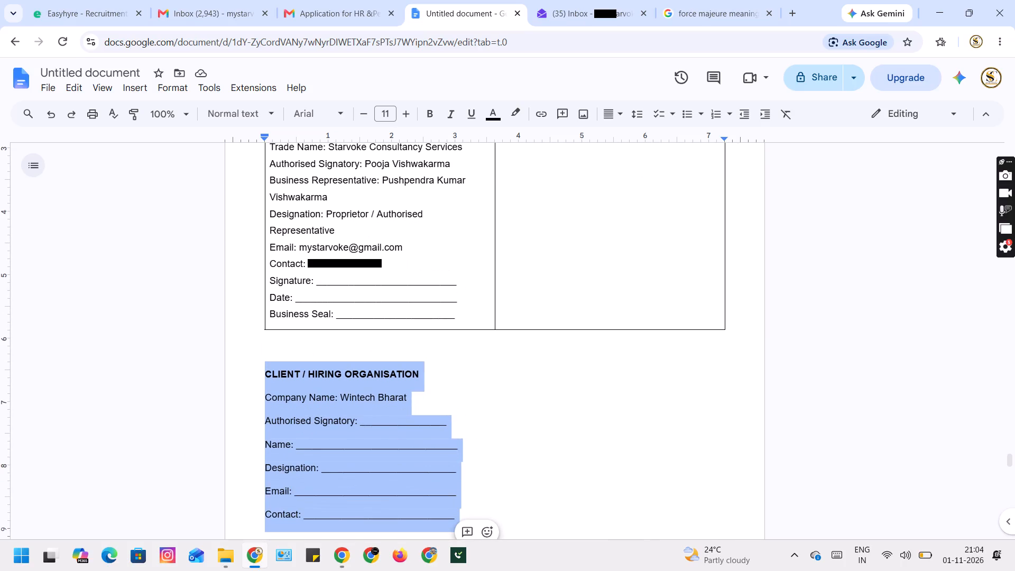
pyautogui.hotkey('ctrl', 'x')
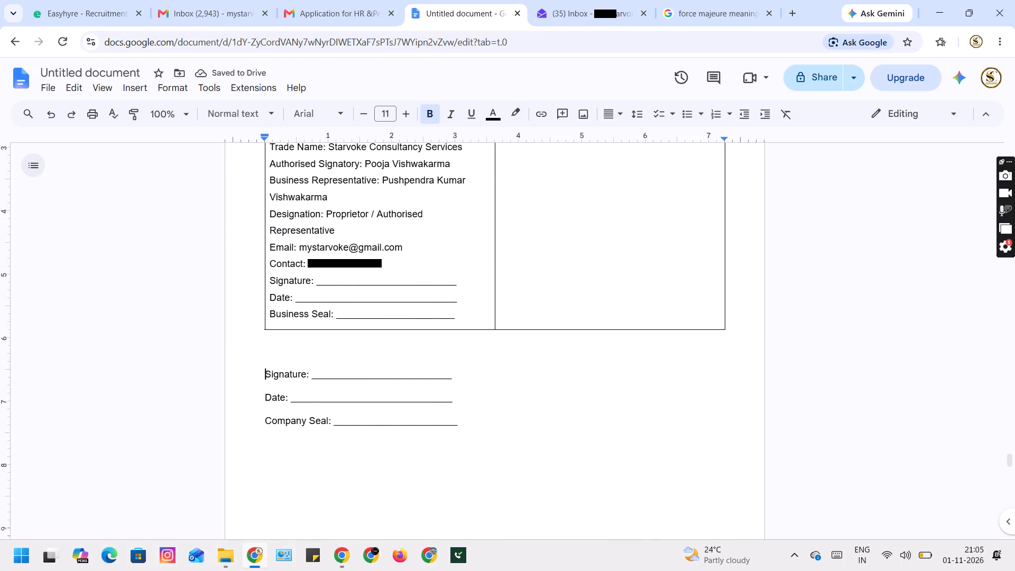
pyautogui.hotkey('ctrl', 'z')
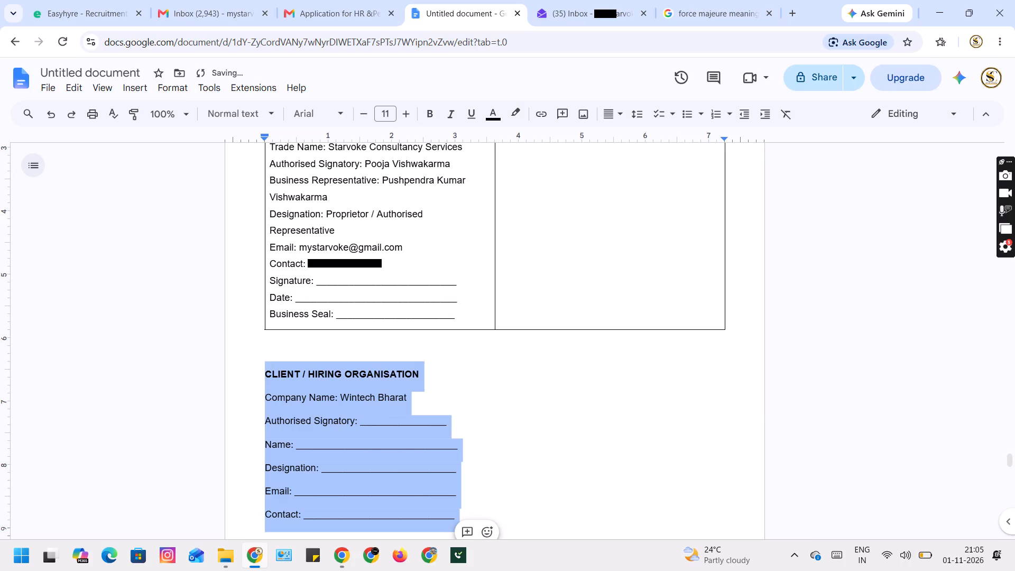
pyautogui.hotkey('shift', 'Down')
pyautogui.hotkey('shift', 'Down')
pyautogui.hotkey('shift', 'Down')
pyautogui.hotkey('shift', 'Down')
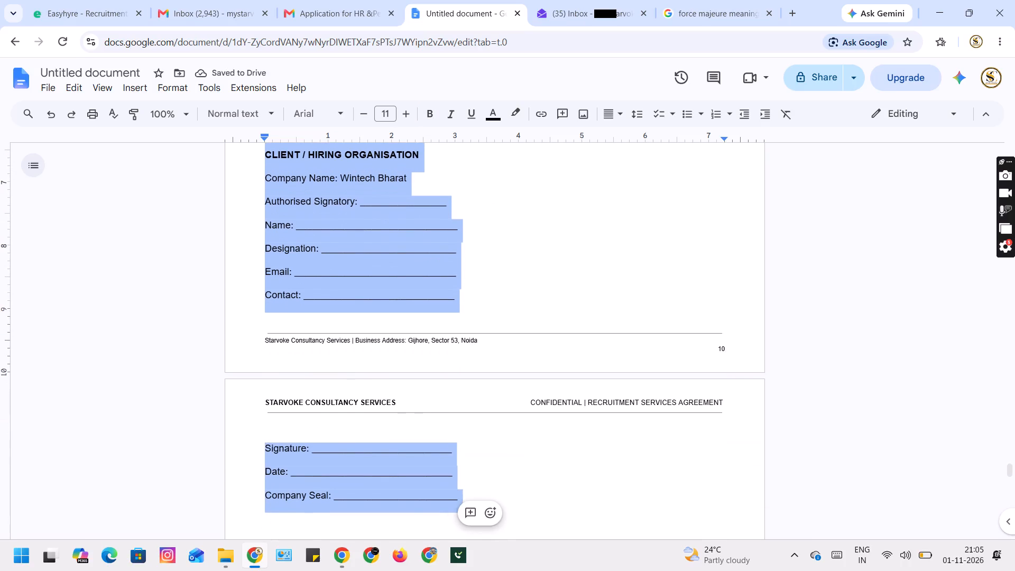
pyautogui.hotkey('shift', 'Down')
pyautogui.hotkey('shift', 'Down')
pyautogui.hotkey('shift', 'Up')
pyautogui.hotkey('shift', 'Up')
pyautogui.hotkey('shift', 'Up')
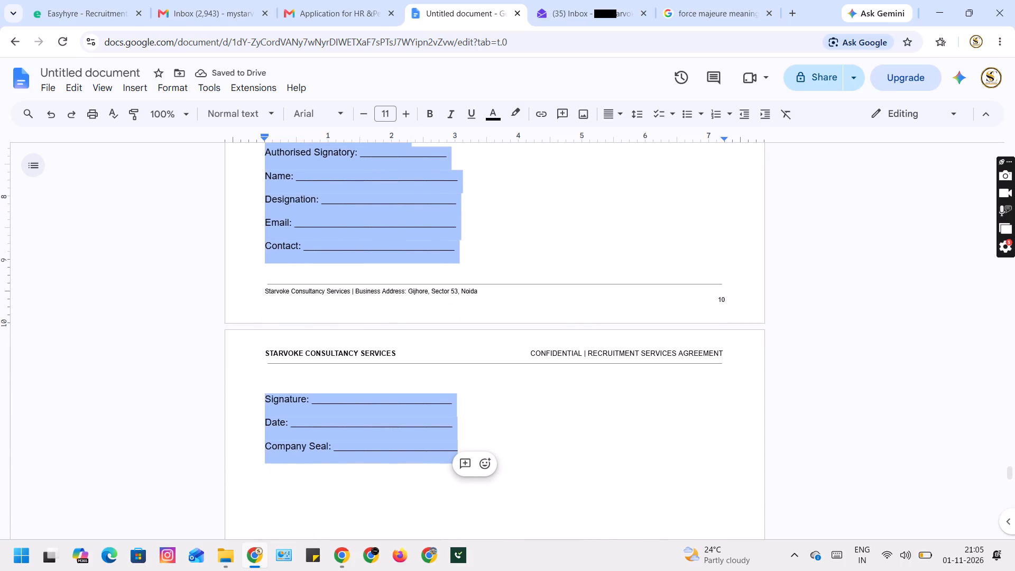
pyautogui.hotkey('ctrl', 'x')
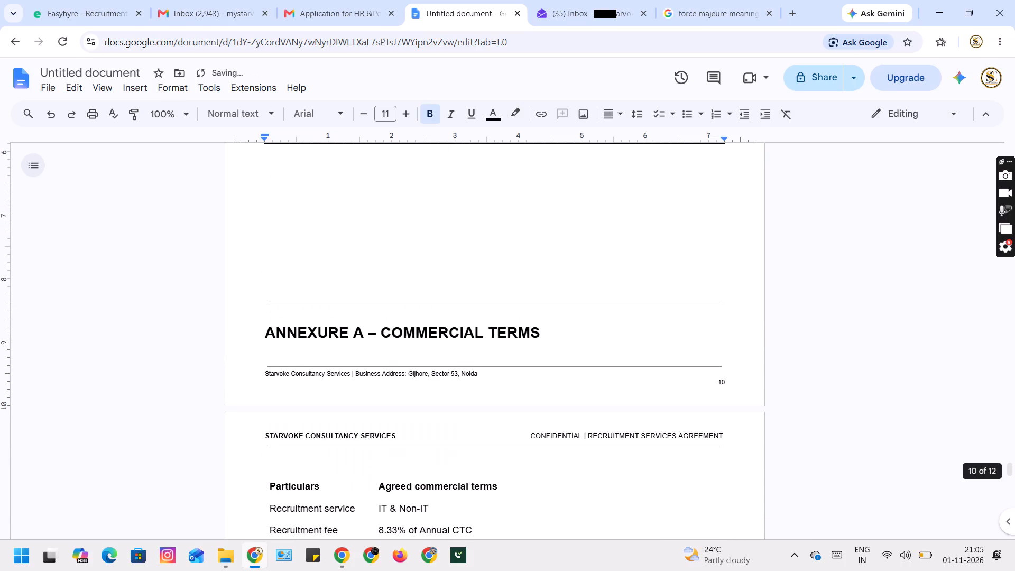
pyautogui.scroll(6, 565, 298)
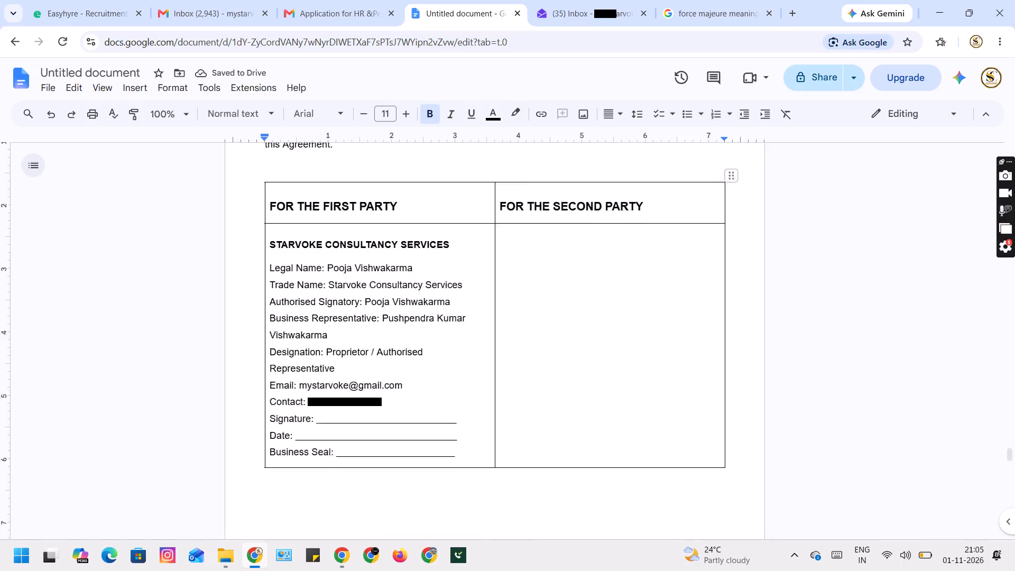
pyautogui.scroll(2, 565, 298)
pyautogui.click(536, 300)
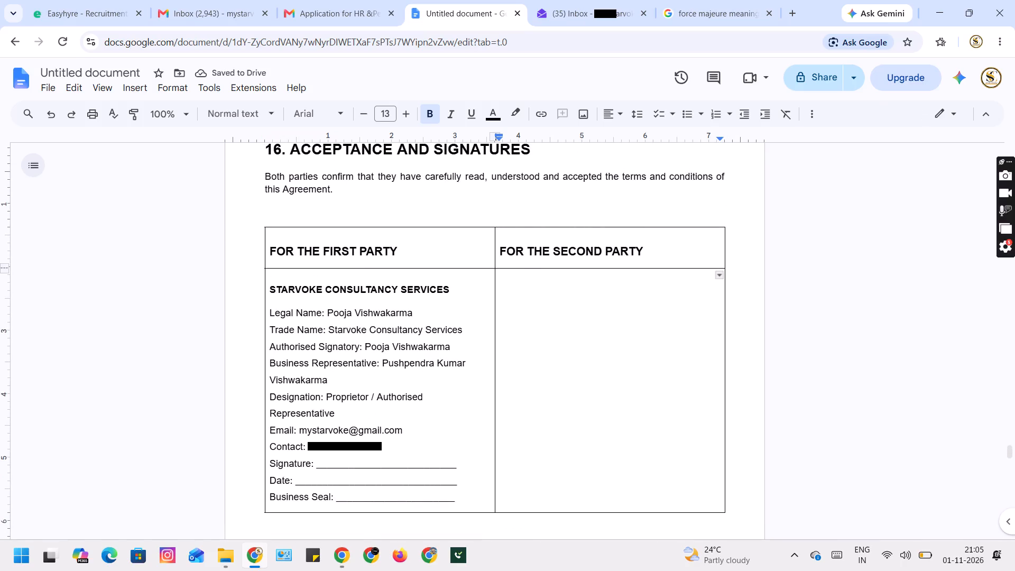
pyautogui.hotkey('ctrl', 'v')
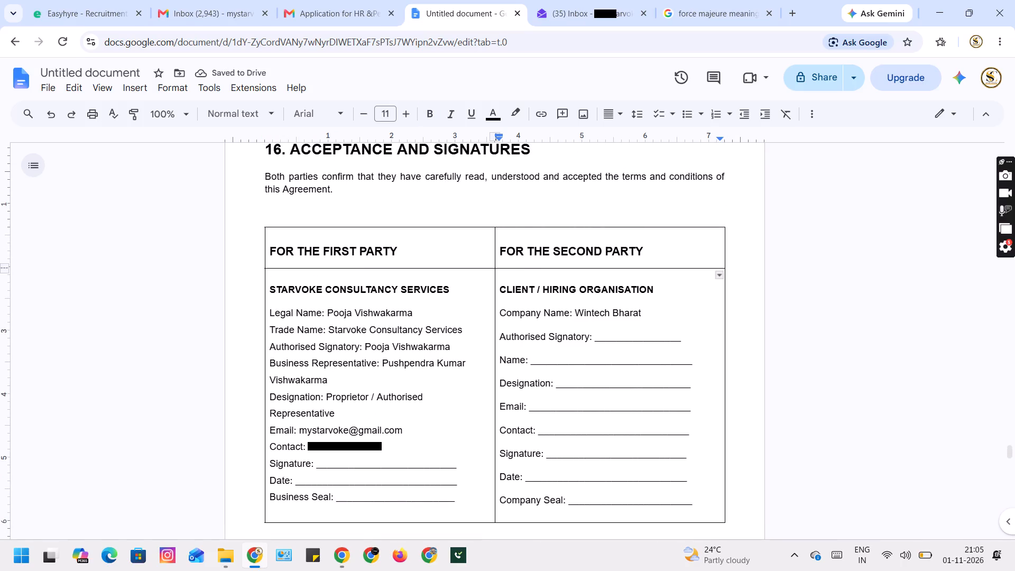
# Remove the paragraph spacing before all lines in the second-party details cell, from "CLIENT / HIRING ORGANISATION" through "Company Seal".
pyautogui.moveTo(497, 289); pyautogui.dragTo(663, 458)
pyautogui.hotkey('ctrl', 'z')
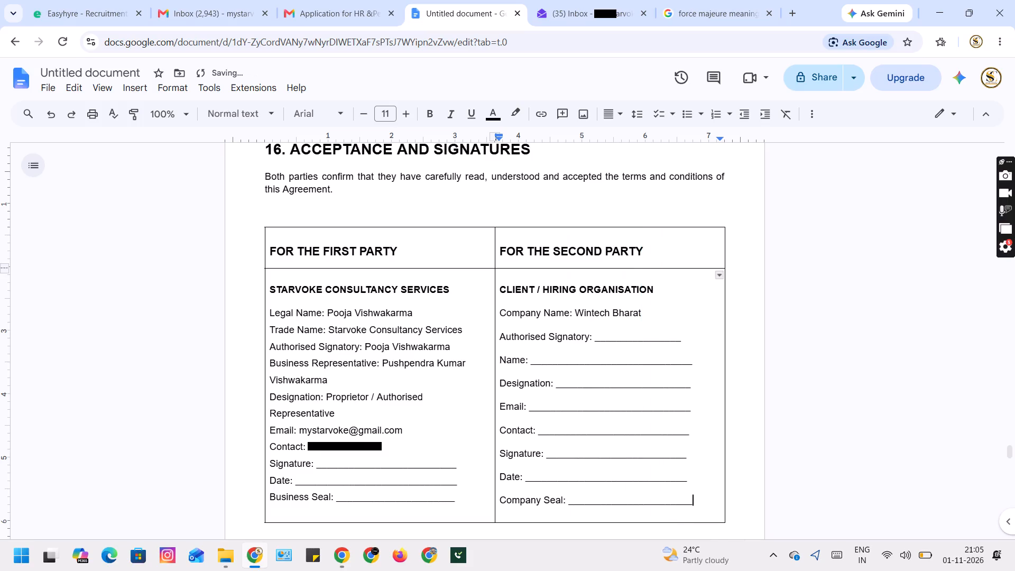
pyautogui.moveTo(501, 289); pyautogui.dragTo(622, 454)
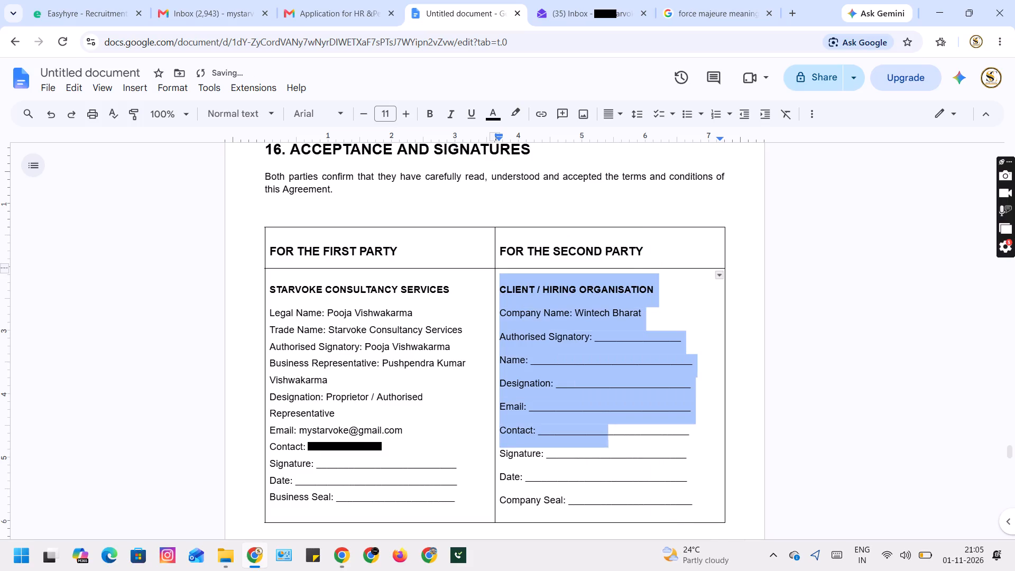
pyautogui.moveTo(622, 454); pyautogui.dragTo(698, 499)
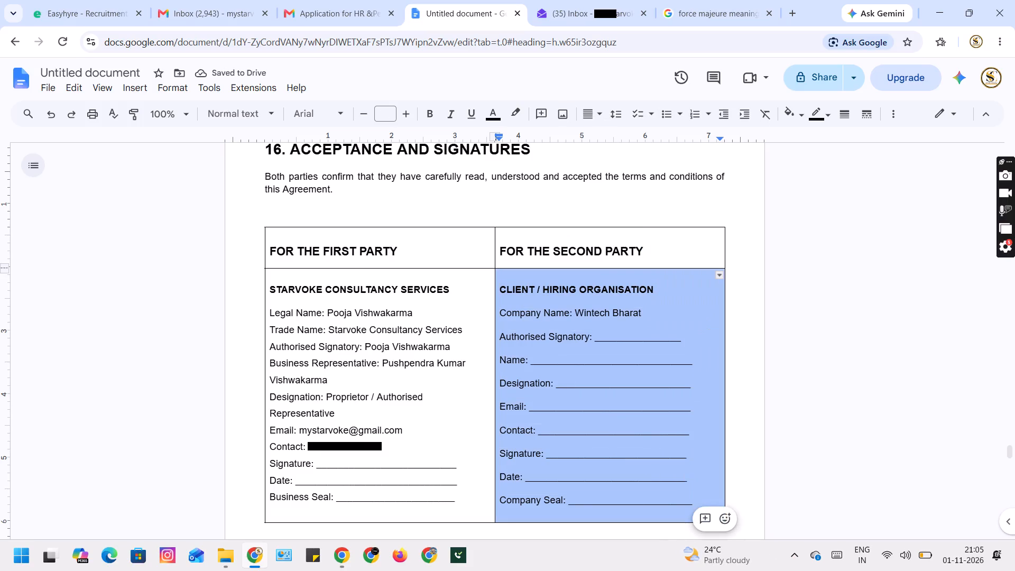
pyautogui.hotkey('shift', 'Left')
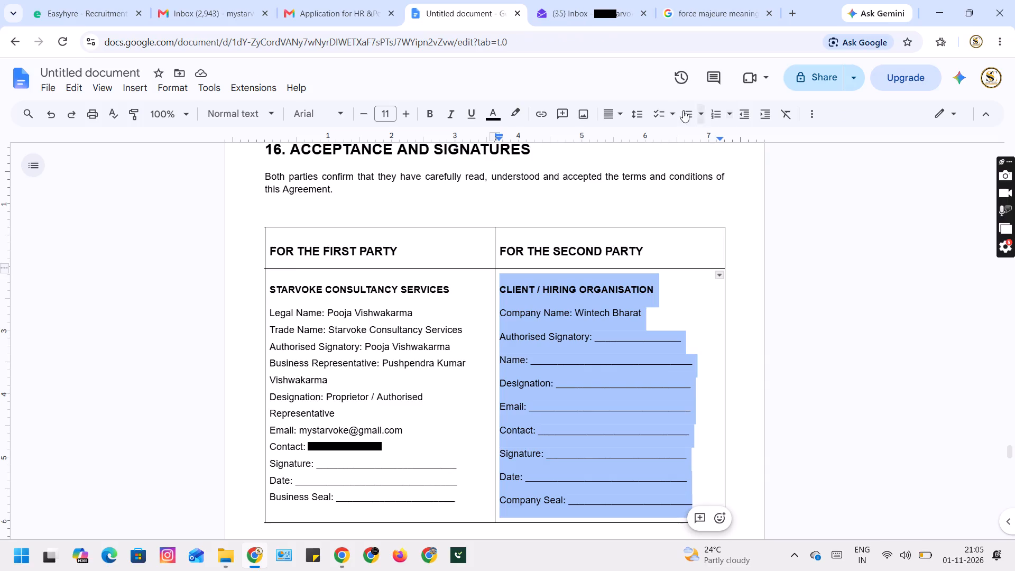
pyautogui.click(634, 117)
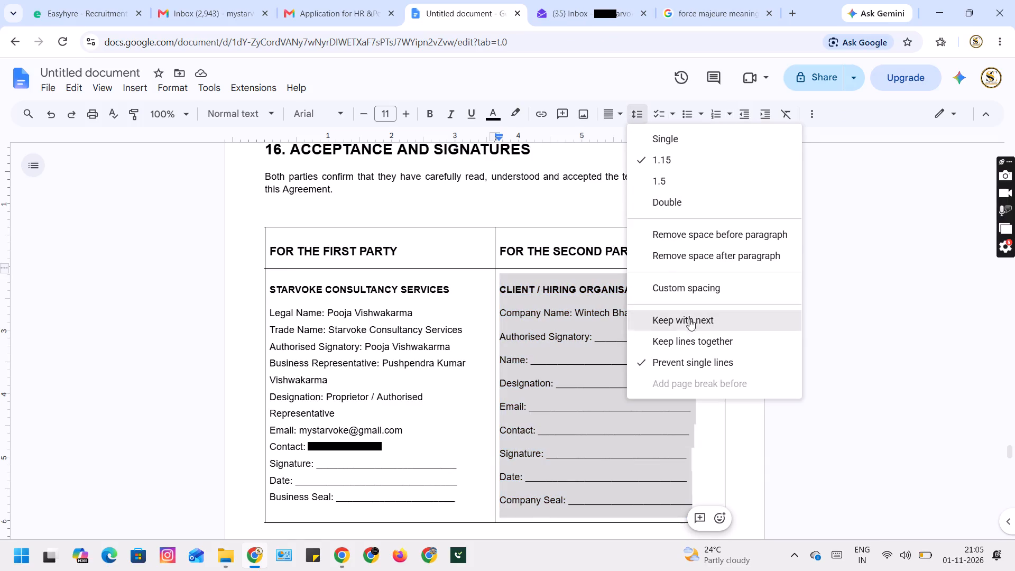
pyautogui.click(701, 238)
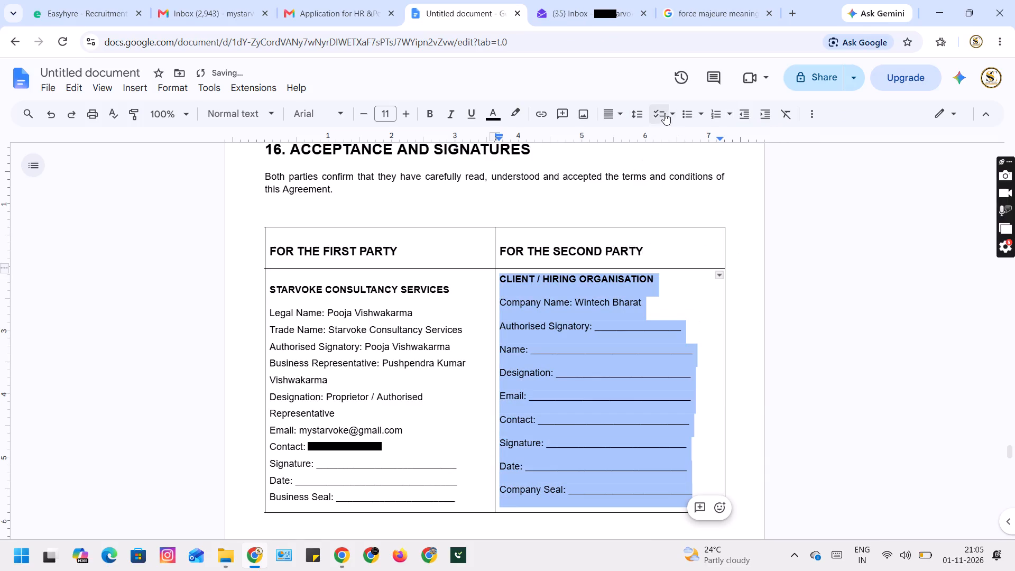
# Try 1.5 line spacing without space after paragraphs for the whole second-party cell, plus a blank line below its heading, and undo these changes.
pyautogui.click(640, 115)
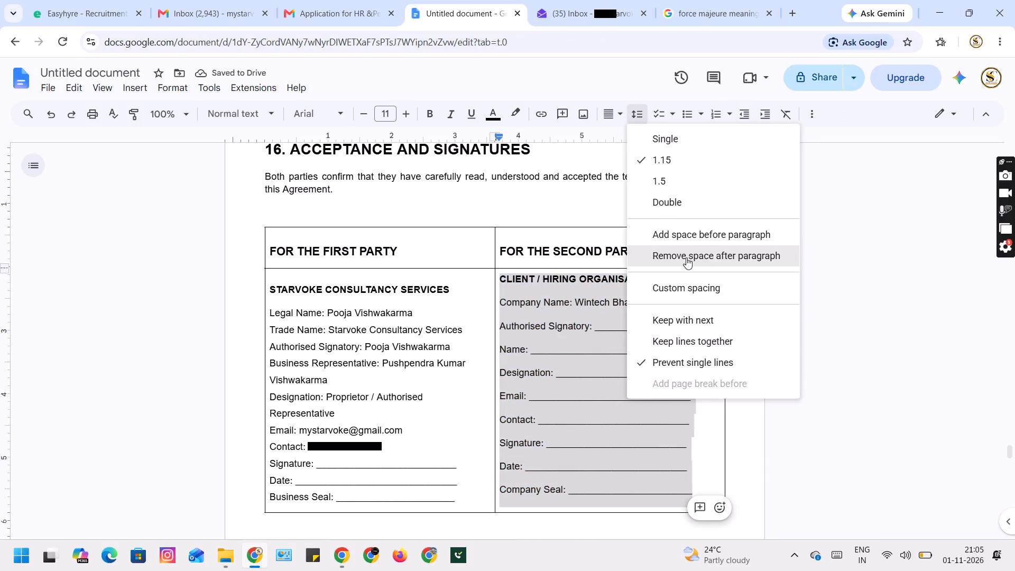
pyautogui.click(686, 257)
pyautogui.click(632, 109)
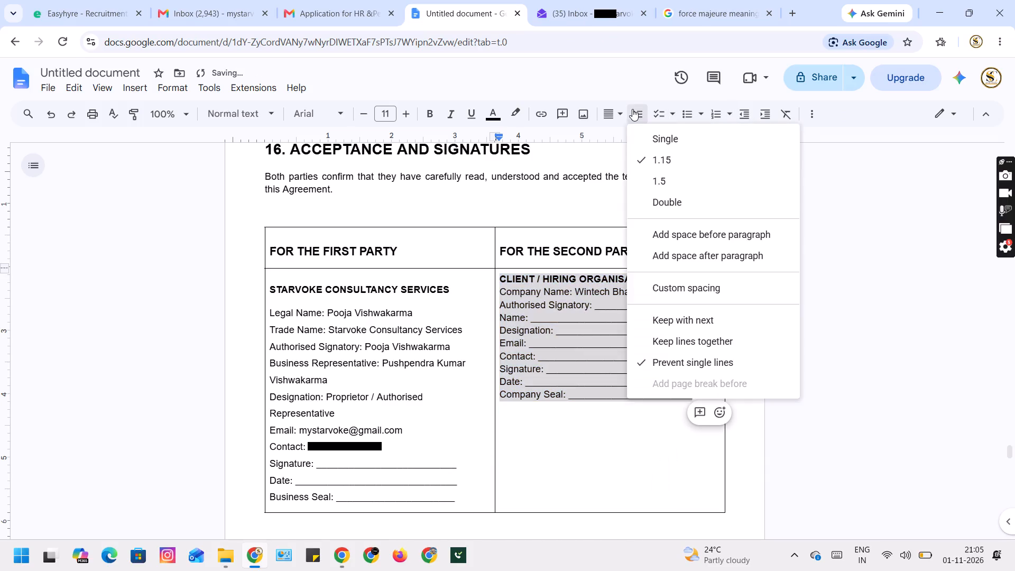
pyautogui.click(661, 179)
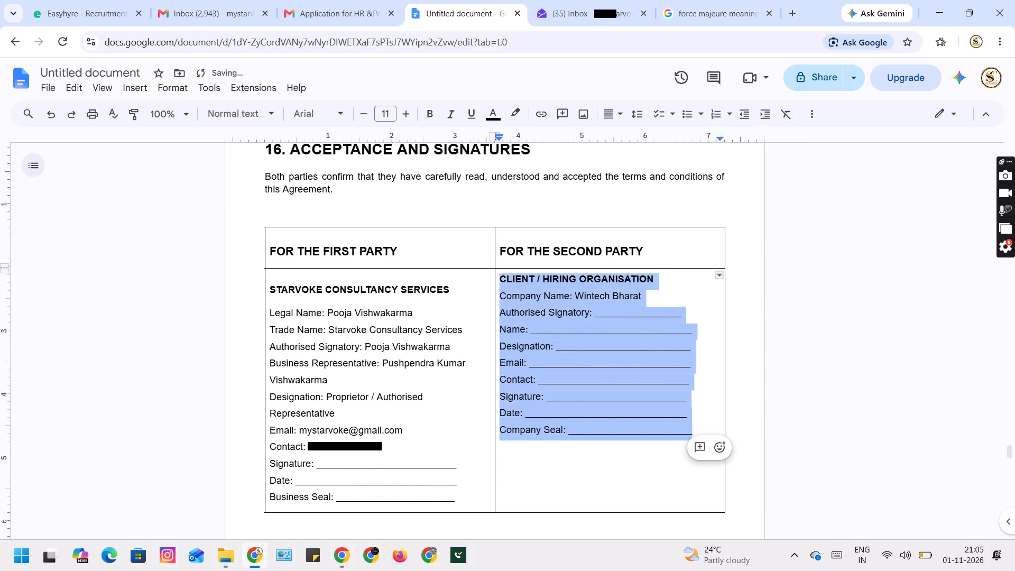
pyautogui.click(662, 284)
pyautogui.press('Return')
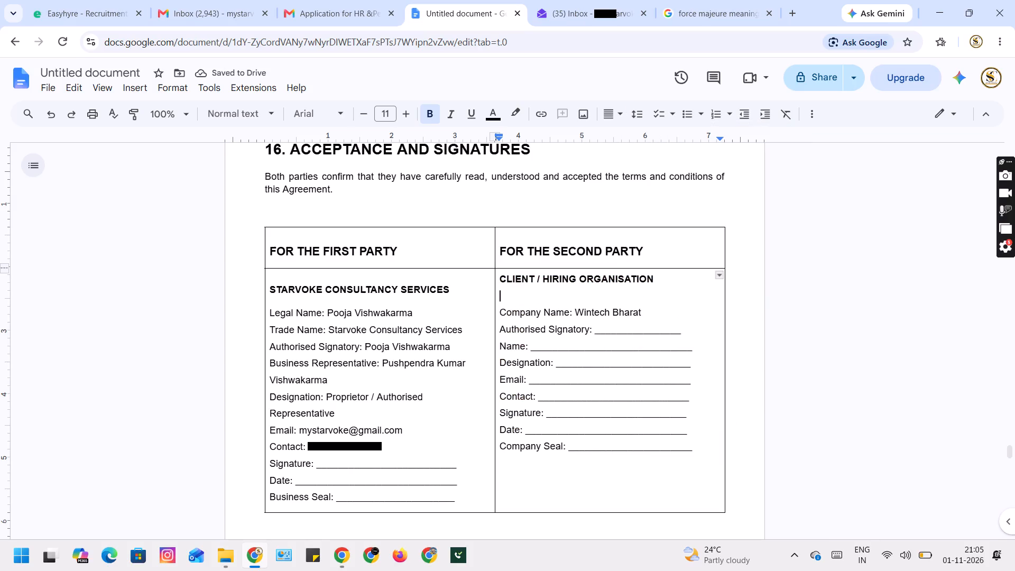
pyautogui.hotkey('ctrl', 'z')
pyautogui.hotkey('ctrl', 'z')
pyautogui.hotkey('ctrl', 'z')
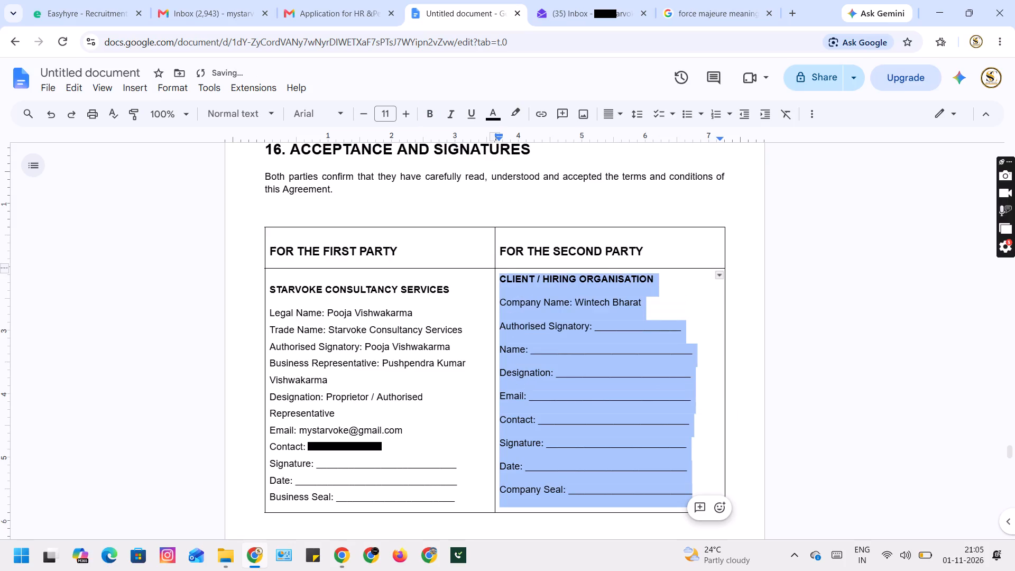
# Remove the paragraph spacing after the "Company Name" through "Company Seal" lines and set their line spacing to 1.5.
pyautogui.click(537, 322)
pyautogui.moveTo(500, 302); pyautogui.dragTo(702, 491)
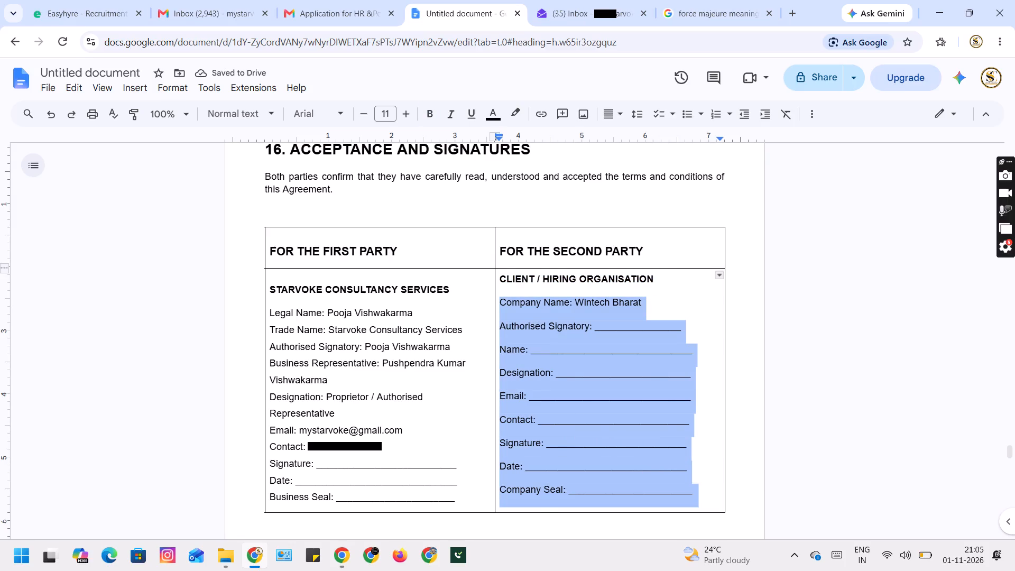
pyautogui.moveTo(702, 491); pyautogui.dragTo(694, 492)
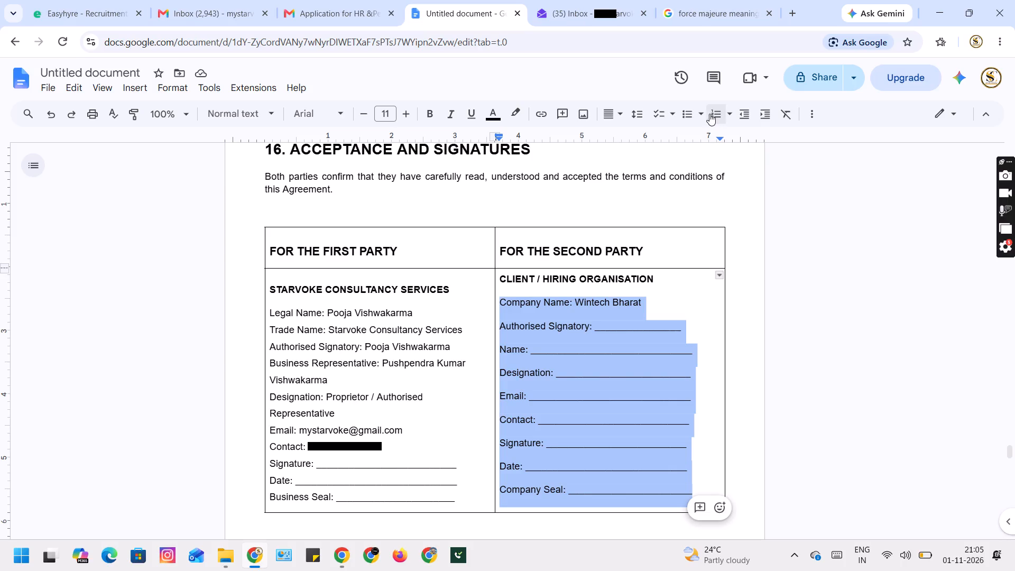
pyautogui.click(639, 114)
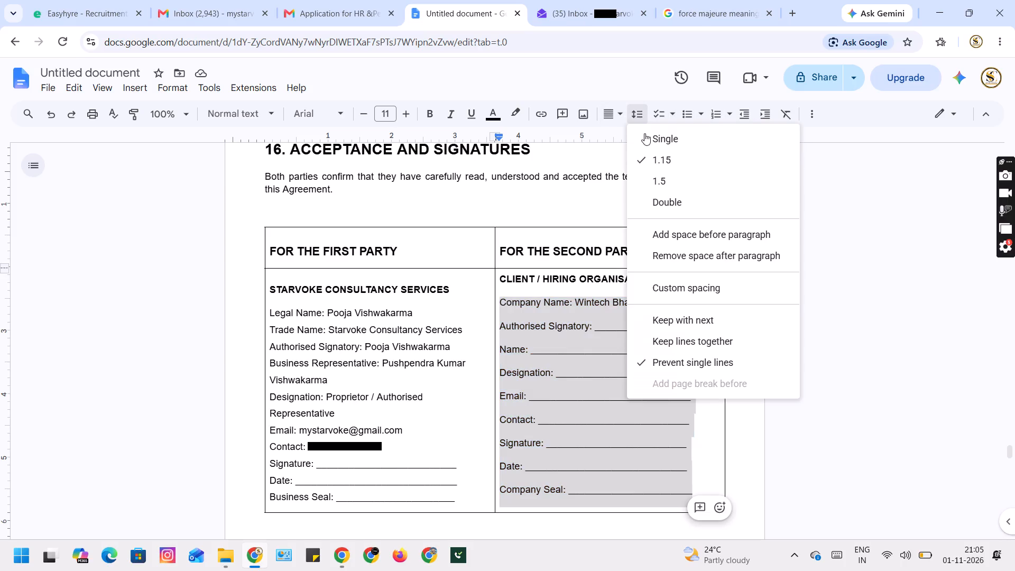
pyautogui.click(700, 252)
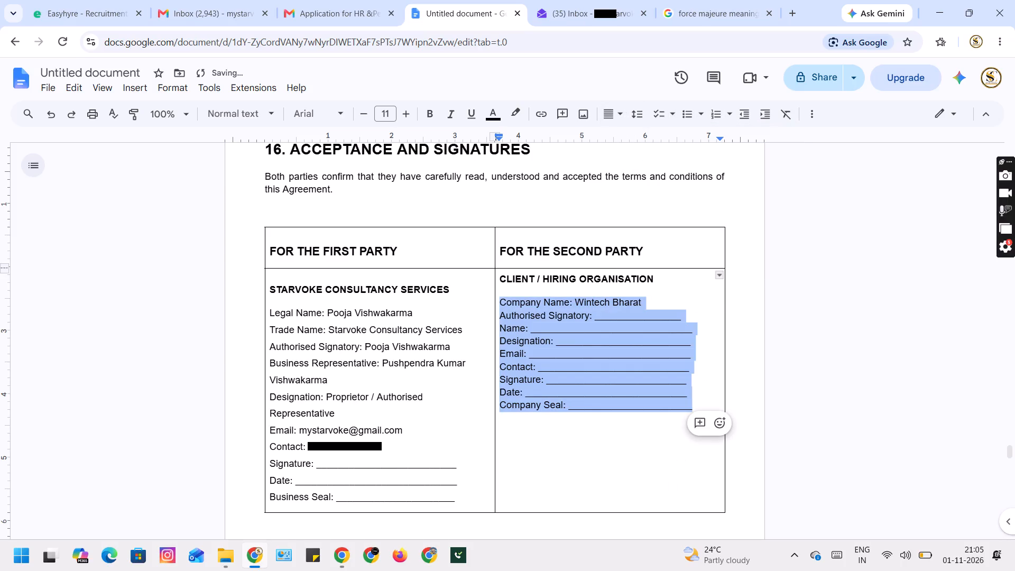
pyautogui.click(637, 113)
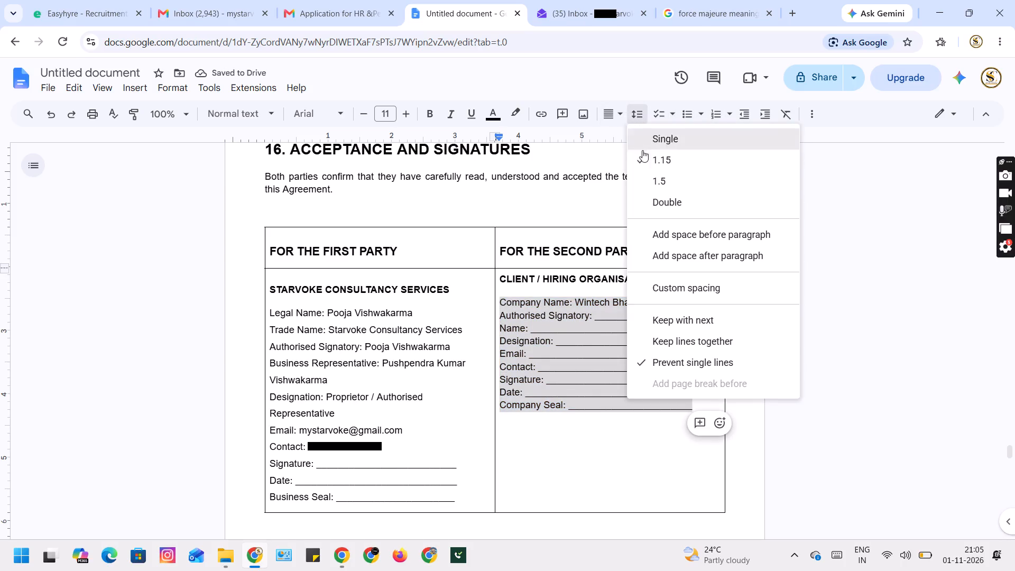
pyautogui.click(671, 180)
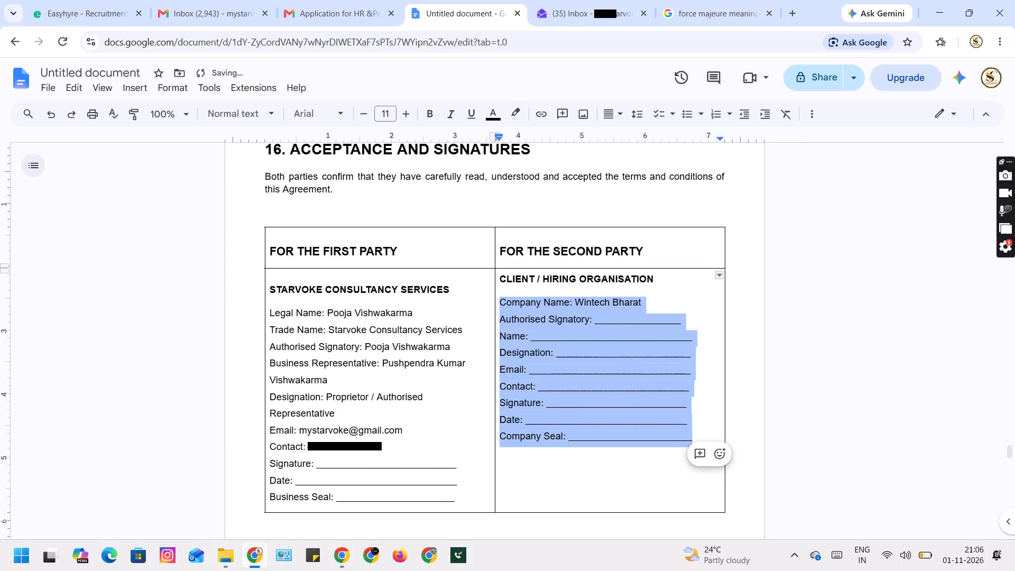
pyautogui.click(567, 403)
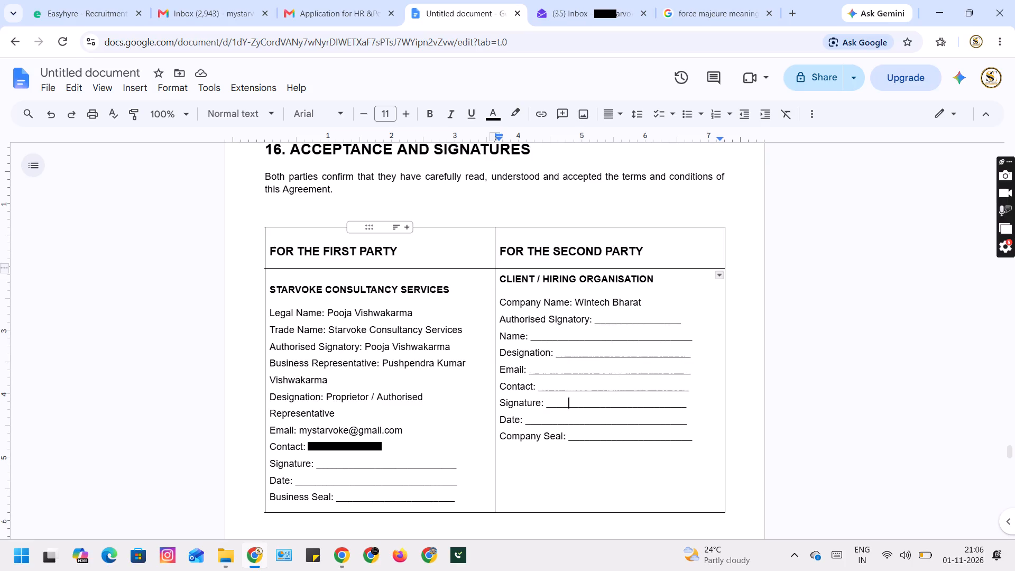
# Center the "FOR THE FIRST PARTY" and "FOR THE SECOND PARTY" headings in the signature table's top row.
pyautogui.moveTo(334, 247); pyautogui.dragTo(603, 239)
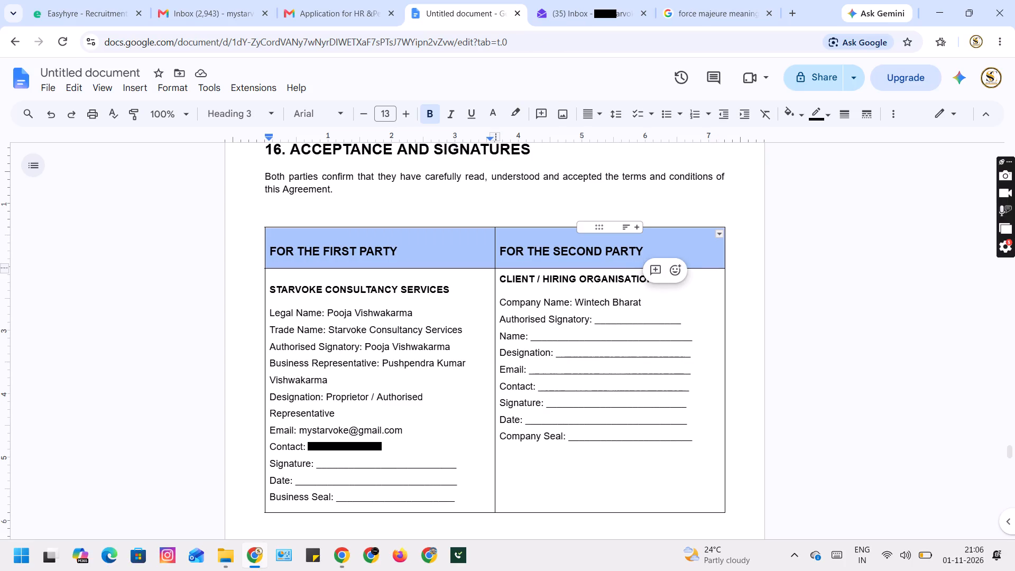
pyautogui.click(600, 114)
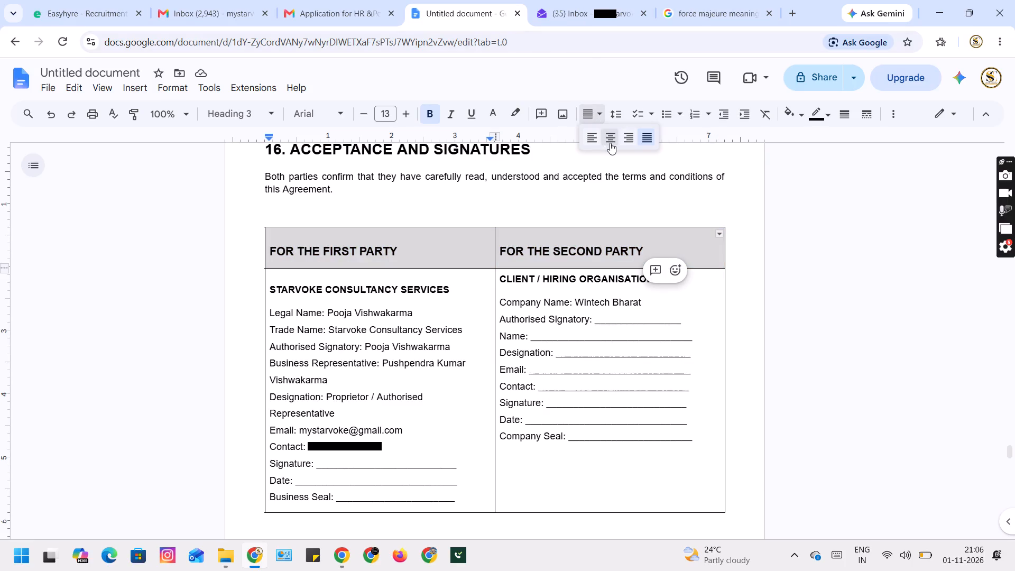
pyautogui.click(610, 143)
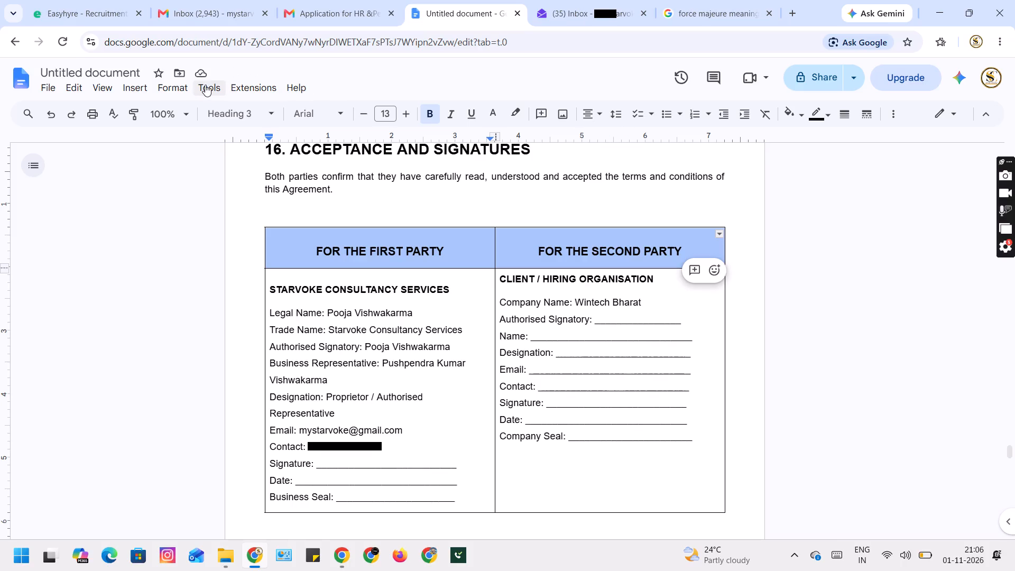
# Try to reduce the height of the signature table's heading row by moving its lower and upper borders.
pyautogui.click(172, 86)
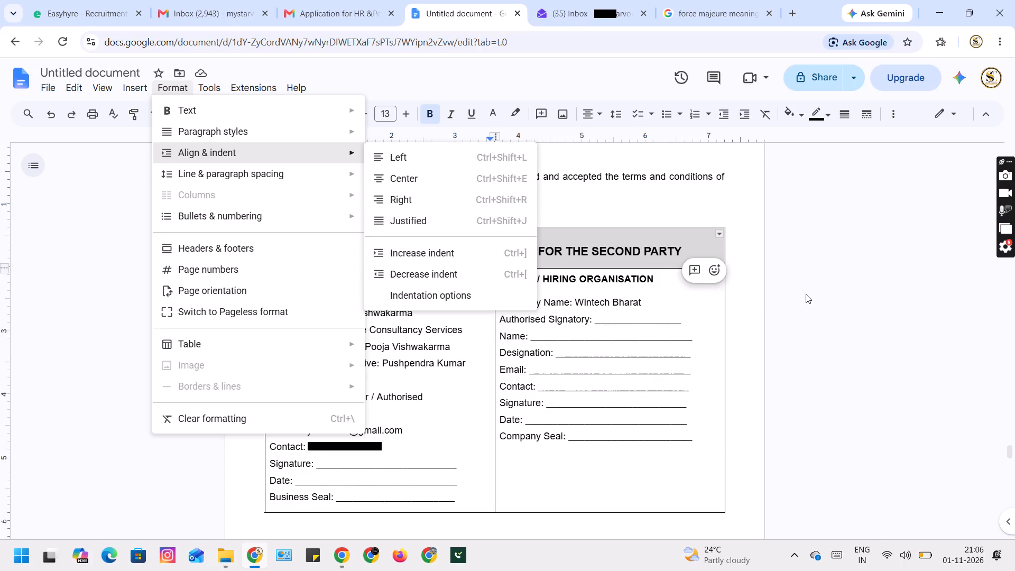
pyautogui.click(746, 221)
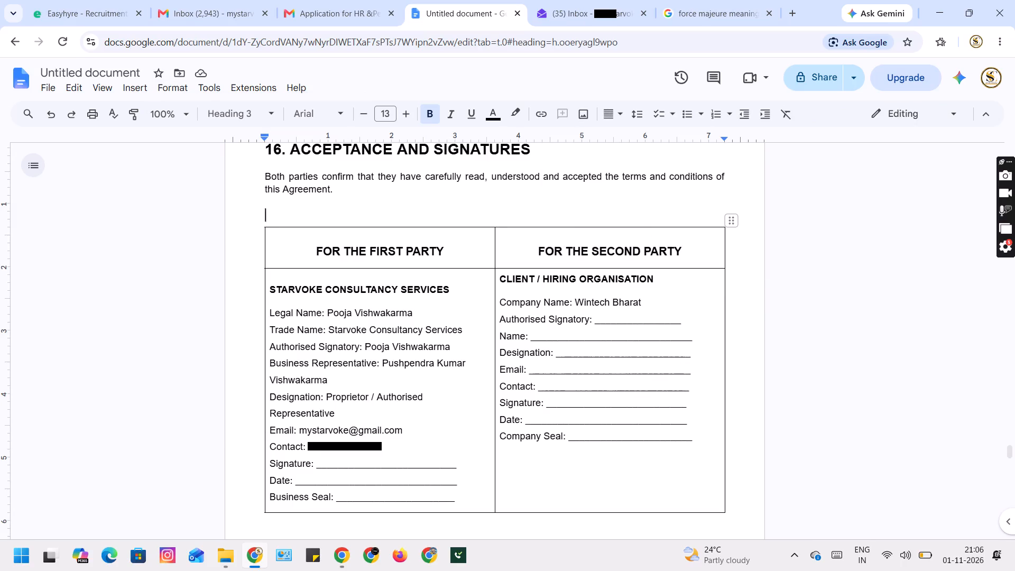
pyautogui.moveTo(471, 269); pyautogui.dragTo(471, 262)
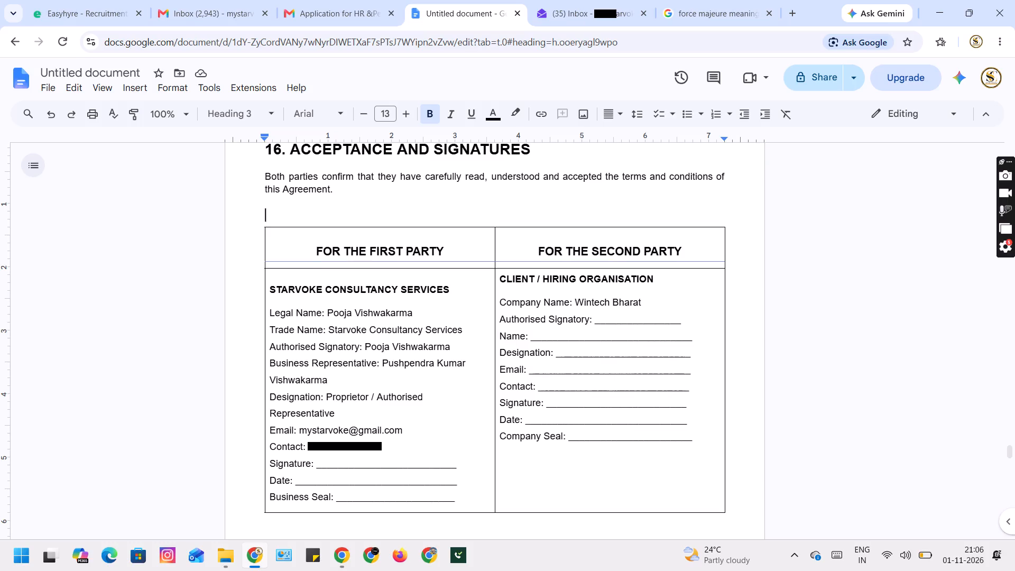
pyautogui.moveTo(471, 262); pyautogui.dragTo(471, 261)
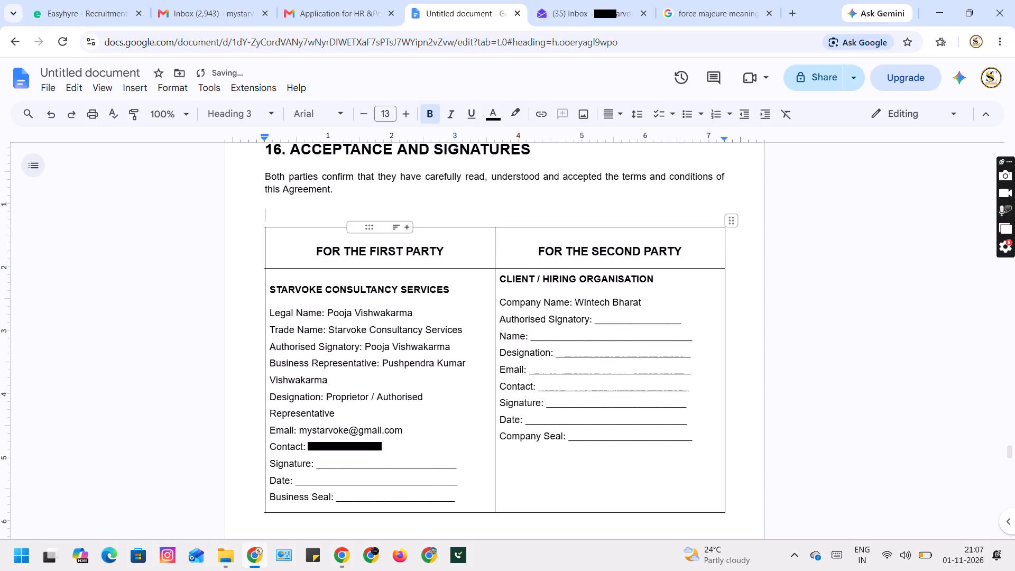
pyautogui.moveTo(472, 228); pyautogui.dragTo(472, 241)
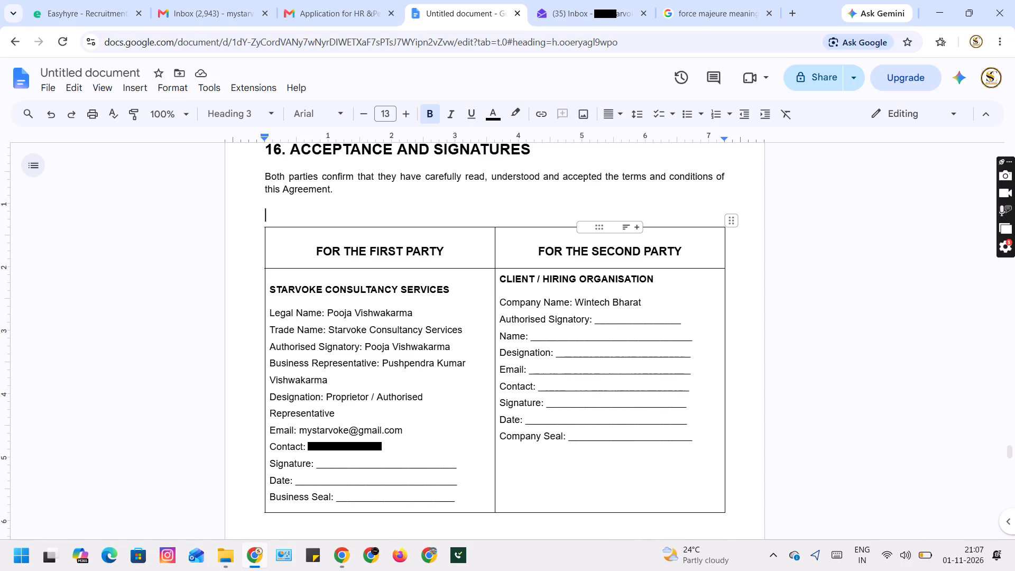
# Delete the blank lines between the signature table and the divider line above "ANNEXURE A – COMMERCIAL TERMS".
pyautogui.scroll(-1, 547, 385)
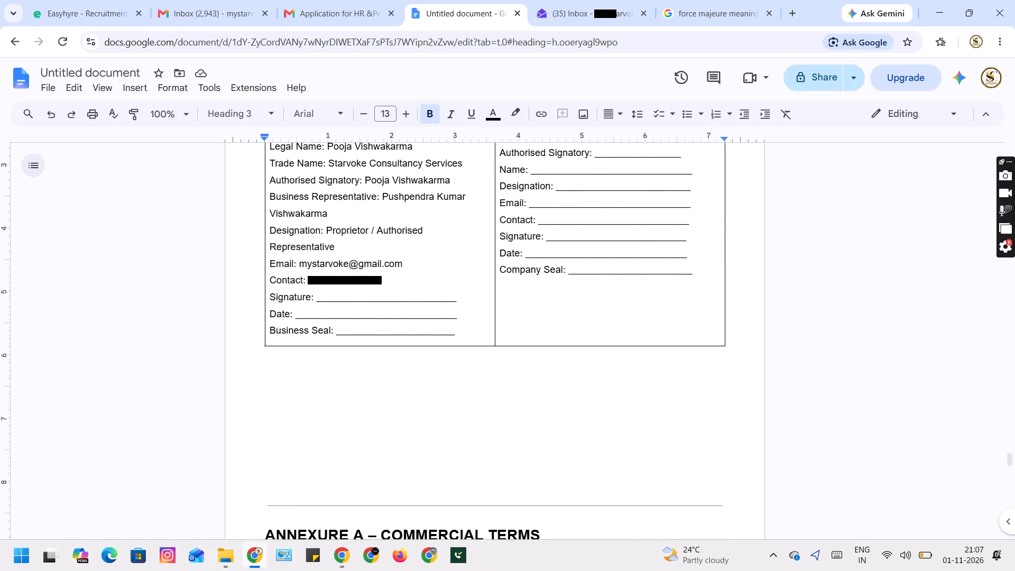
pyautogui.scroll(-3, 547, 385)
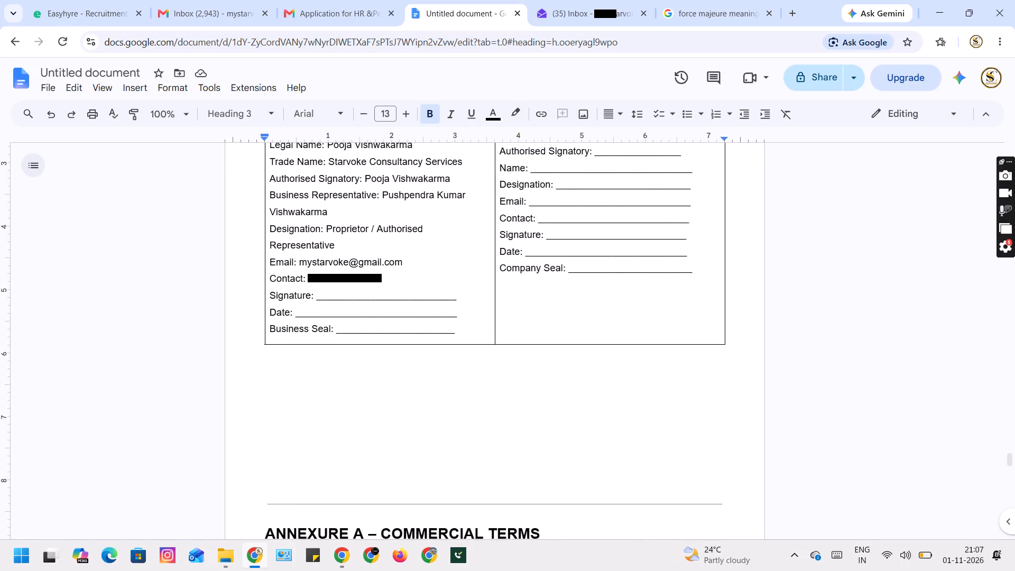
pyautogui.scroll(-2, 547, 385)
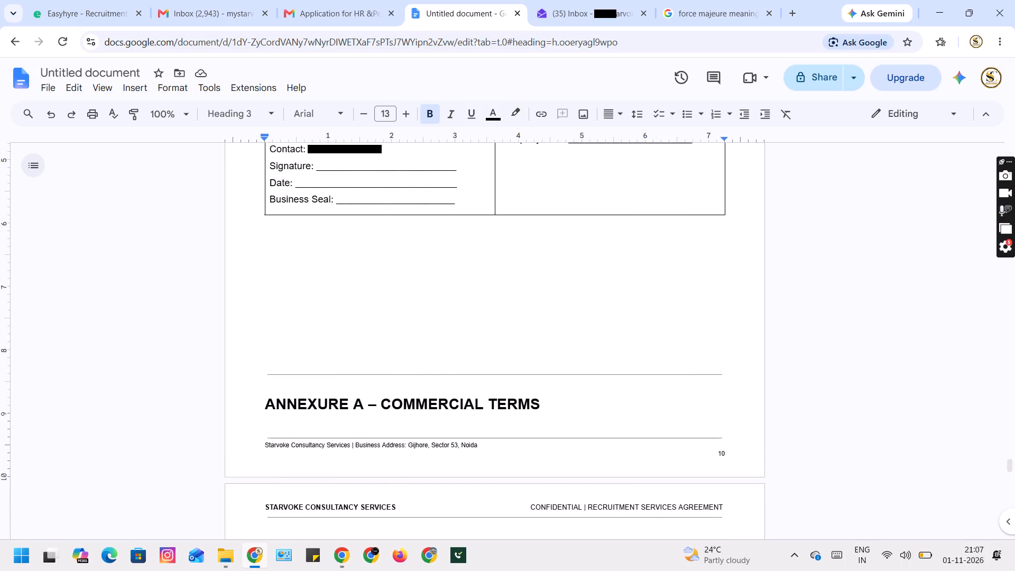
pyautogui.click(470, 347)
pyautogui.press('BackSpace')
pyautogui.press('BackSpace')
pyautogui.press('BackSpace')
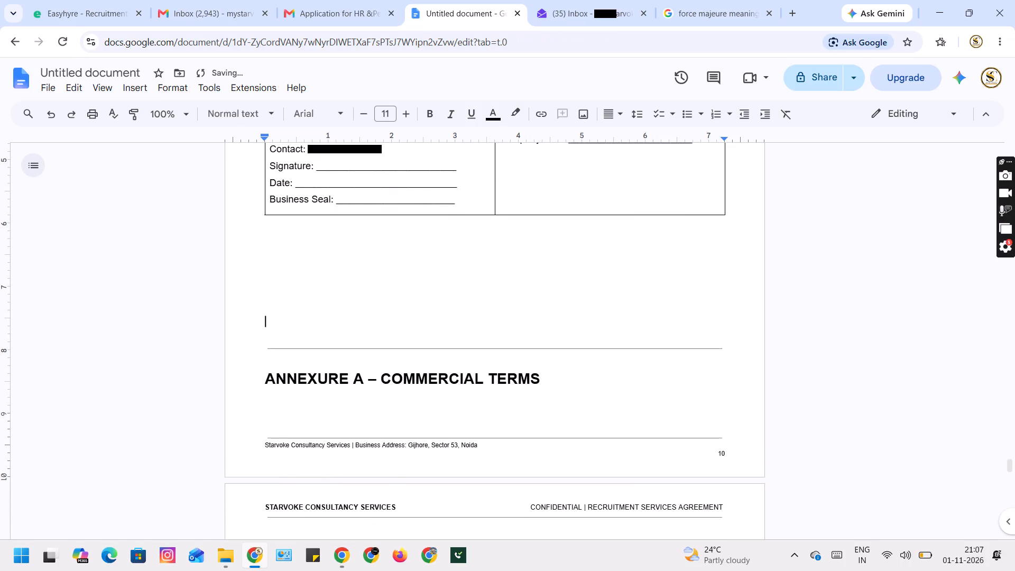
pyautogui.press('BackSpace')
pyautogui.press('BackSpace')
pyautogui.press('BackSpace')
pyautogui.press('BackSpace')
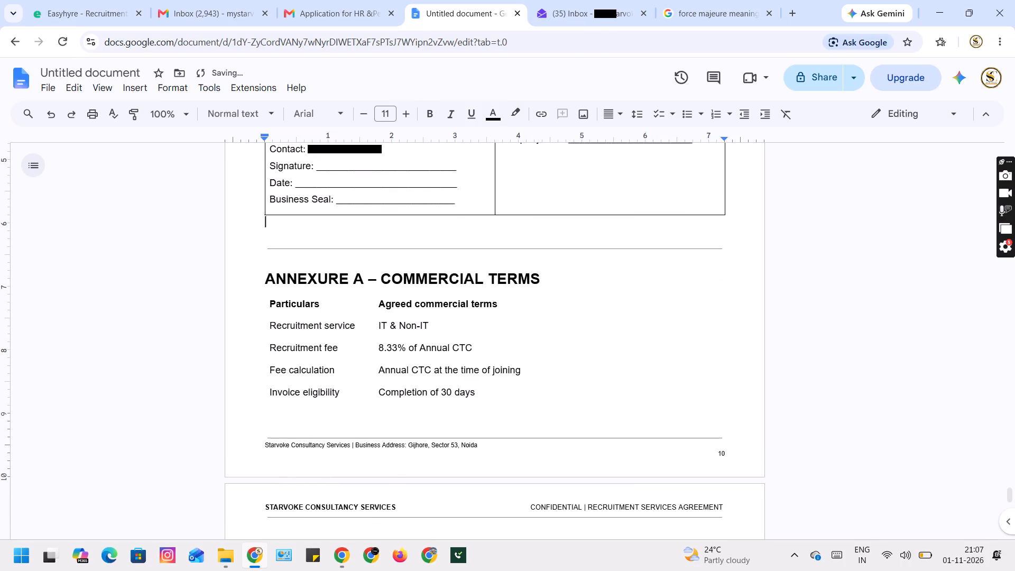
# Insert blank lines below the signature table until the divider line and the "ANNEXURE A – COMMERCIAL TERMS" heading move to the next page.
pyautogui.press('Return')
pyautogui.press('Return')
pyautogui.press('Return')
pyautogui.press('Return')
pyautogui.press('Return')
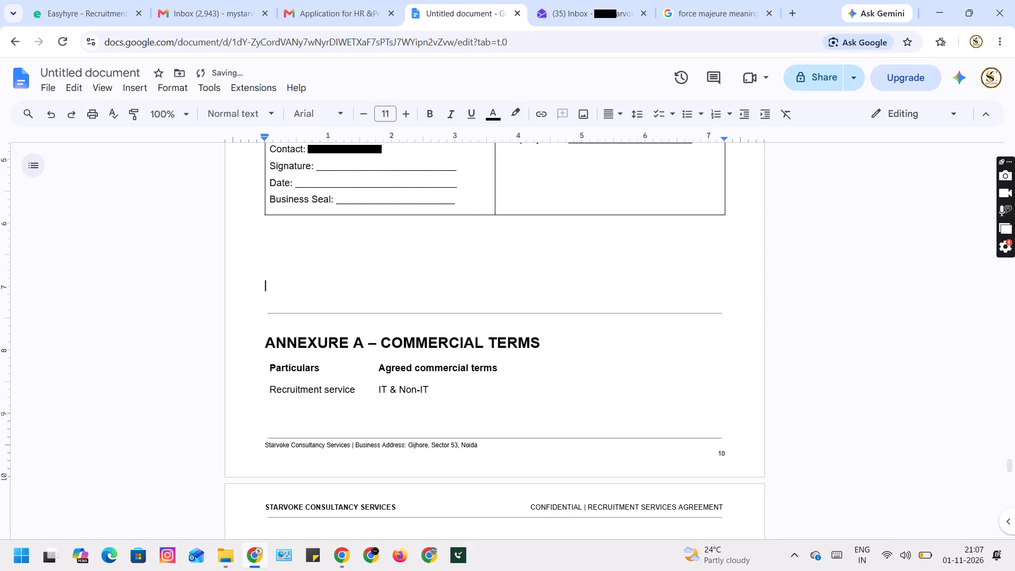
pyautogui.press('Return')
pyautogui.press('Return')
pyautogui.press('Return')
pyautogui.press('Return')
pyautogui.press('Return')
pyautogui.press('Return')
pyautogui.press('Return')
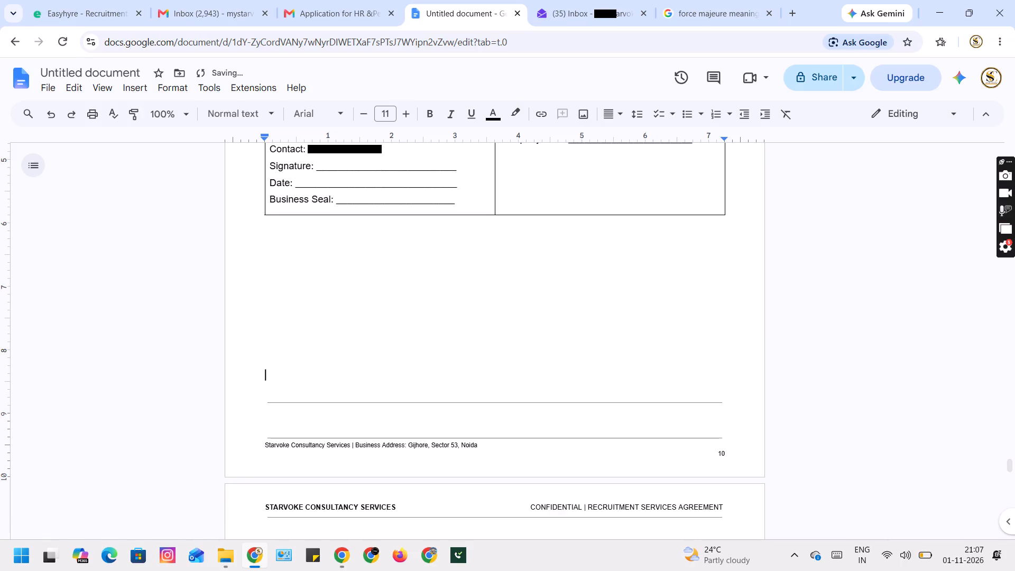
pyautogui.press('Return')
# Set the line spacing of the whole Annexure A commercial terms table, from "Particulars" through "Jurisdiction", to single.
pyautogui.scroll(-1, 470, 347)
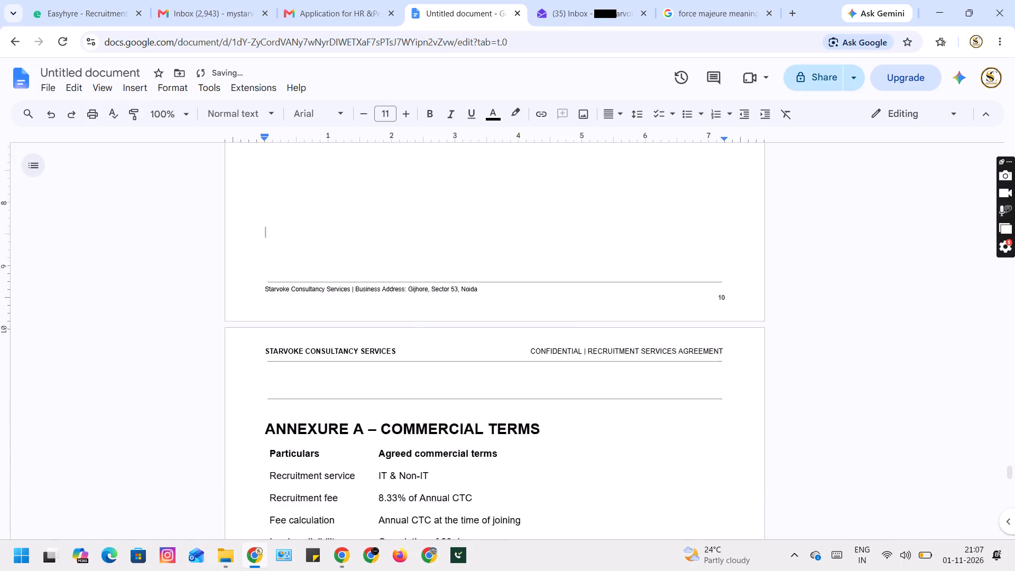
pyautogui.scroll(-2, 470, 347)
pyautogui.scroll(-6, 576, 452)
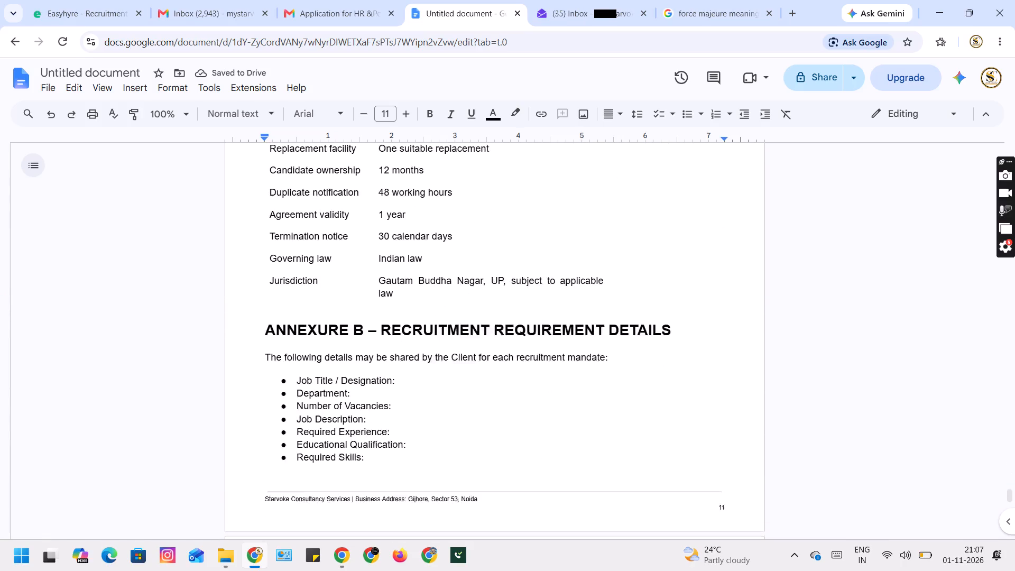
pyautogui.scroll(2, 576, 452)
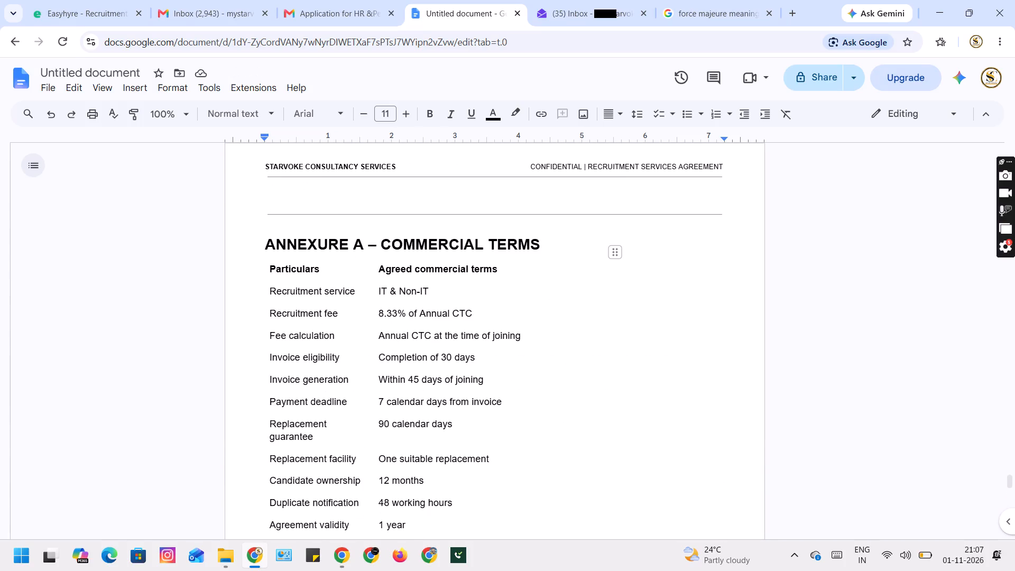
pyautogui.scroll(-3, 576, 452)
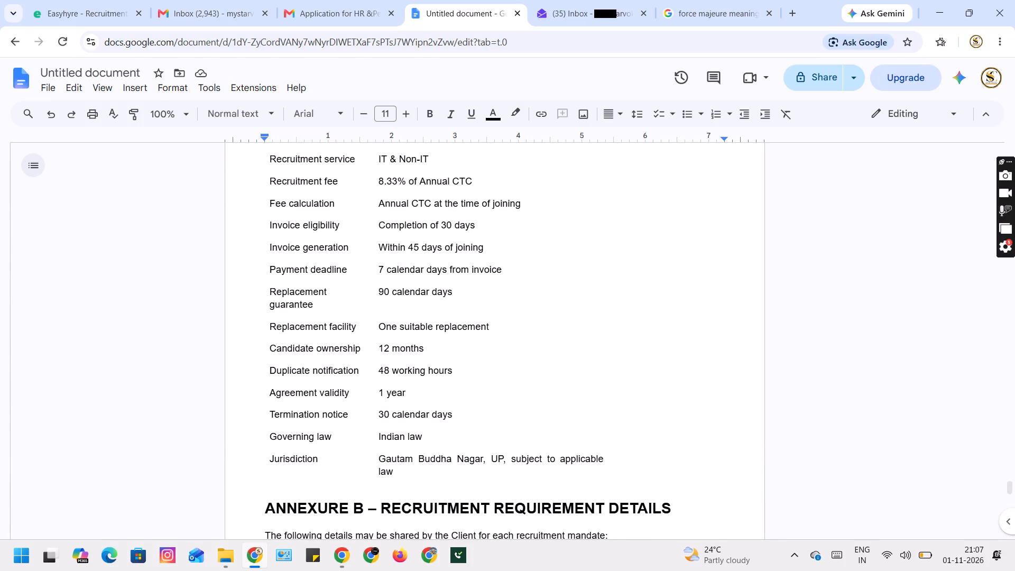
pyautogui.scroll(1, 408, 348)
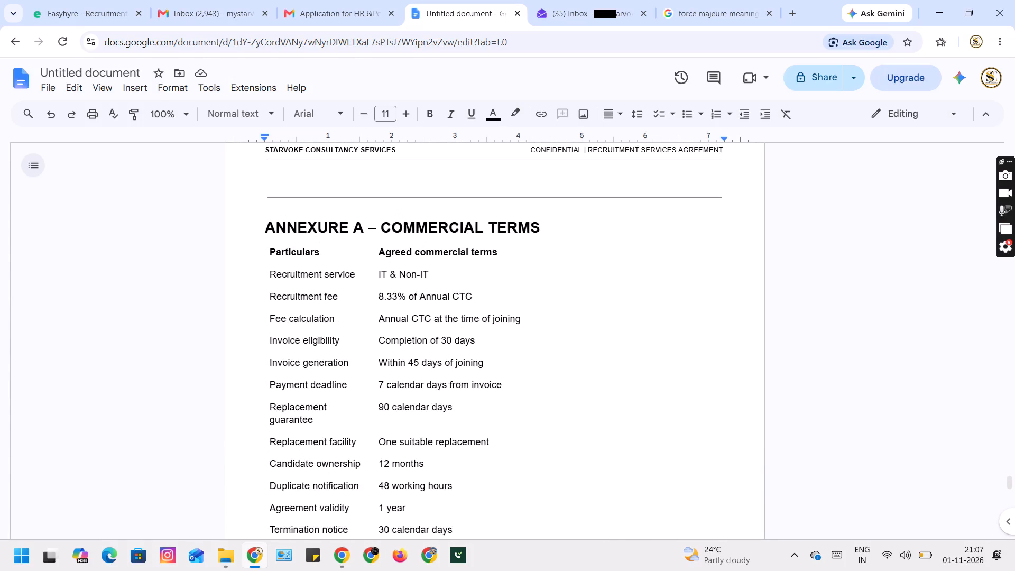
pyautogui.scroll(1, 408, 348)
pyautogui.scroll(-1, 408, 348)
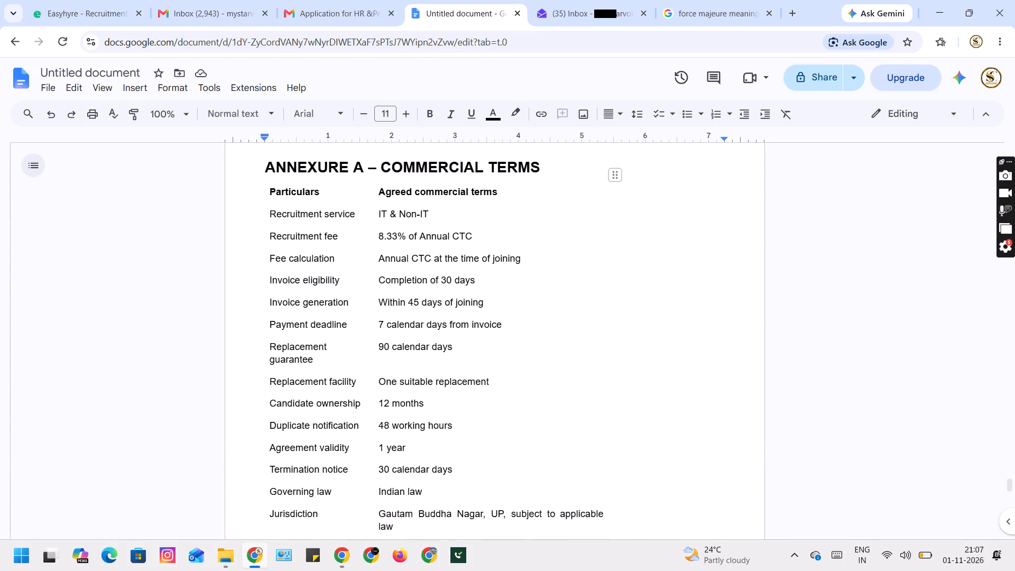
pyautogui.moveTo(269, 193); pyautogui.dragTo(491, 488)
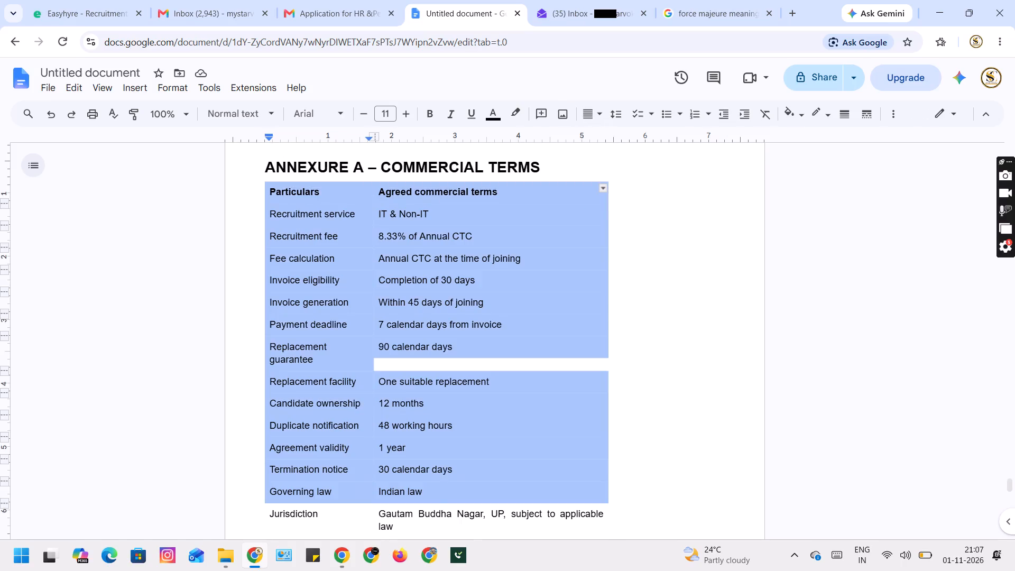
pyautogui.moveTo(491, 488); pyautogui.dragTo(494, 514)
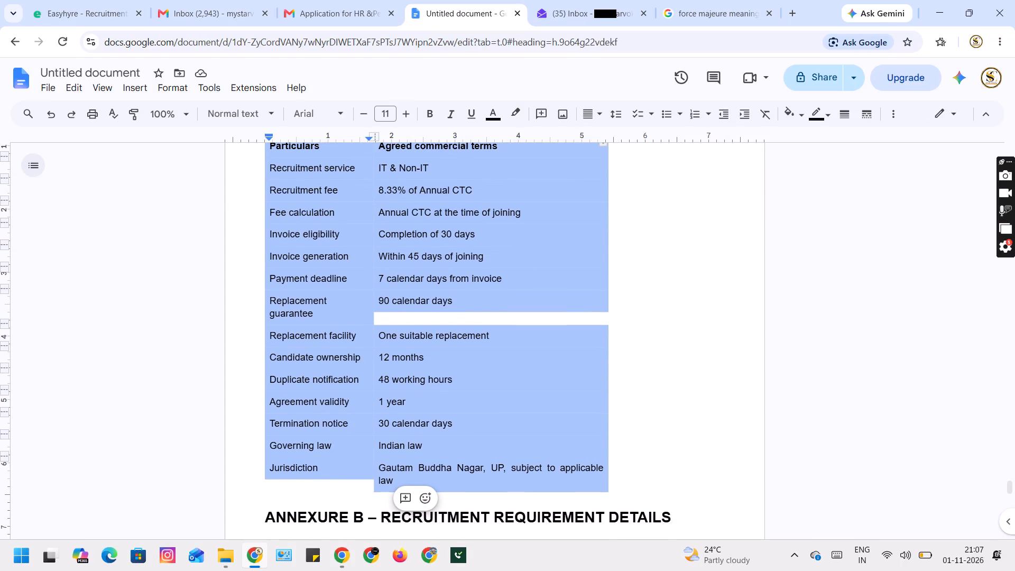
pyautogui.click(619, 115)
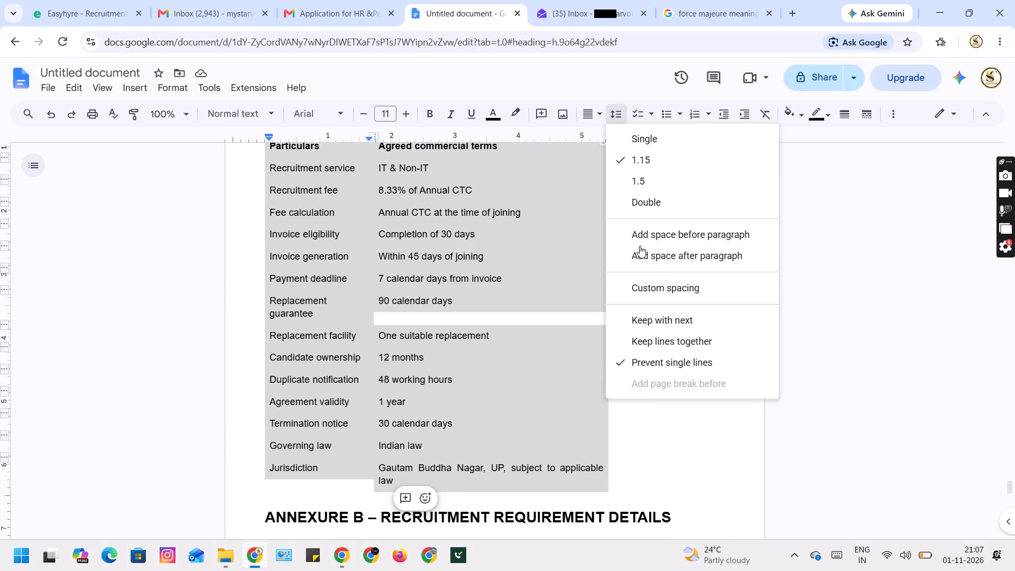
pyautogui.click(647, 138)
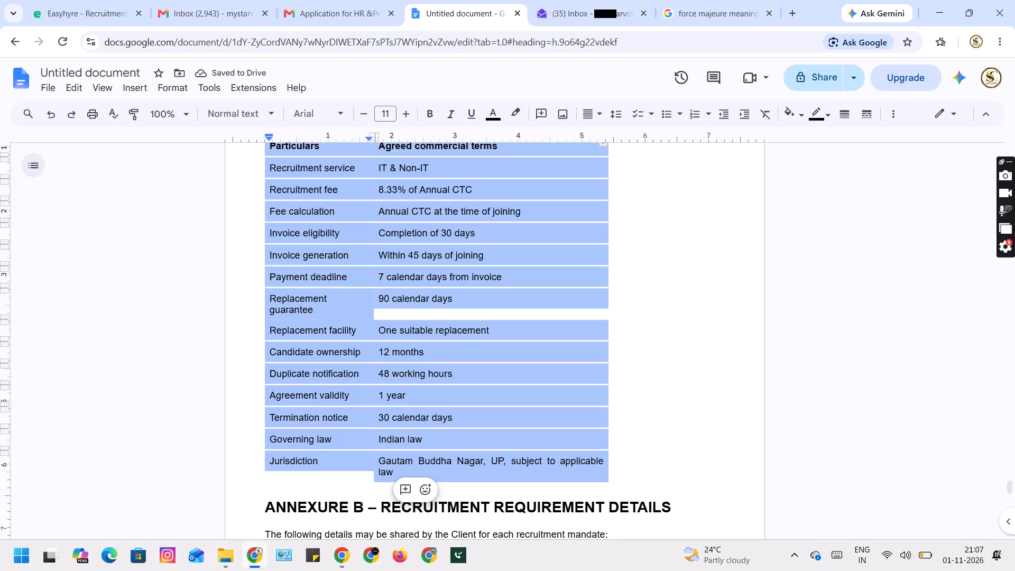
# Apply the "Keep lines together" option to all rows of the Annexure A commercial terms table.
pyautogui.click(617, 114)
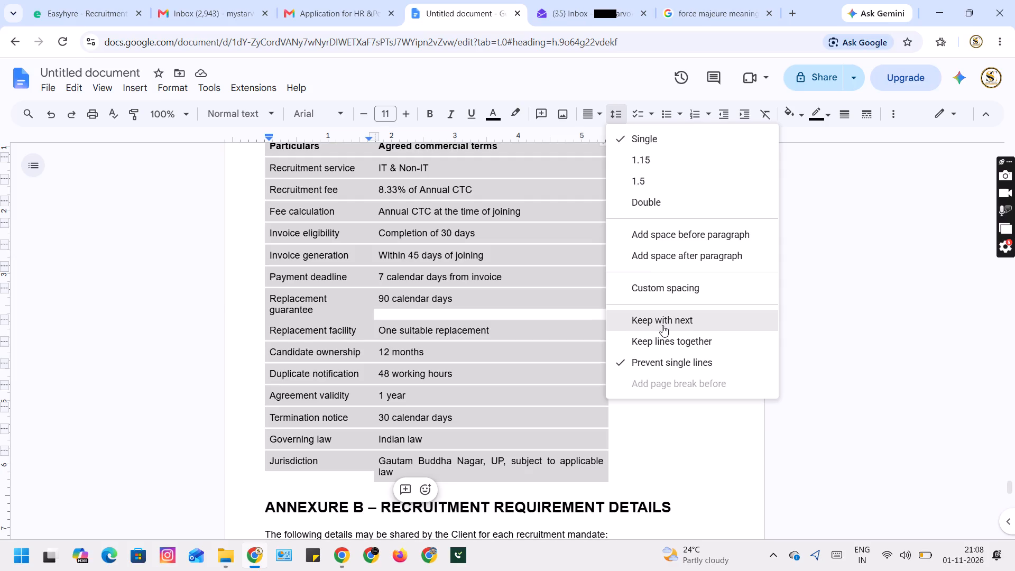
pyautogui.click(660, 345)
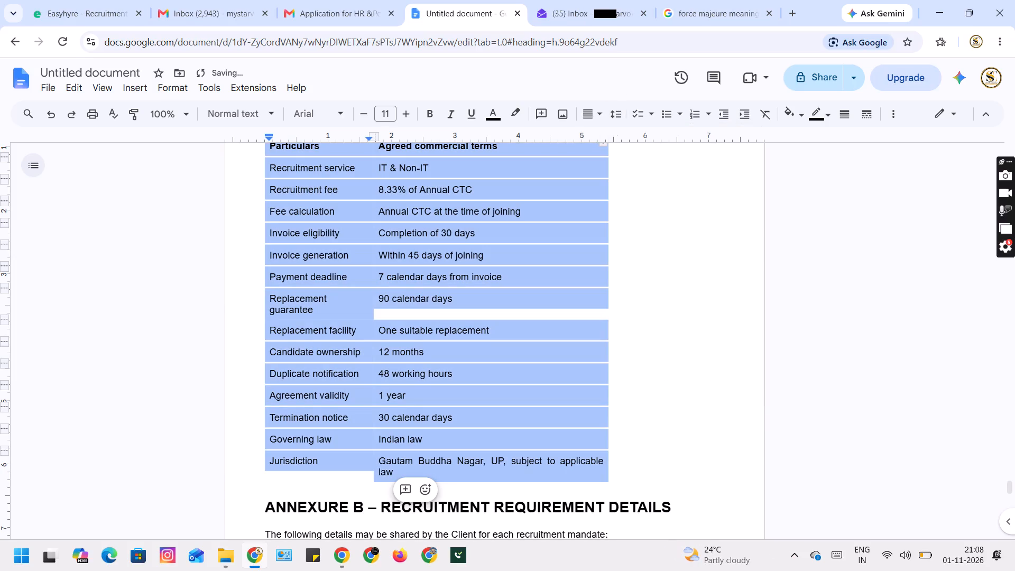
pyautogui.click(673, 384)
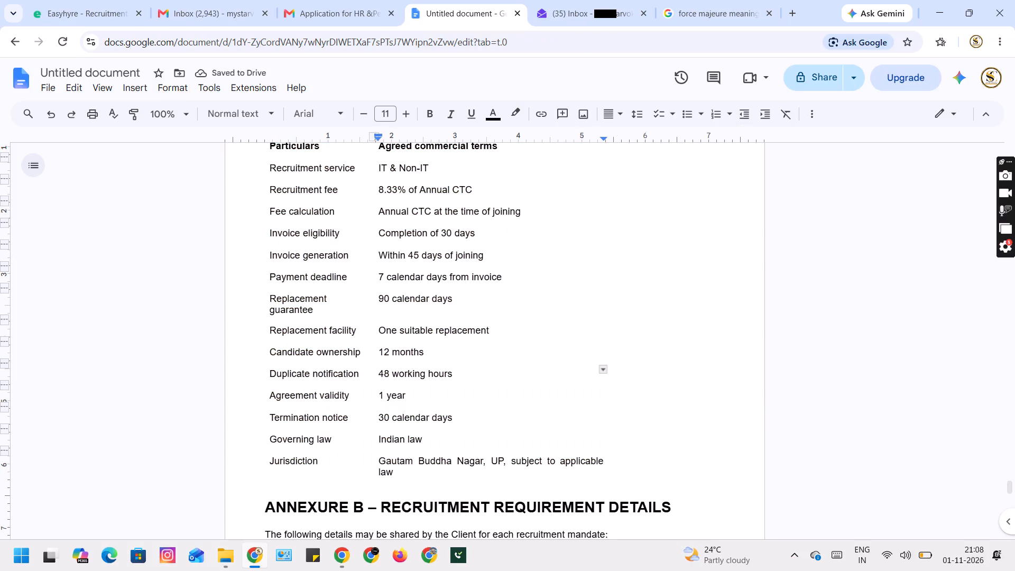
# Review the layout of the Annexure A commercial terms table and the start of Annexure B.
pyautogui.scroll(-1, 673, 384)
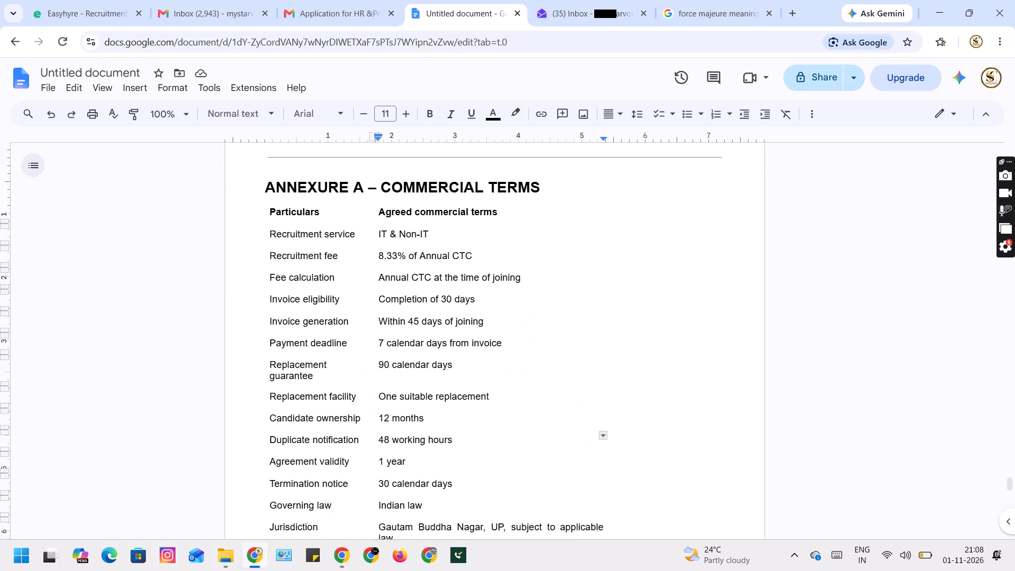
pyautogui.scroll(-1, 673, 384)
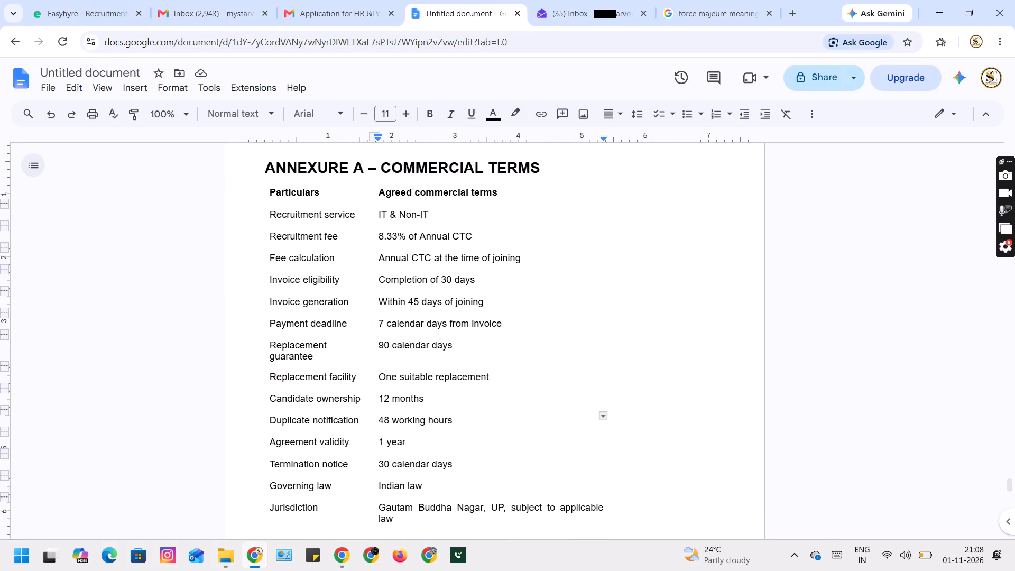
pyautogui.scroll(-2, 673, 384)
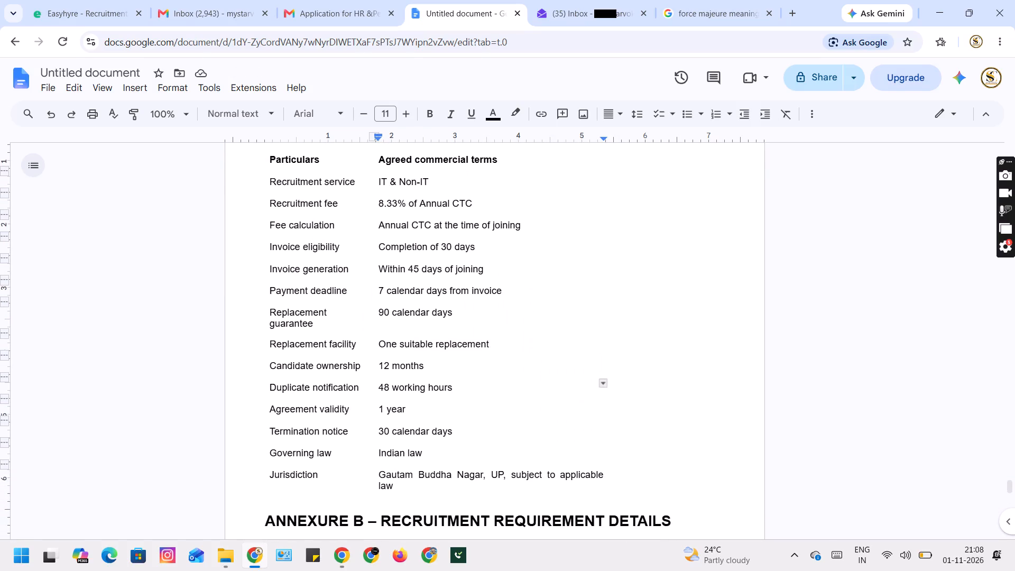
pyautogui.scroll(-1, 673, 384)
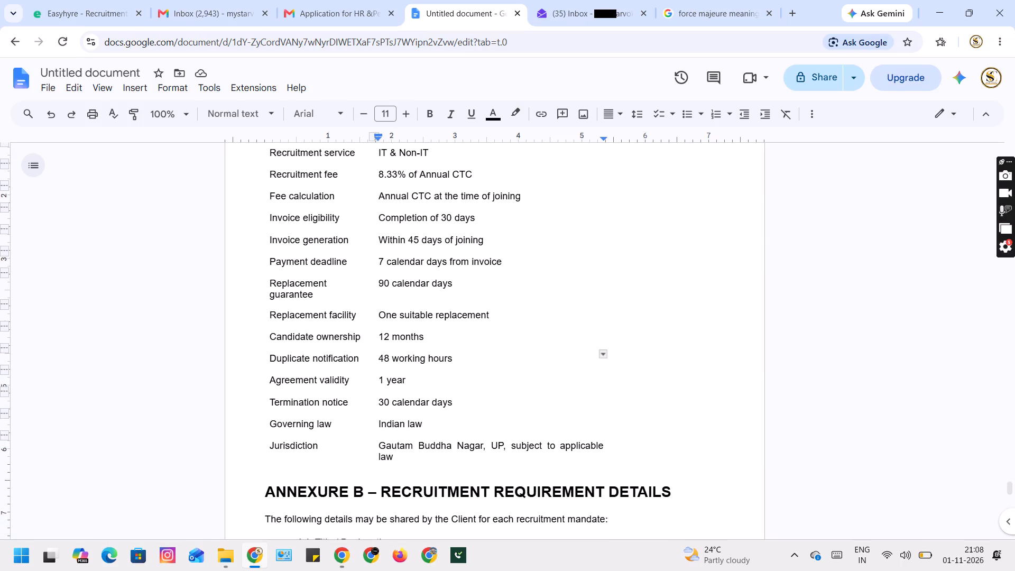
pyautogui.scroll(-1, 673, 384)
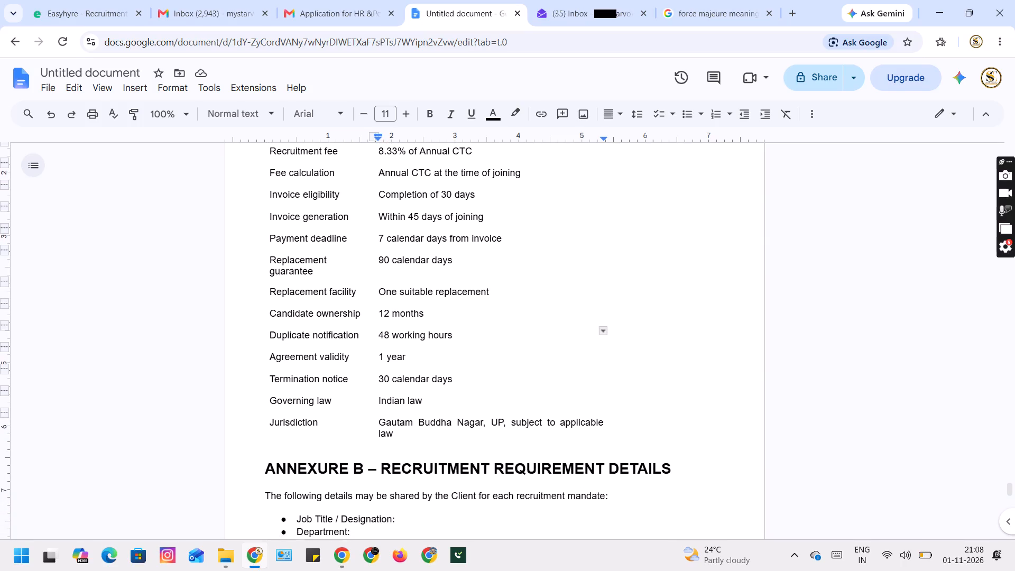
pyautogui.scroll(-2, 673, 384)
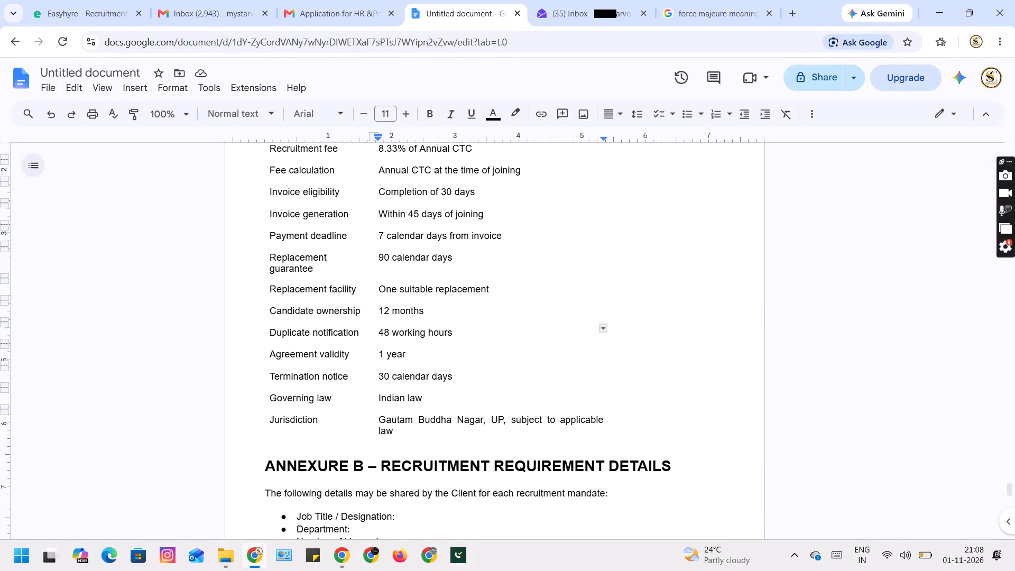
pyautogui.scroll(-1, 673, 384)
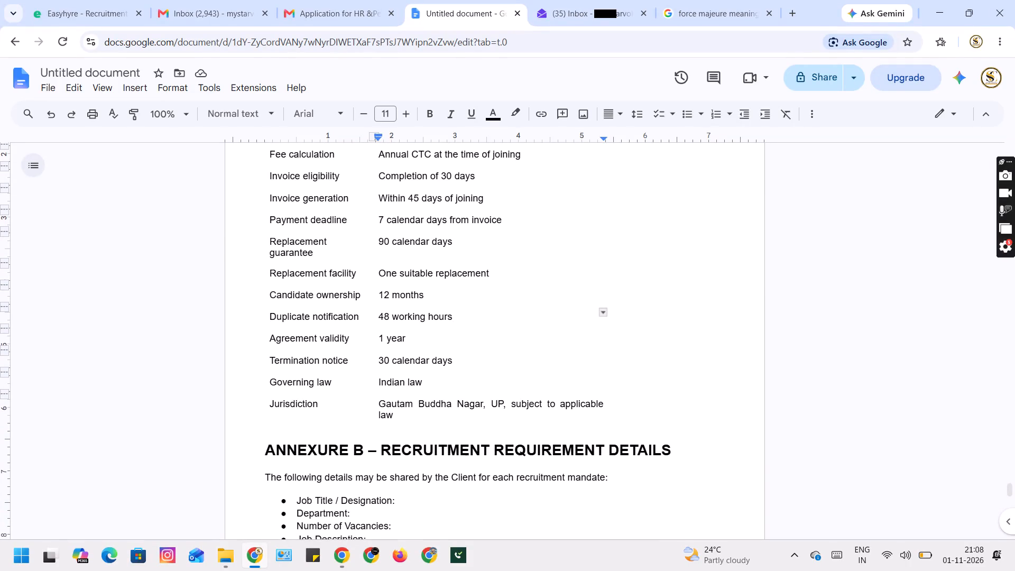
pyautogui.scroll(-2, 673, 384)
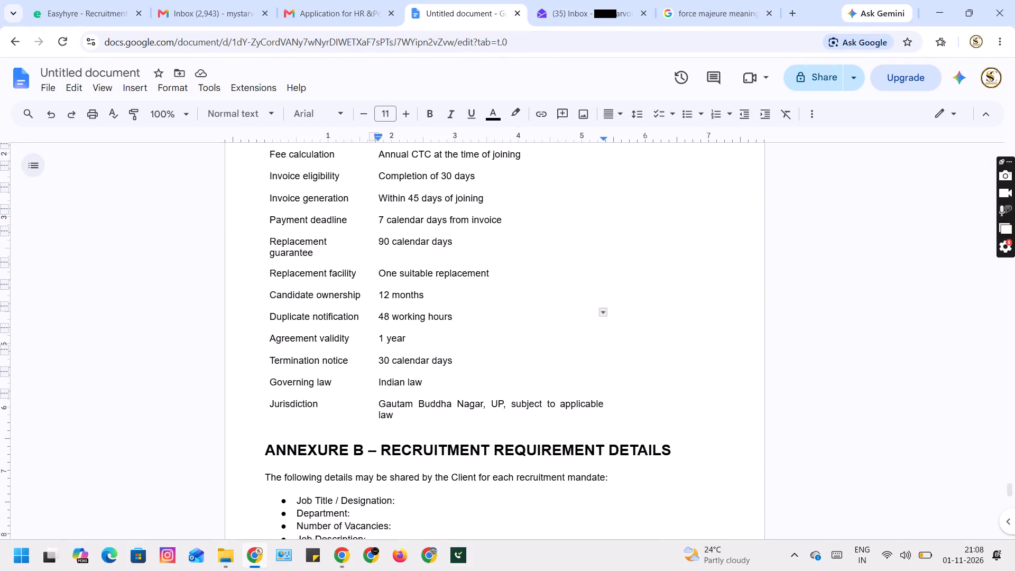
pyautogui.scroll(1, 673, 384)
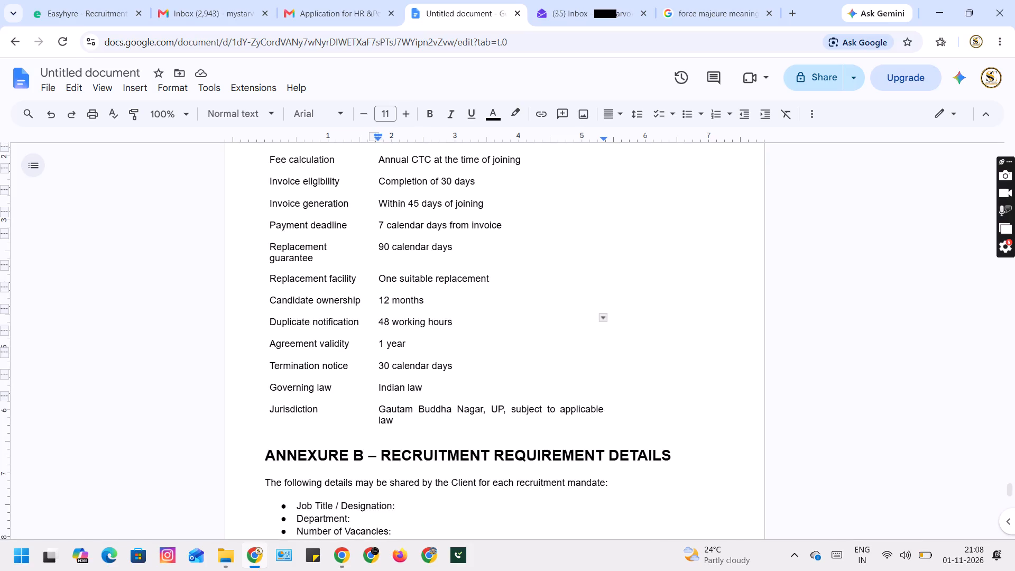
pyautogui.scroll(2, 673, 384)
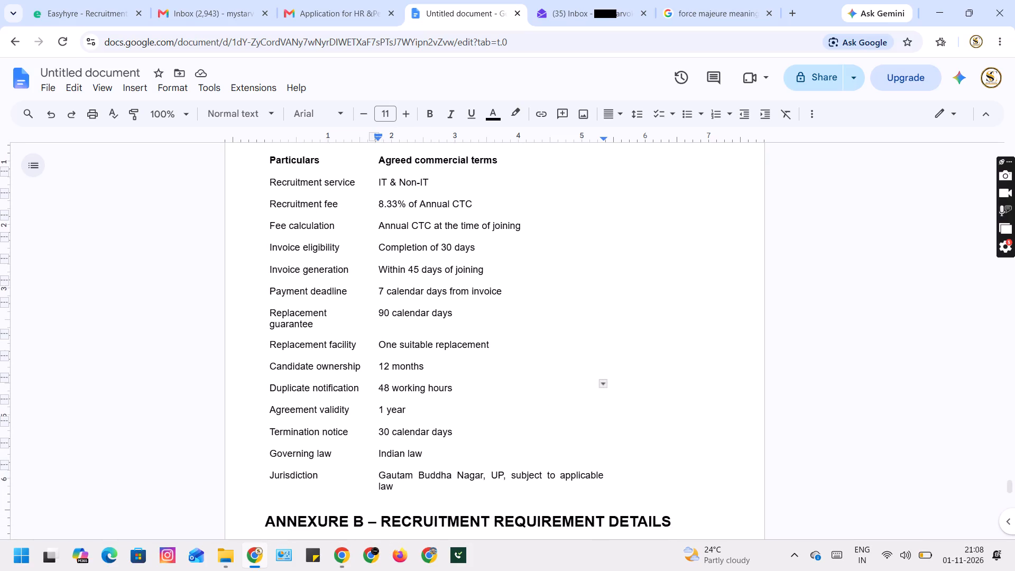
# Review the page layout from the Annexure A commercial terms table to the closing statement after the Annexure B list.
pyautogui.scroll(3, 673, 384)
pyautogui.scroll(-2, 673, 384)
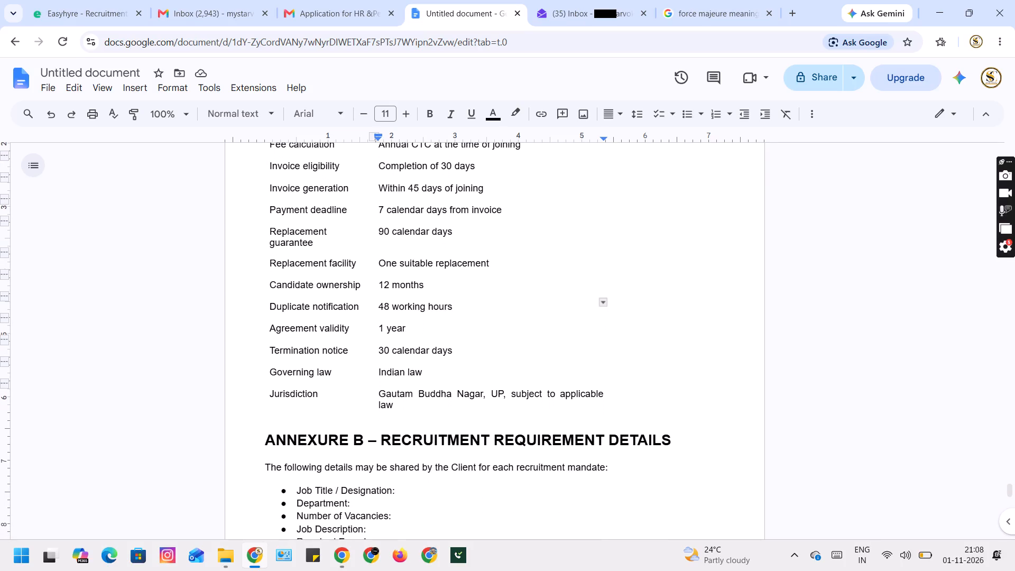
pyautogui.scroll(-3, 456, 348)
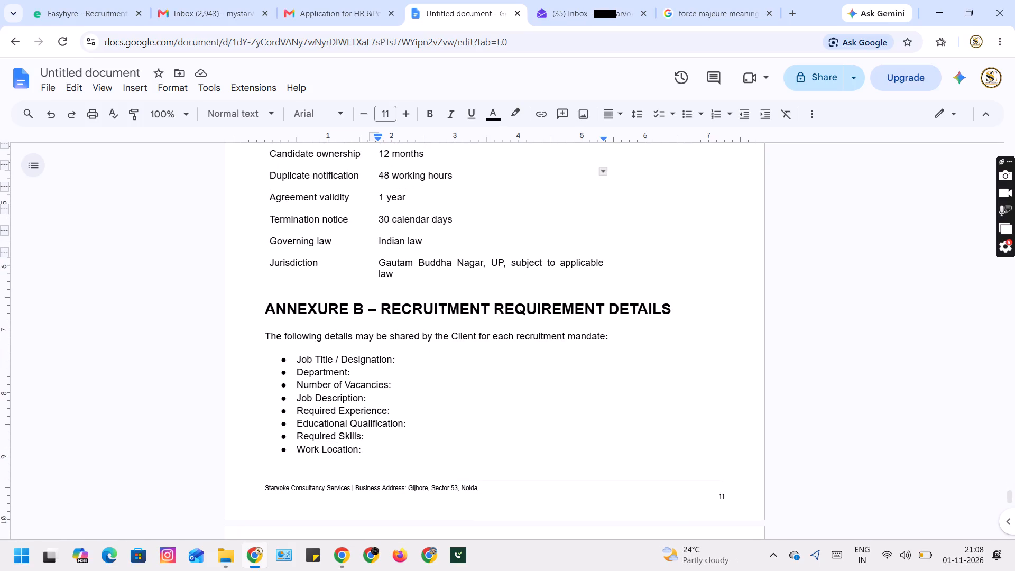
pyautogui.scroll(-4, 451, 388)
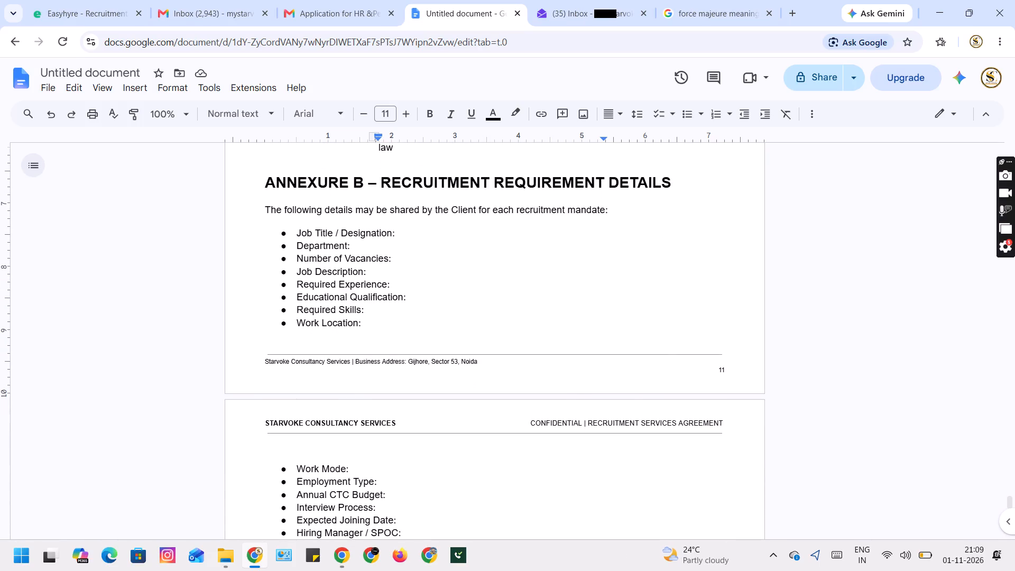
pyautogui.scroll(-3, 451, 388)
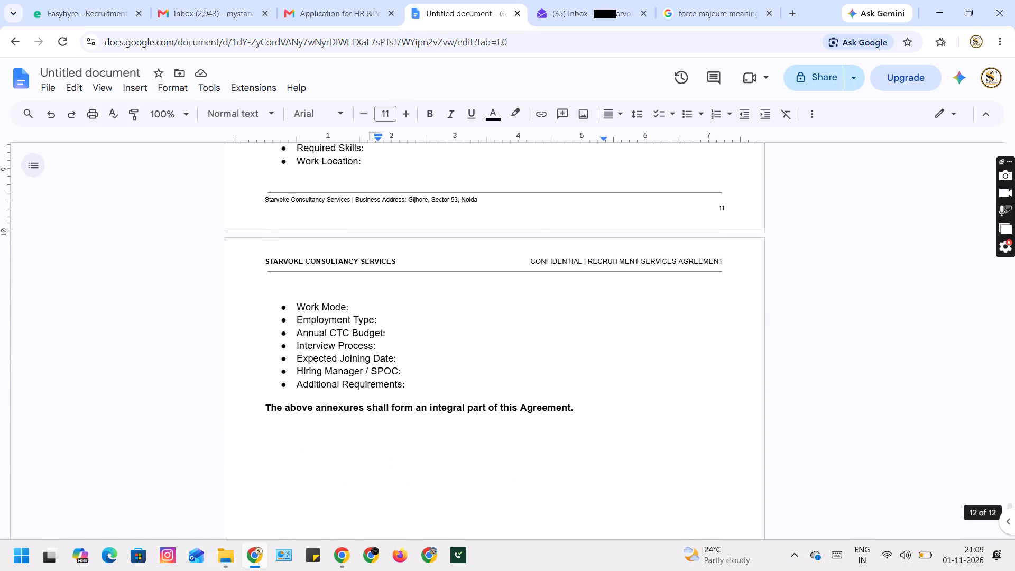
pyautogui.scroll(-1, 451, 388)
pyautogui.scroll(2, 451, 388)
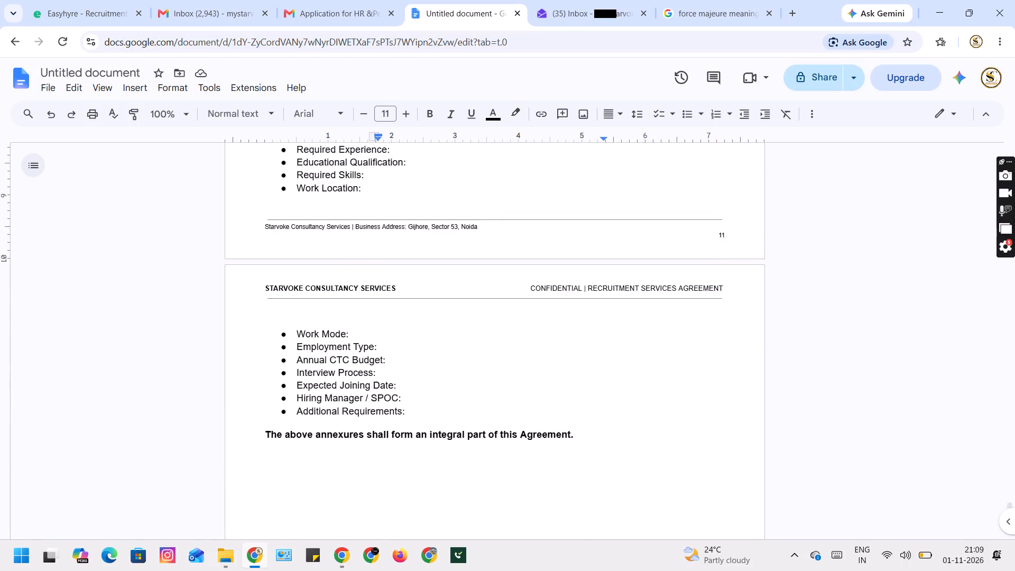
pyautogui.scroll(6, 451, 388)
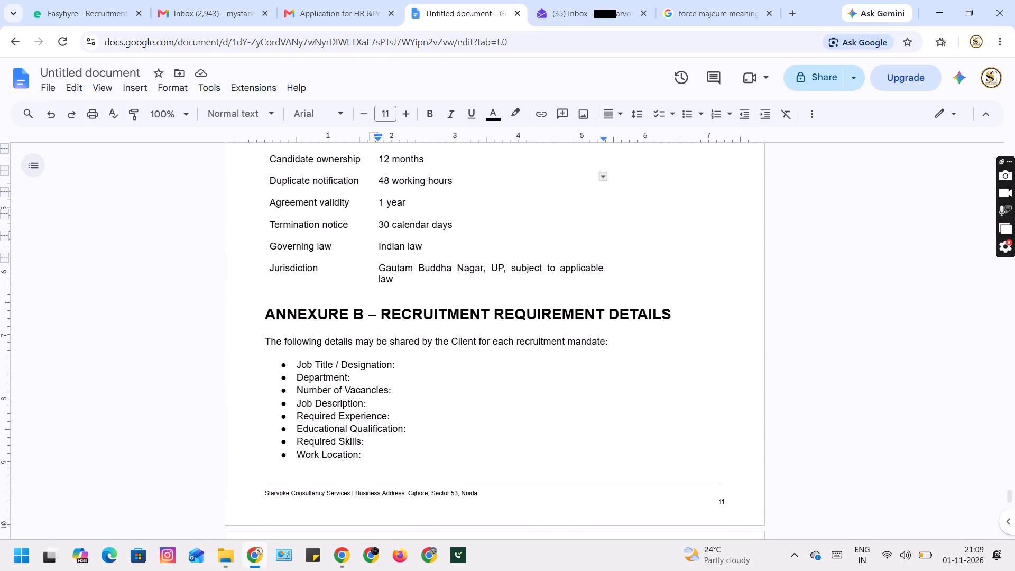
# Insert blank lines above the "ANNEXURE B – RECRUITMENT REQUIREMENT DETAILS" heading until it moves to the next page.
pyautogui.click(451, 299)
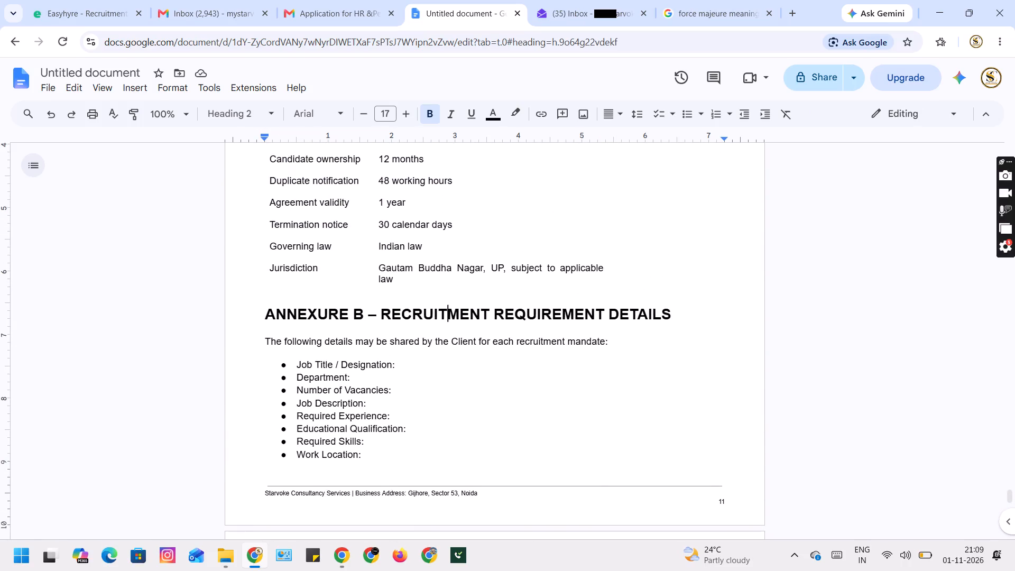
pyautogui.click(266, 314)
pyautogui.press('Return')
pyautogui.press('Return')
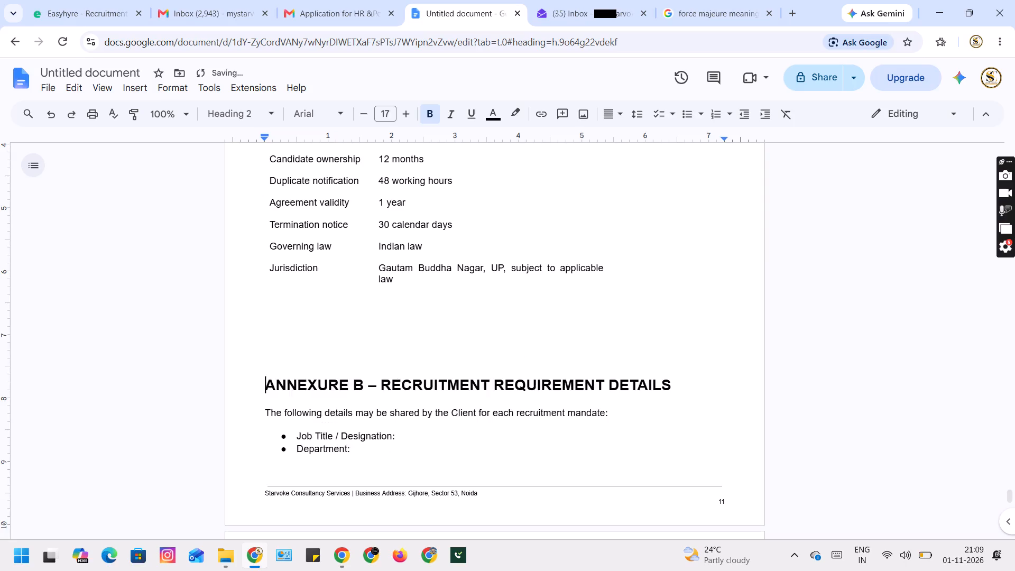
pyautogui.press('Return')
pyautogui.press('Return')
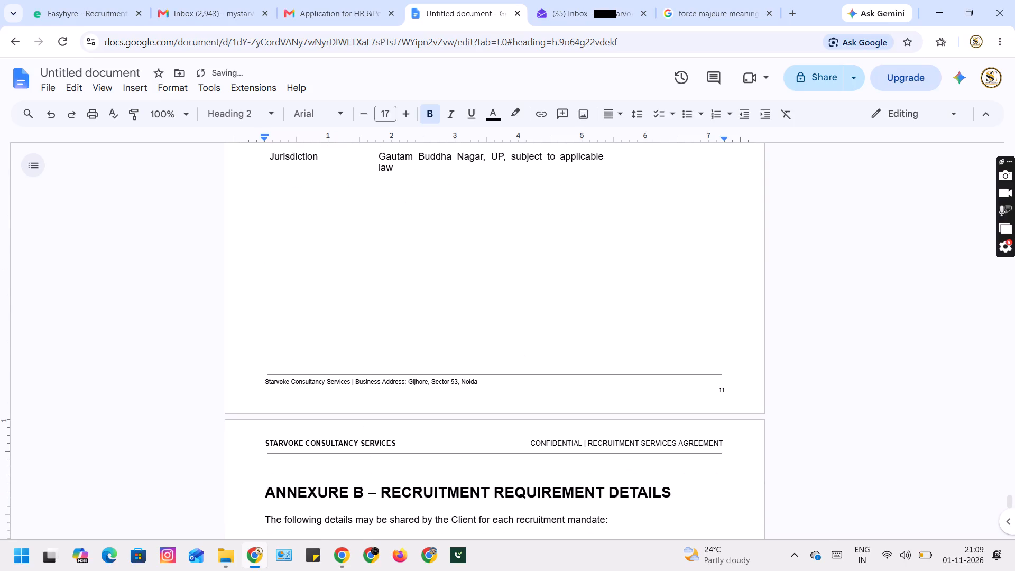
# Insert a horizontal divider line above the Annexure B heading, like the one above the Annexure A heading.
pyautogui.scroll(4, 396, 238)
pyautogui.scroll(-1, 396, 238)
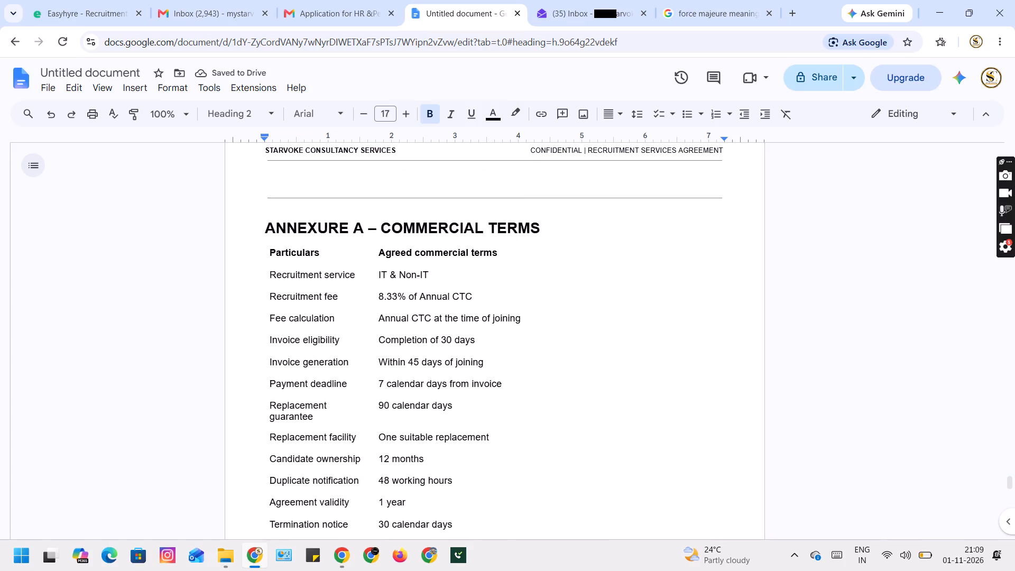
pyautogui.scroll(-1, 396, 238)
pyautogui.scroll(6, 396, 238)
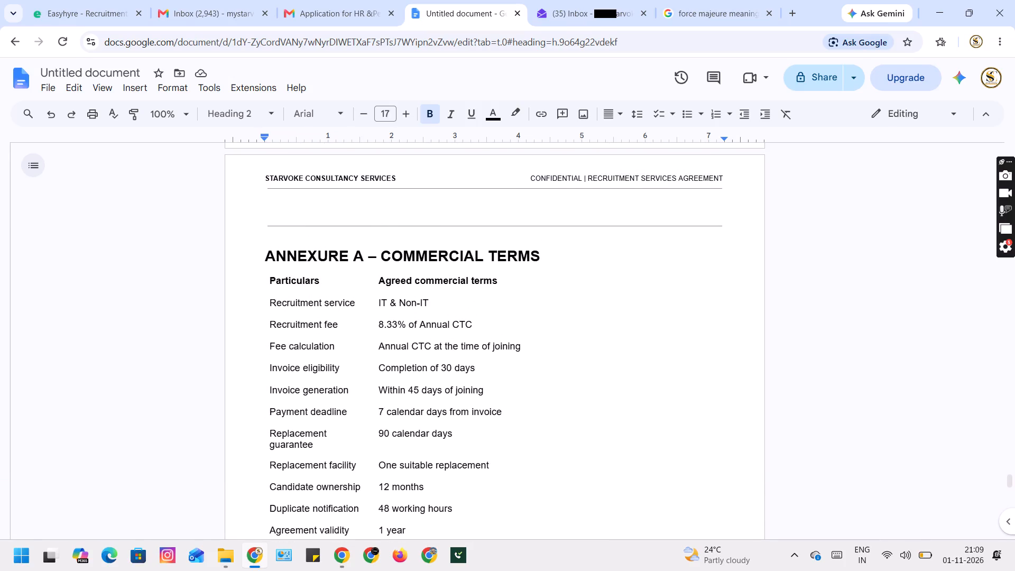
pyautogui.click(325, 233)
pyautogui.scroll(-7, 325, 233)
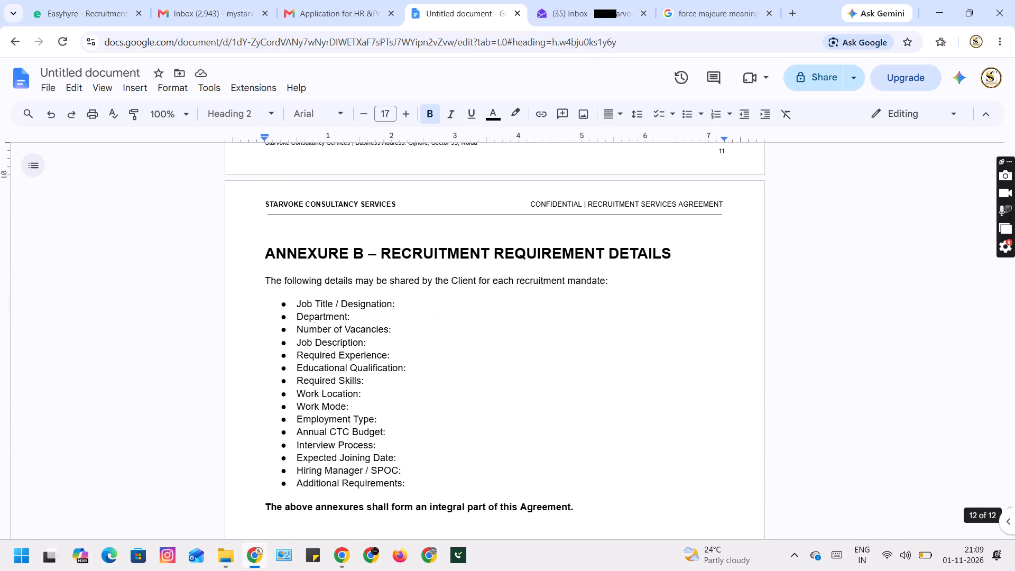
pyautogui.click(258, 231)
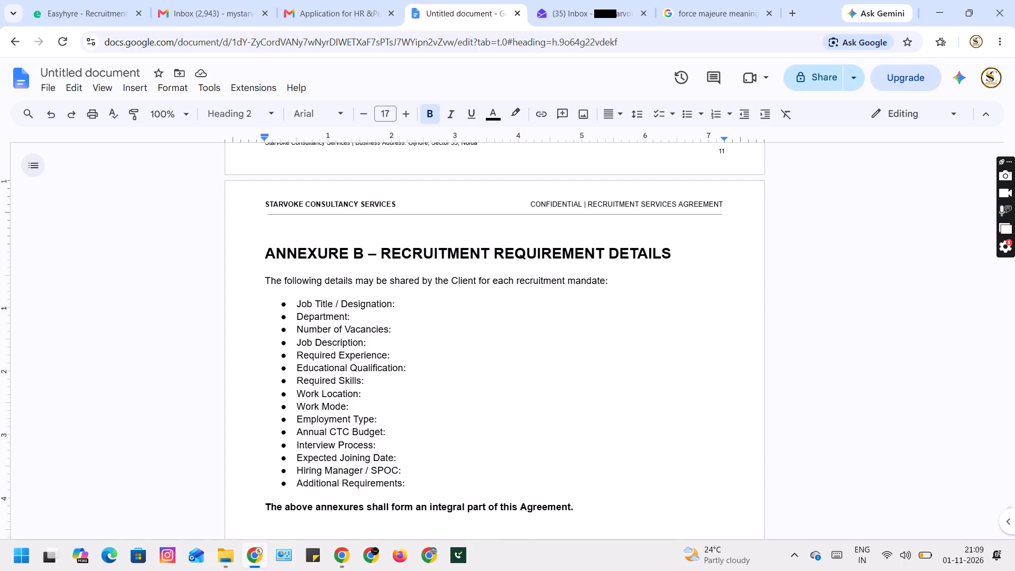
pyautogui.press('Return')
pyautogui.press('Up')
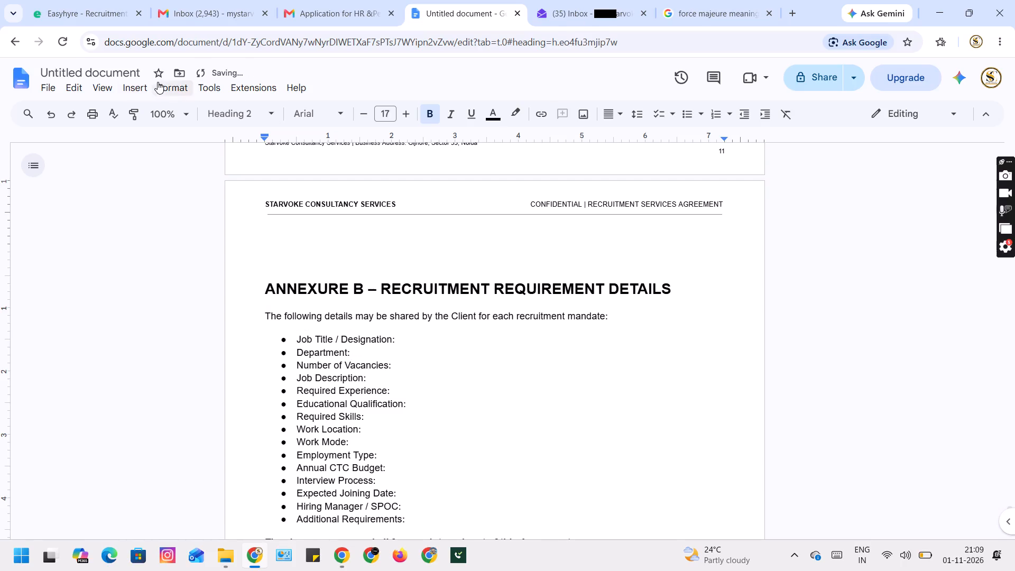
pyautogui.click(142, 84)
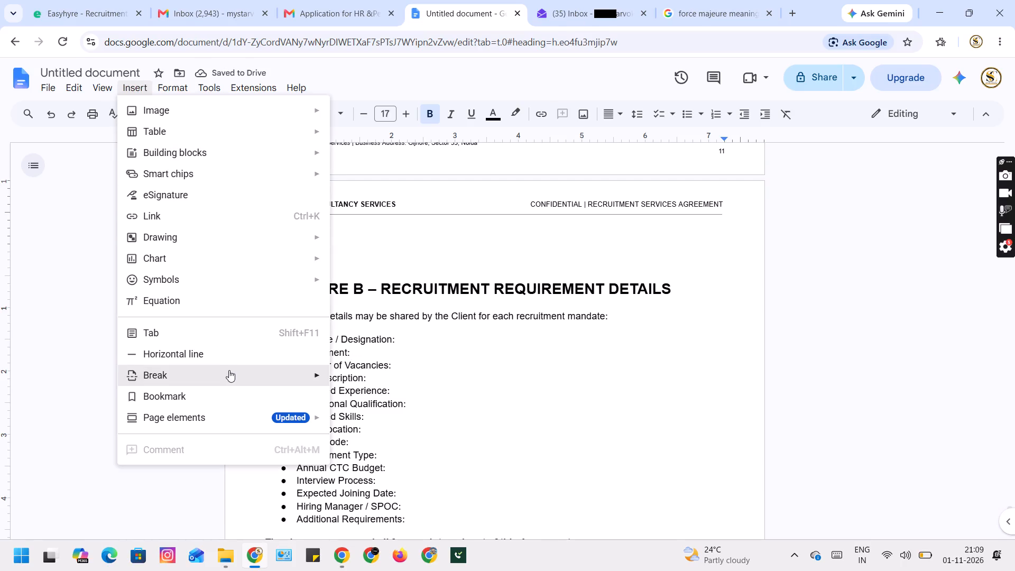
pyautogui.click(244, 355)
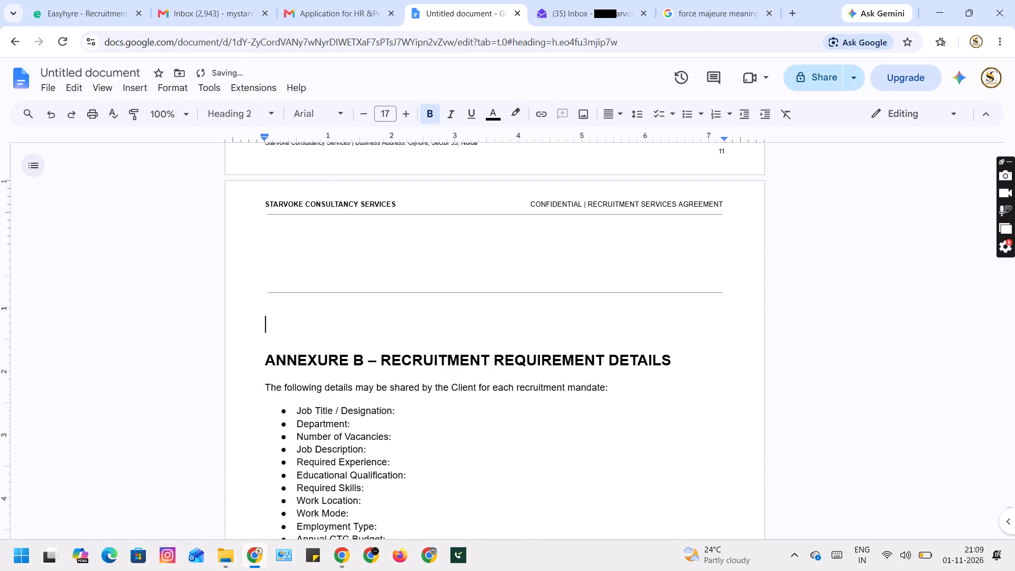
# Remove the extra blank lines around the Annexure B divider and place the heading on its own line below it, as in Annexure A.
pyautogui.press('BackSpace')
pyautogui.press('Delete')
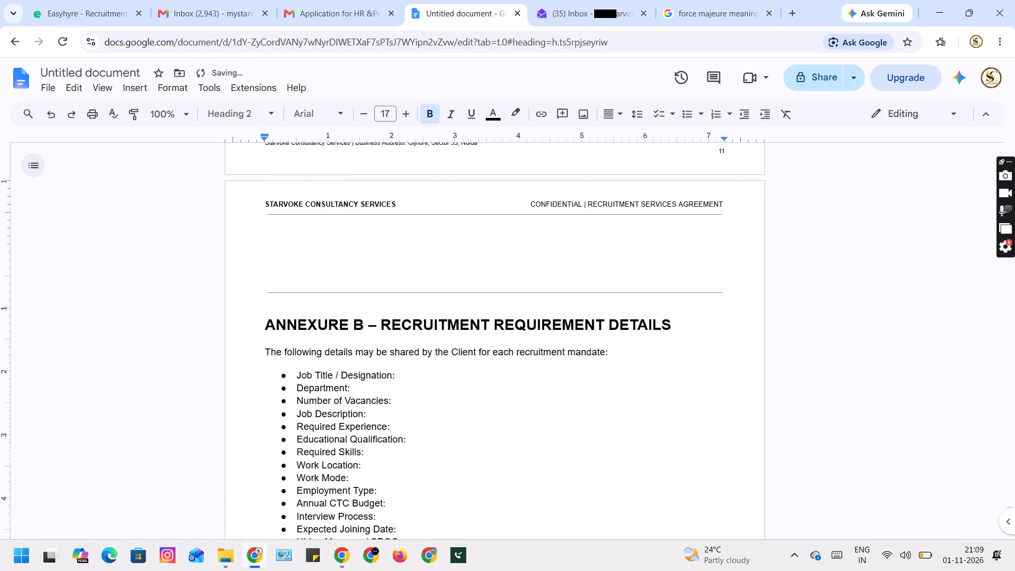
pyautogui.click(320, 261)
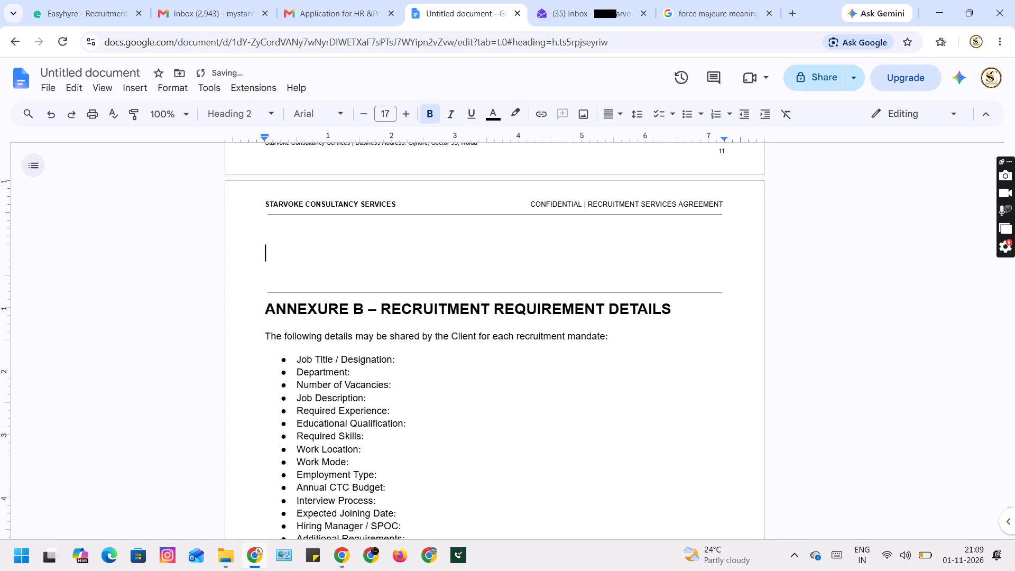
pyautogui.press('Home')
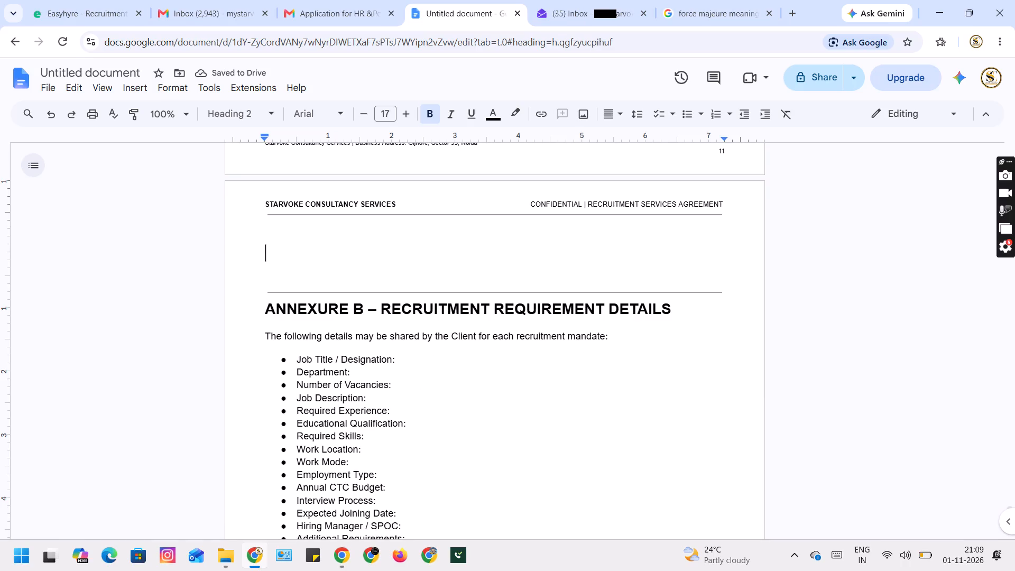
pyautogui.press('Delete')
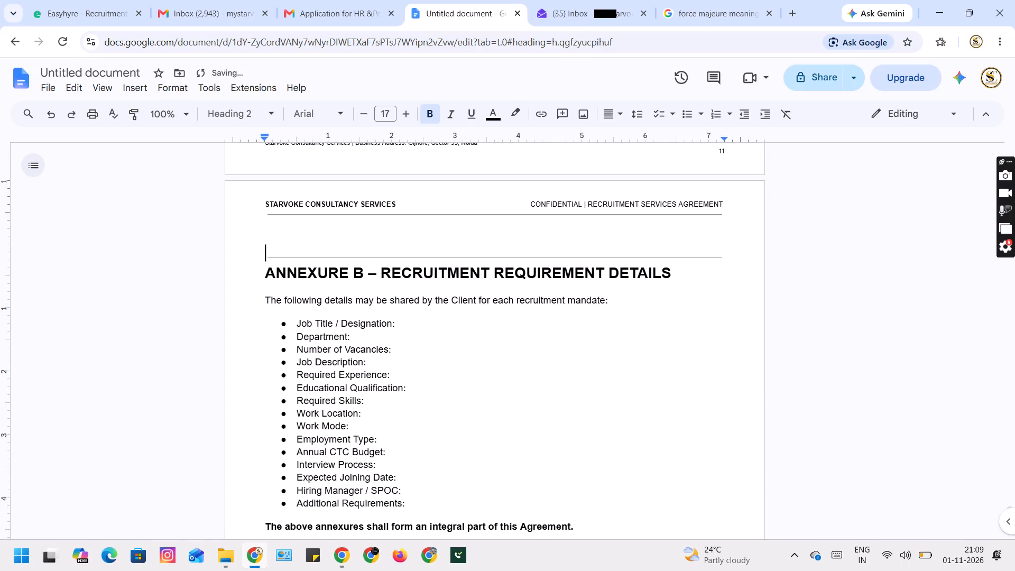
pyautogui.scroll(5, 435, 343)
pyautogui.hscroll(1, 435, 343)
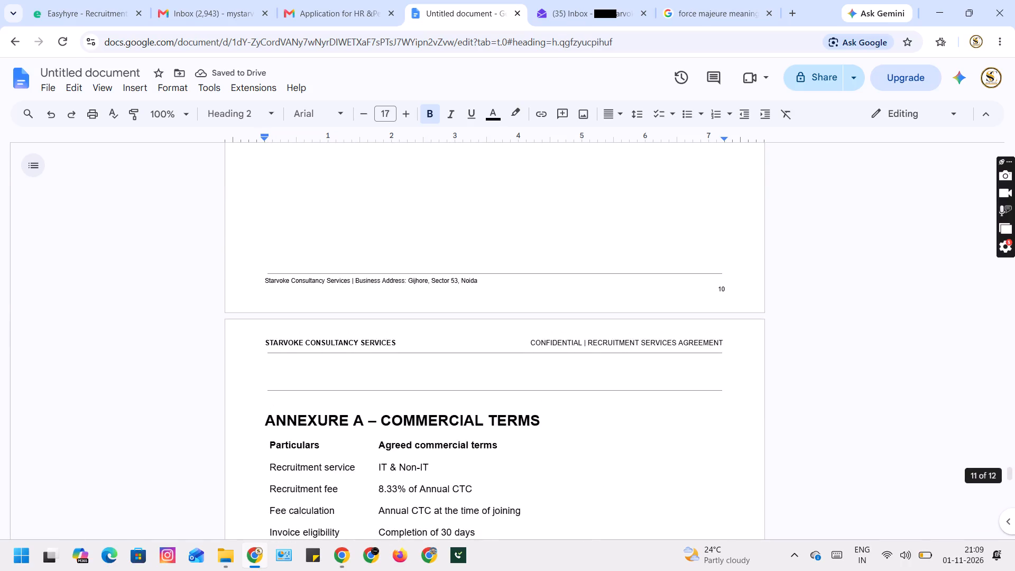
pyautogui.hscroll(1, 435, 343)
pyautogui.scroll(-1, 435, 343)
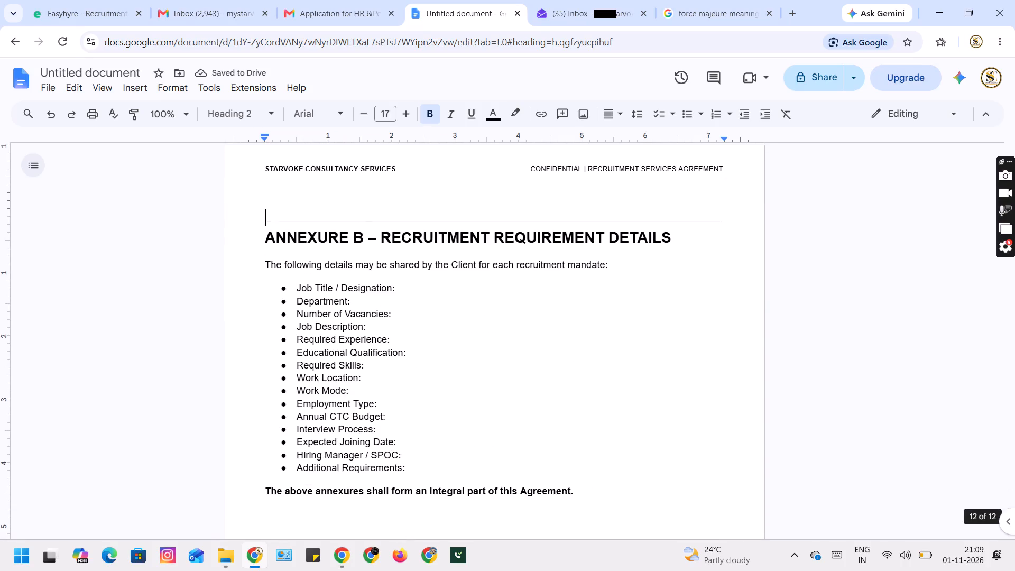
pyautogui.press('Down')
pyautogui.press('Return')
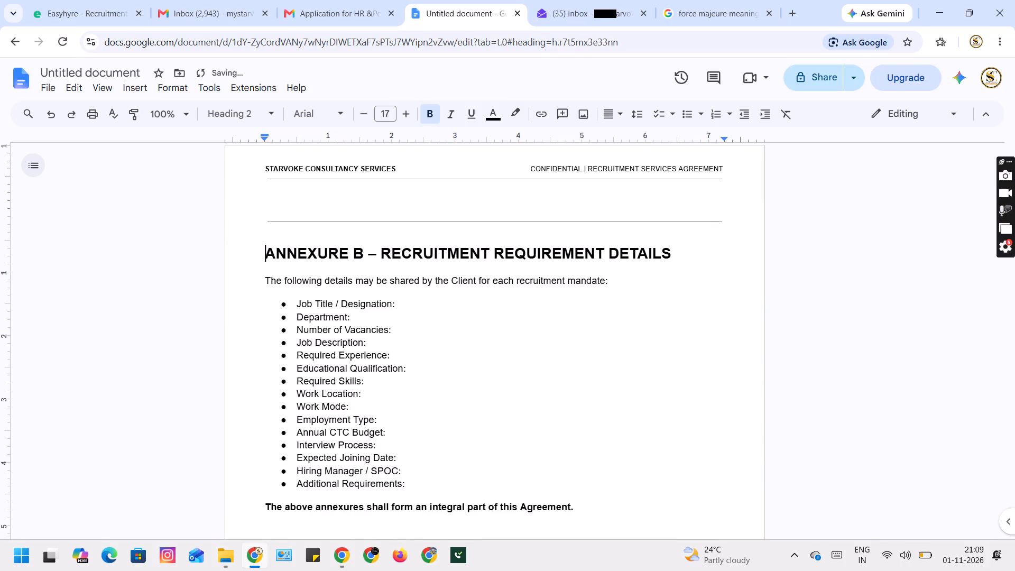
# Add space after each item of the Annexure B bulleted list, from "Job Title / Designation" through "Additional Requirements".
pyautogui.scroll(-5, 469, 352)
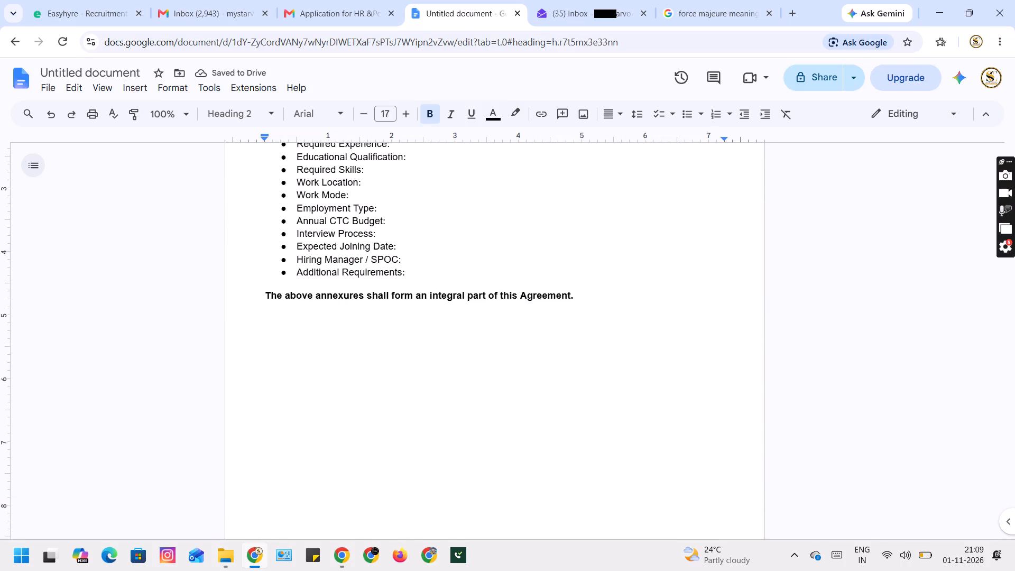
pyautogui.scroll(-1, 469, 352)
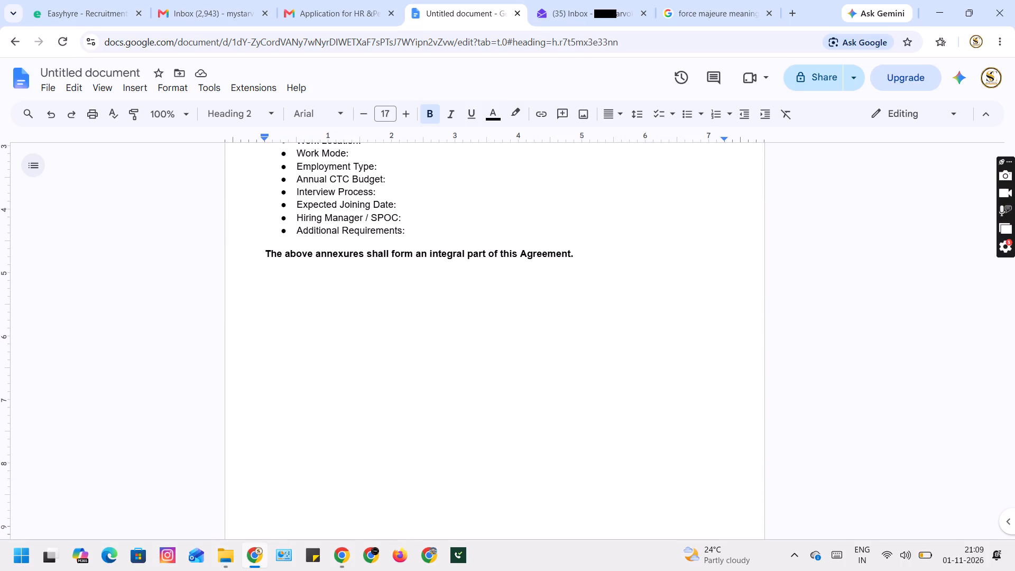
pyautogui.scroll(3, 469, 352)
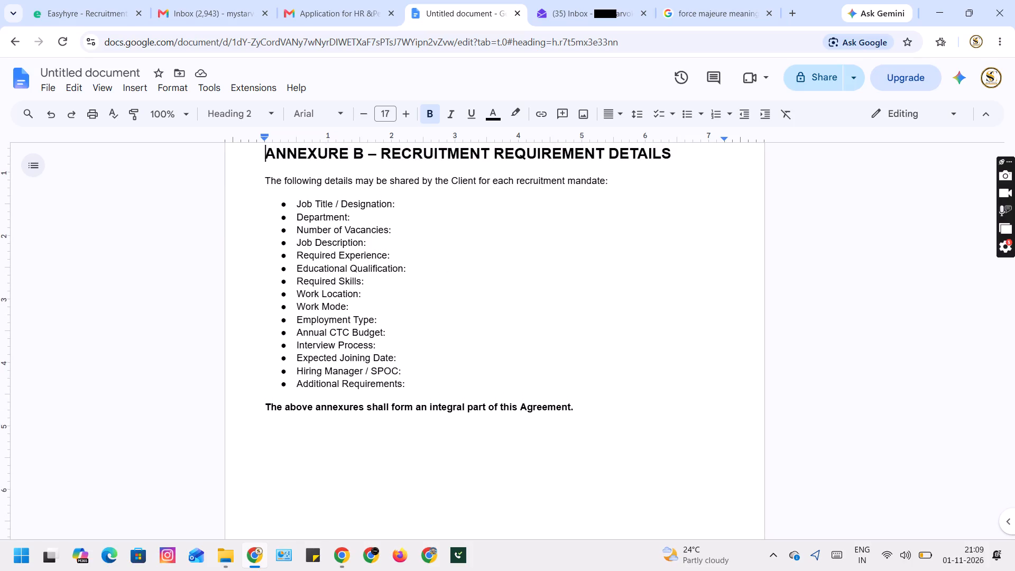
pyautogui.moveTo(294, 200); pyautogui.dragTo(385, 381)
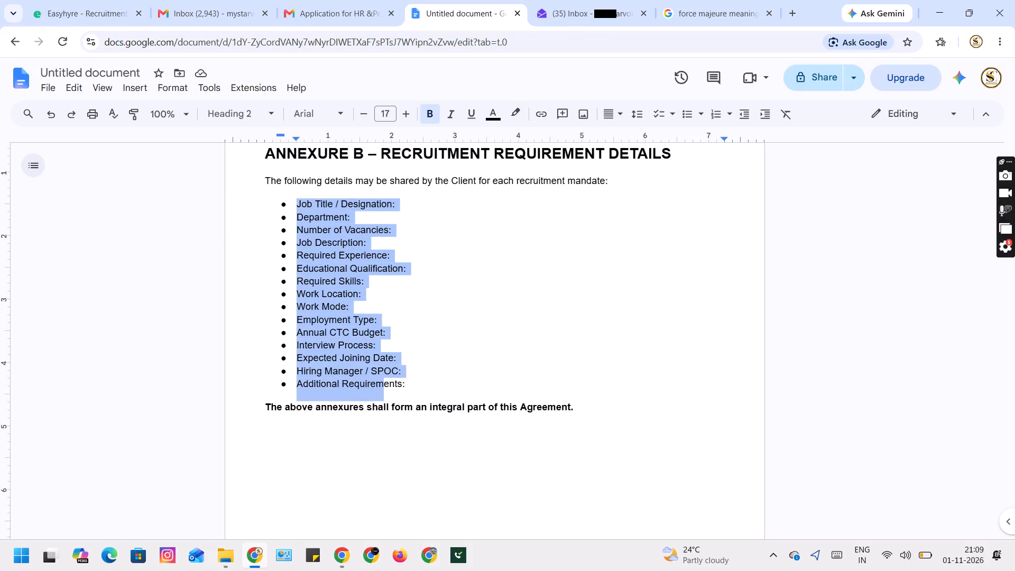
pyautogui.moveTo(385, 381); pyautogui.dragTo(419, 382)
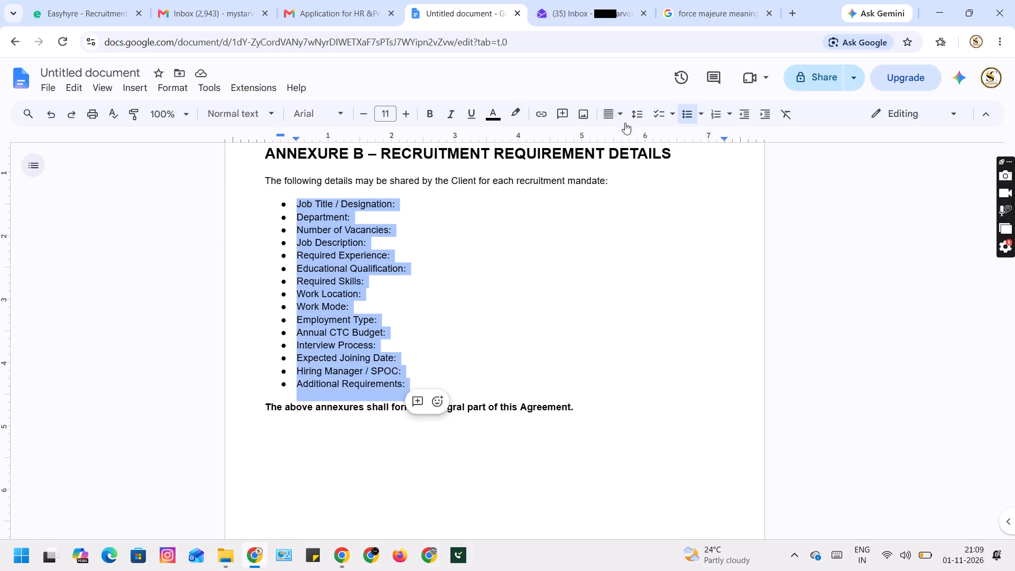
pyautogui.click(636, 113)
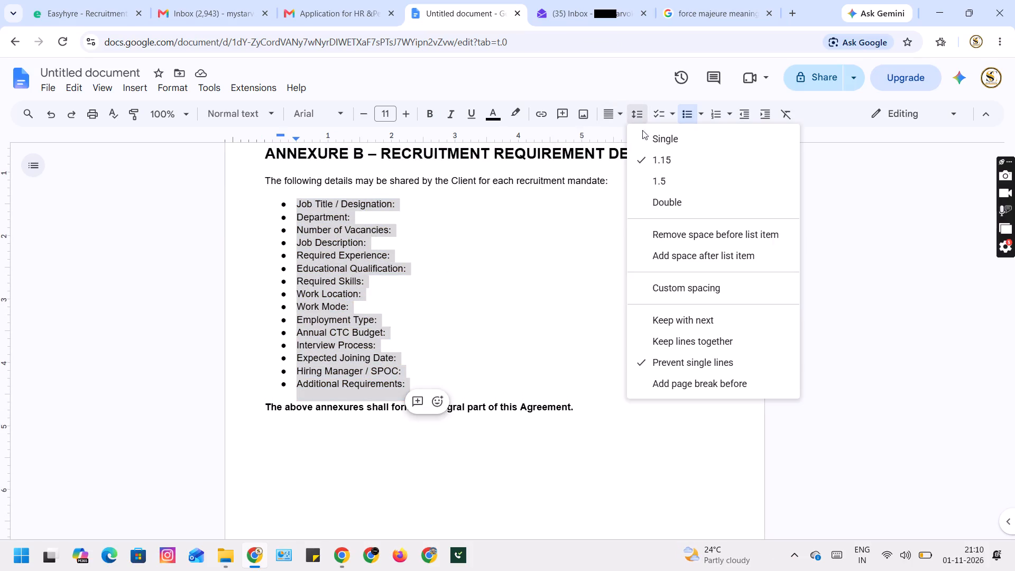
pyautogui.click(668, 257)
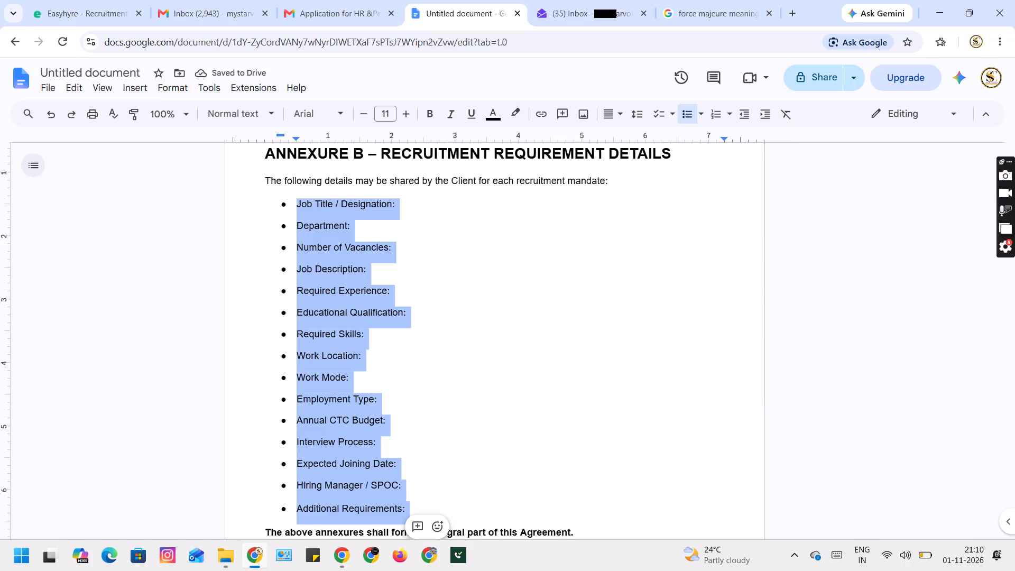
pyautogui.hscroll(1, 482, 409)
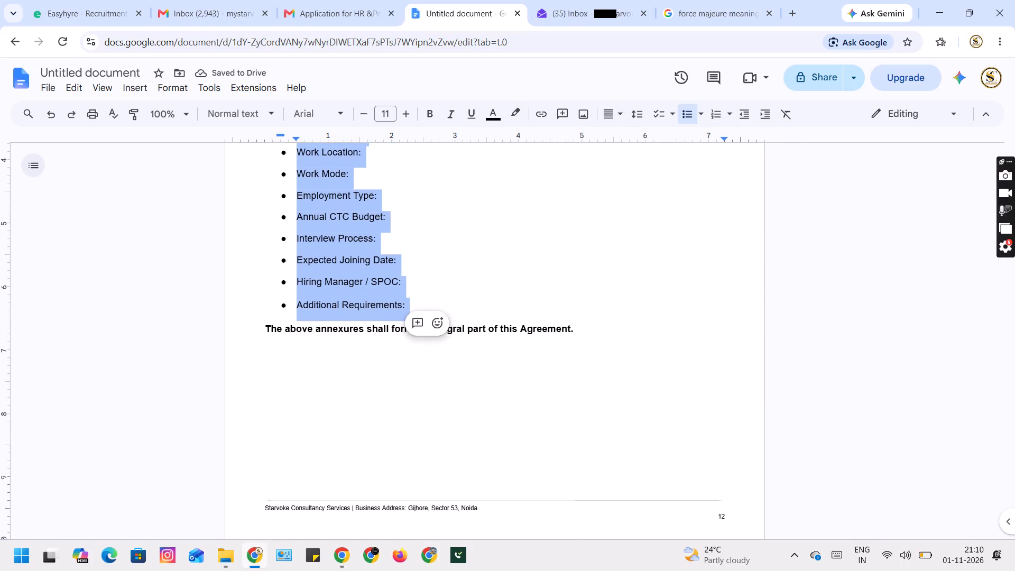
pyautogui.hscroll(2, 482, 409)
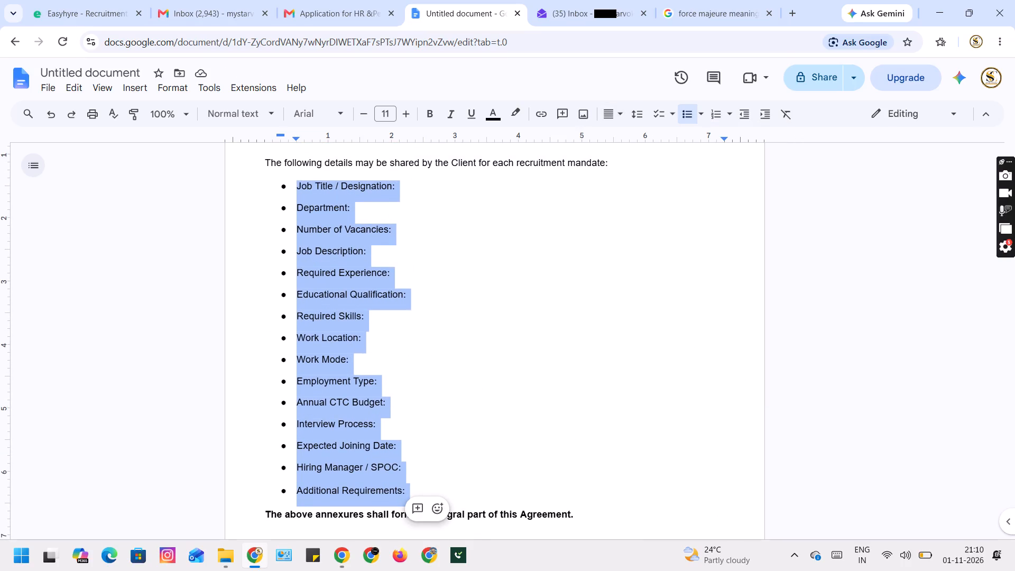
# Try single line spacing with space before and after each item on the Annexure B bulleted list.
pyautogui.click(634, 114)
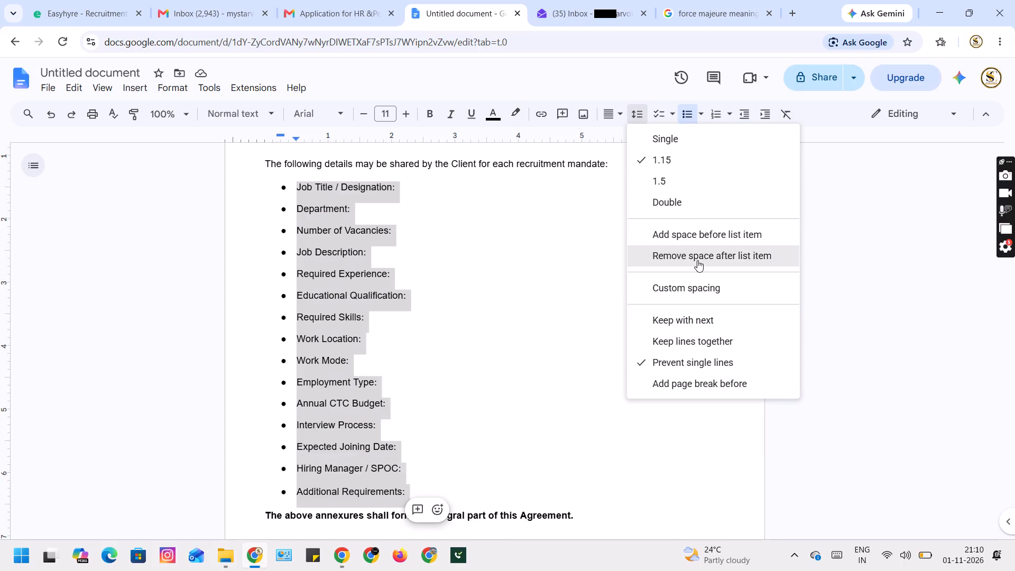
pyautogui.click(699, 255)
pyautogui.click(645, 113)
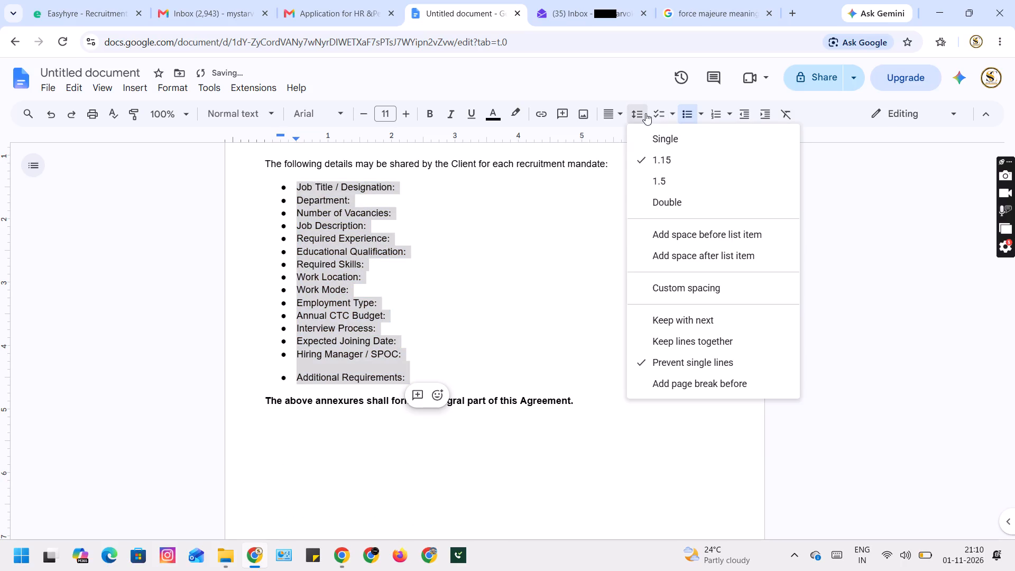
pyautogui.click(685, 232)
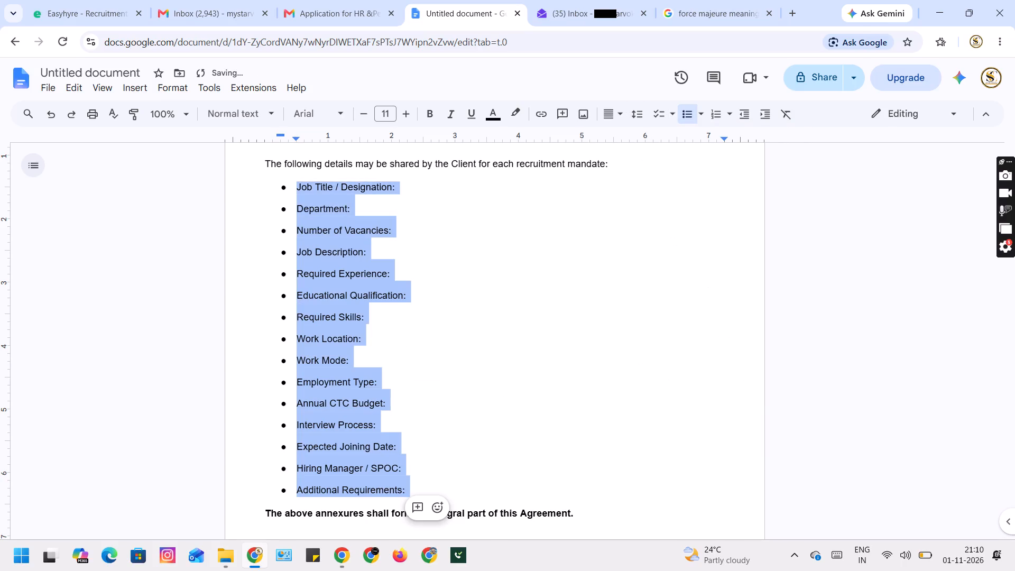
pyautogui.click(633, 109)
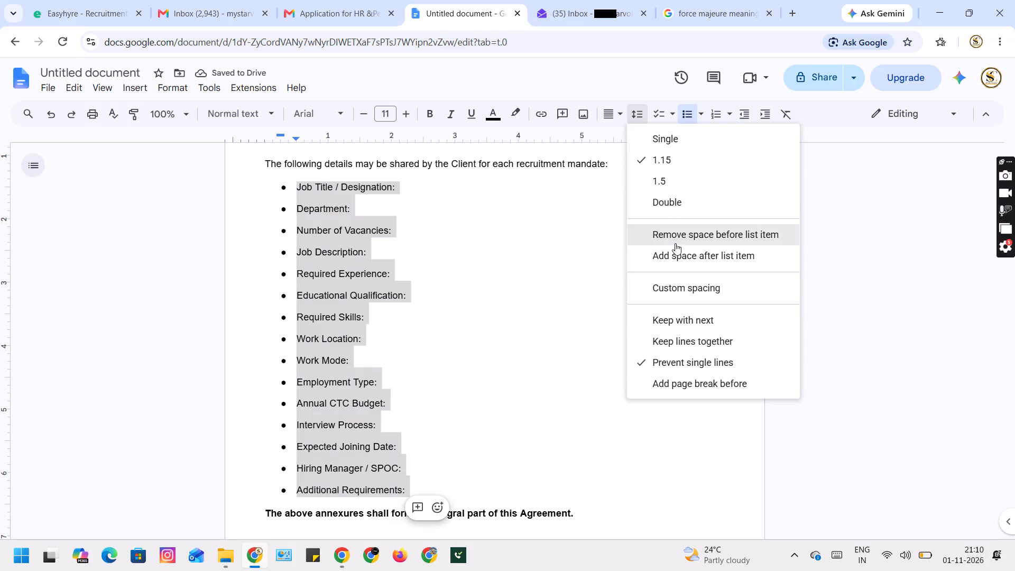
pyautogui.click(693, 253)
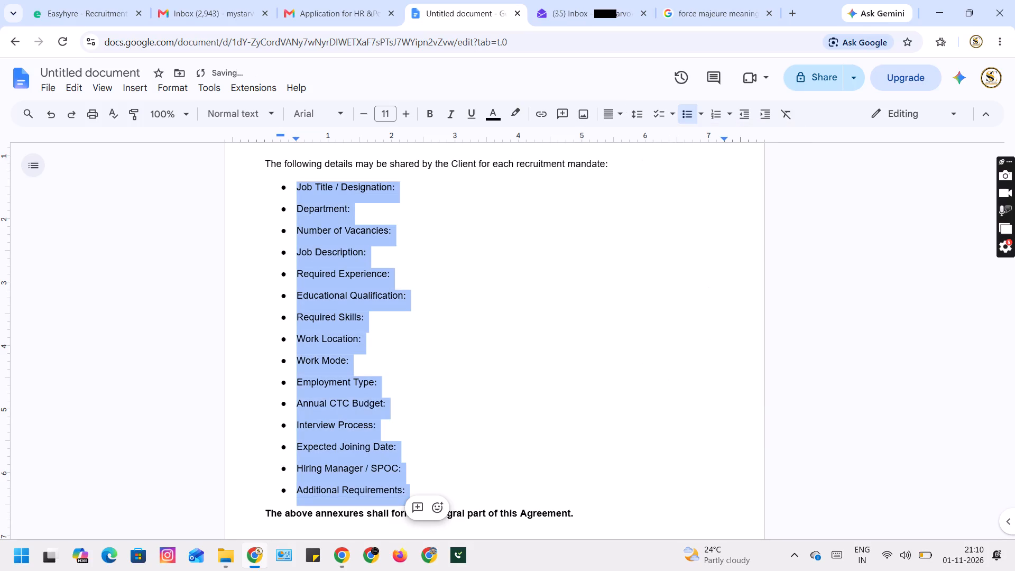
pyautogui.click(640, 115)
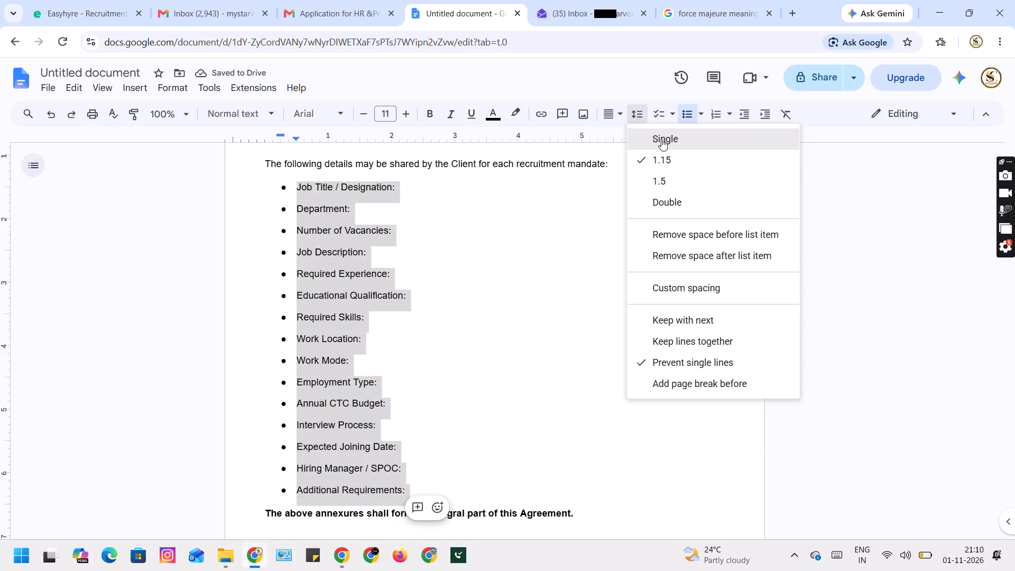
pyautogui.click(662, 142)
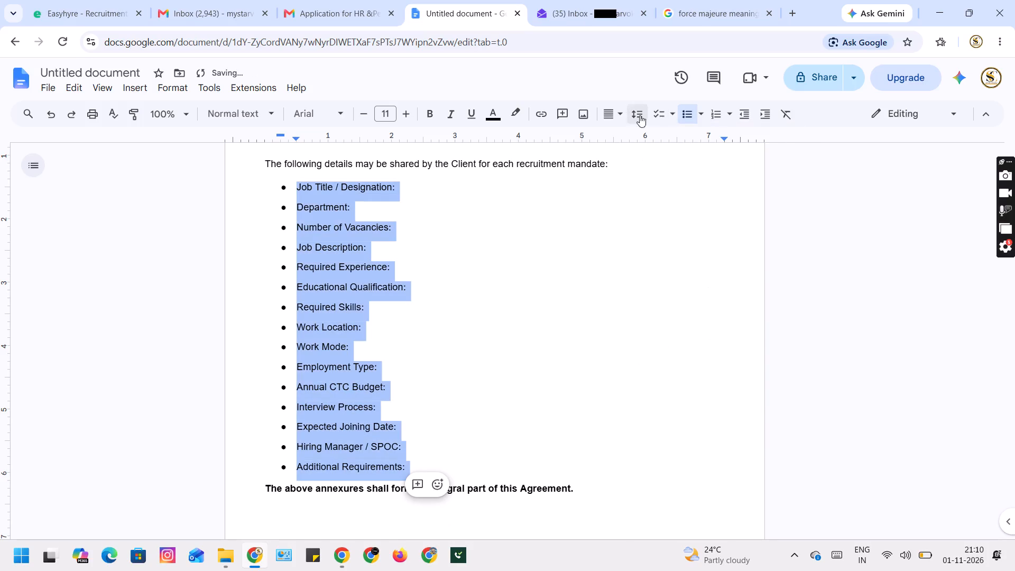
# Remove the space before and after each Annexure B list item and set the list's line spacing to 1.5.
pyautogui.click(638, 117)
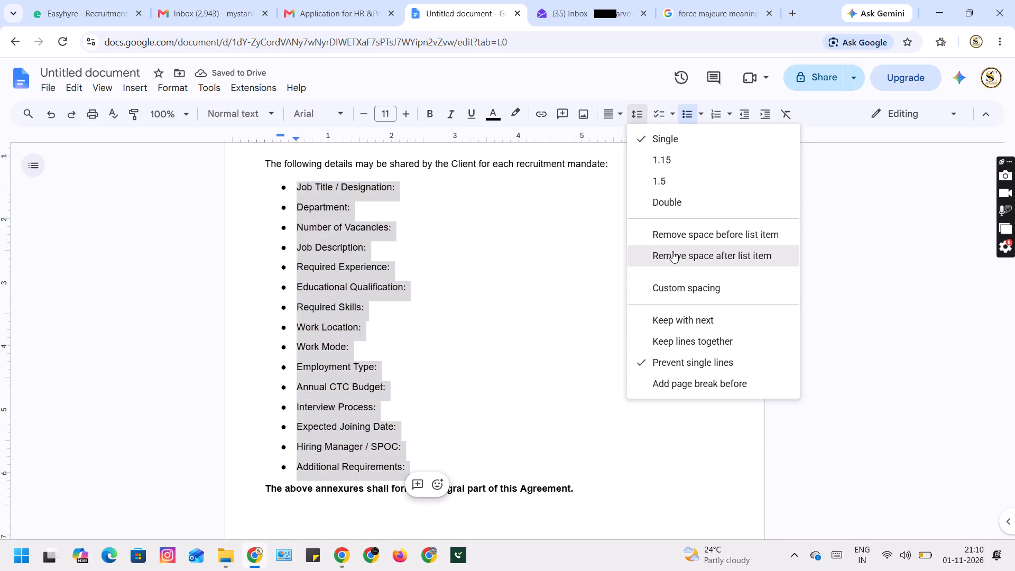
pyautogui.click(672, 251)
pyautogui.click(639, 116)
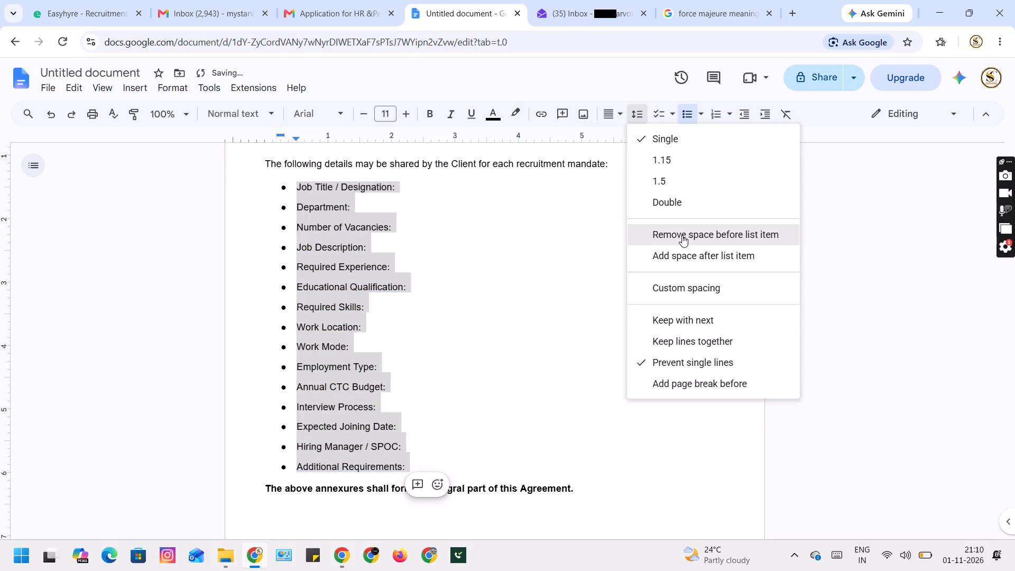
pyautogui.click(686, 235)
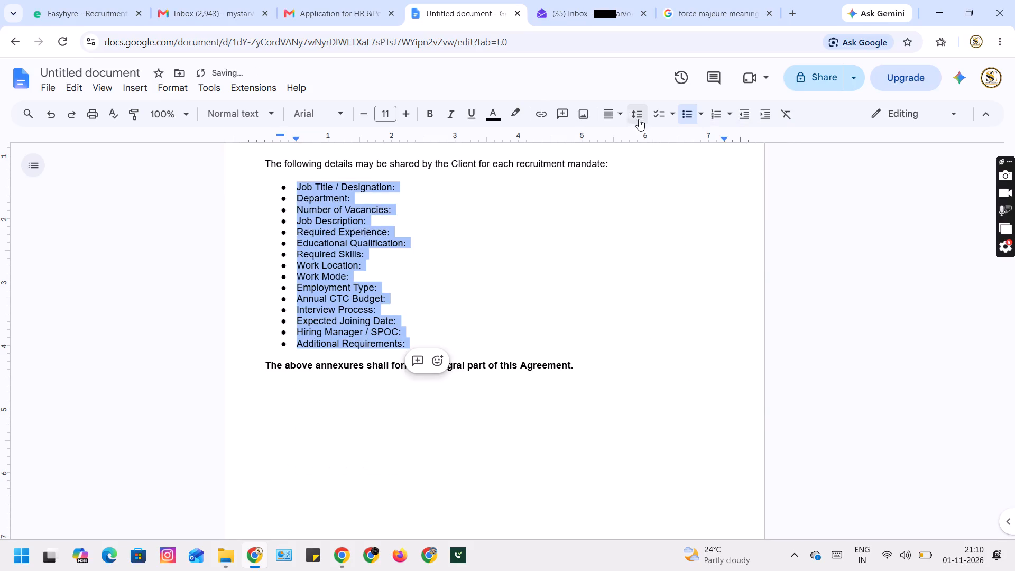
pyautogui.click(634, 117)
pyautogui.click(661, 176)
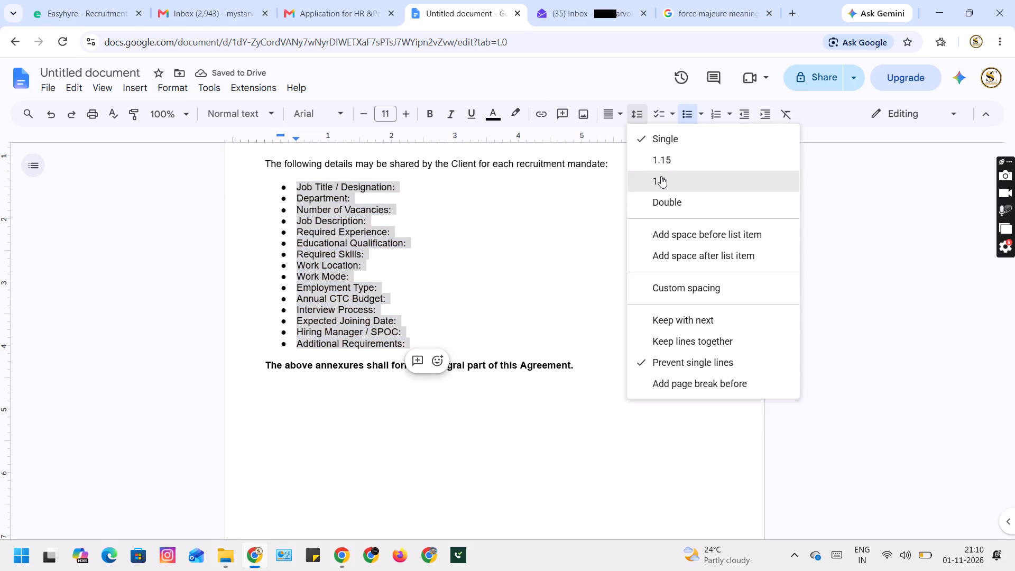
pyautogui.click(446, 271)
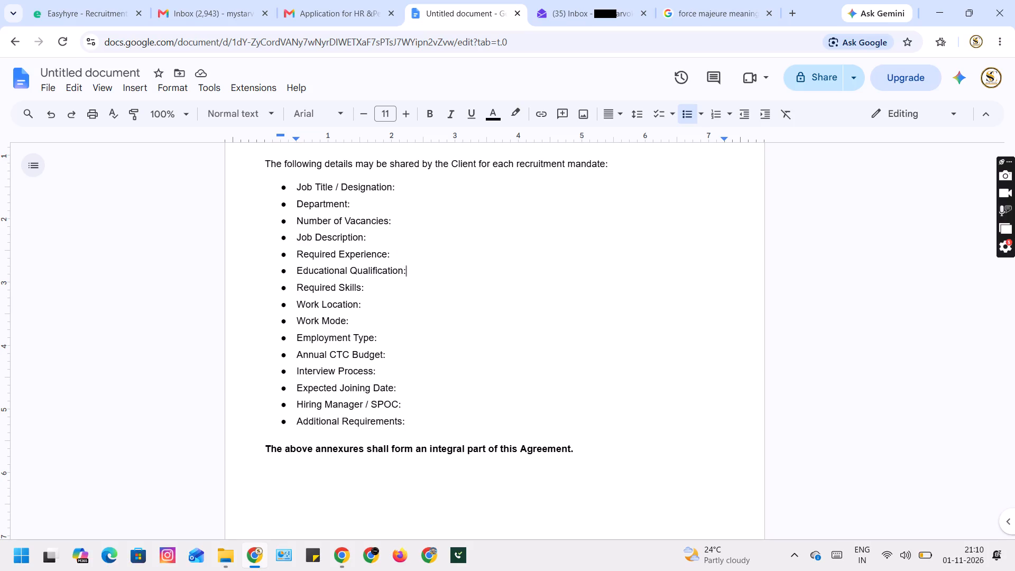
# Review the layout of the Annexure B page and the rest of the agreement back to the party details on the first page.
pyautogui.scroll(1, 546, 366)
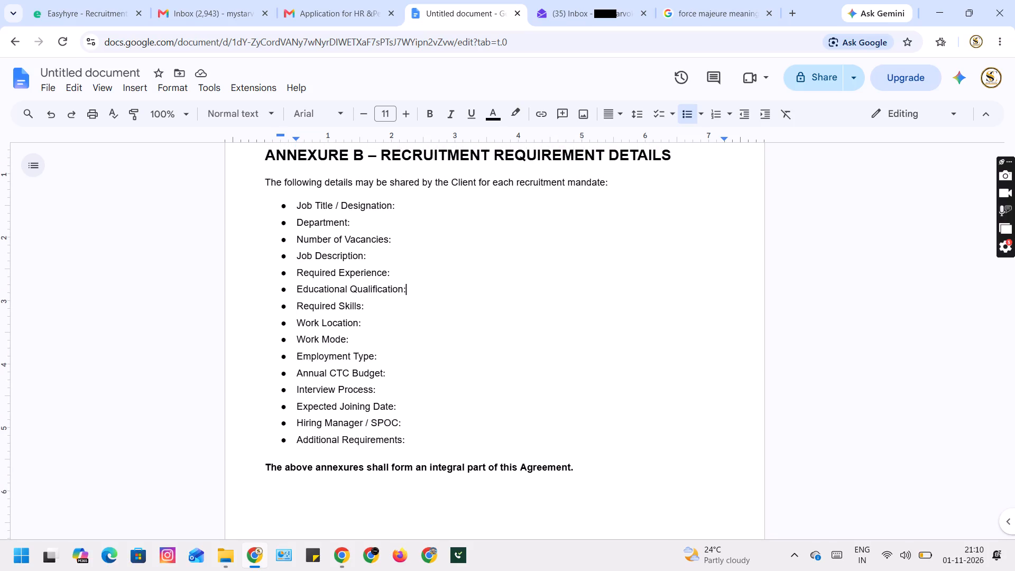
pyautogui.scroll(-6, 546, 366)
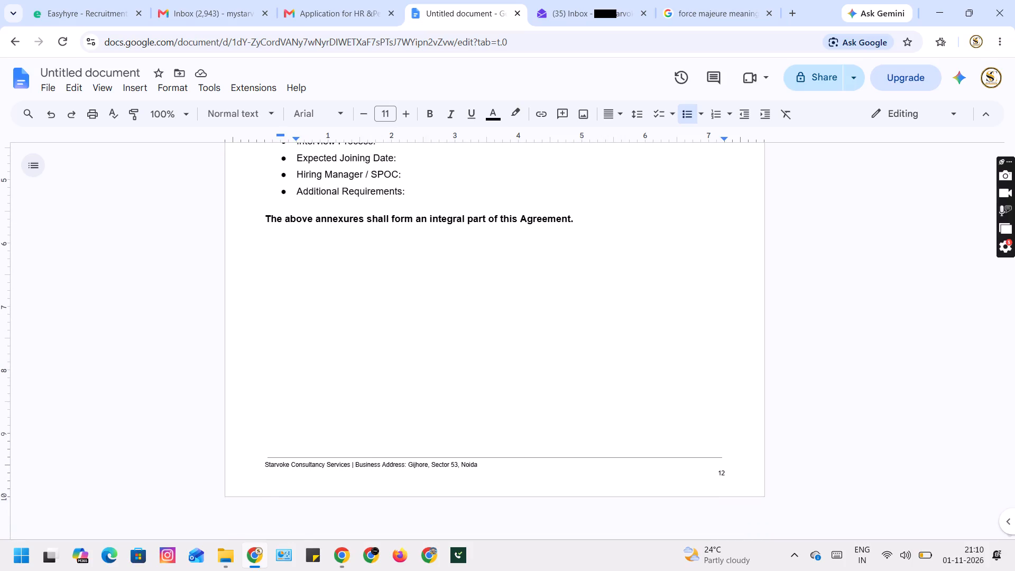
pyautogui.scroll(-2, 546, 366)
pyautogui.scroll(1, 546, 366)
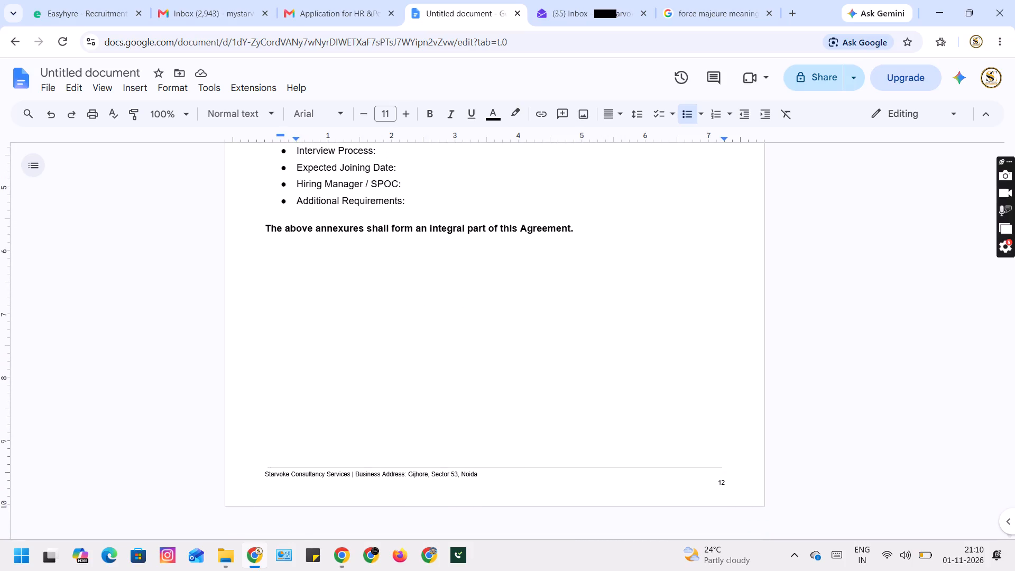
pyautogui.scroll(6, 546, 366)
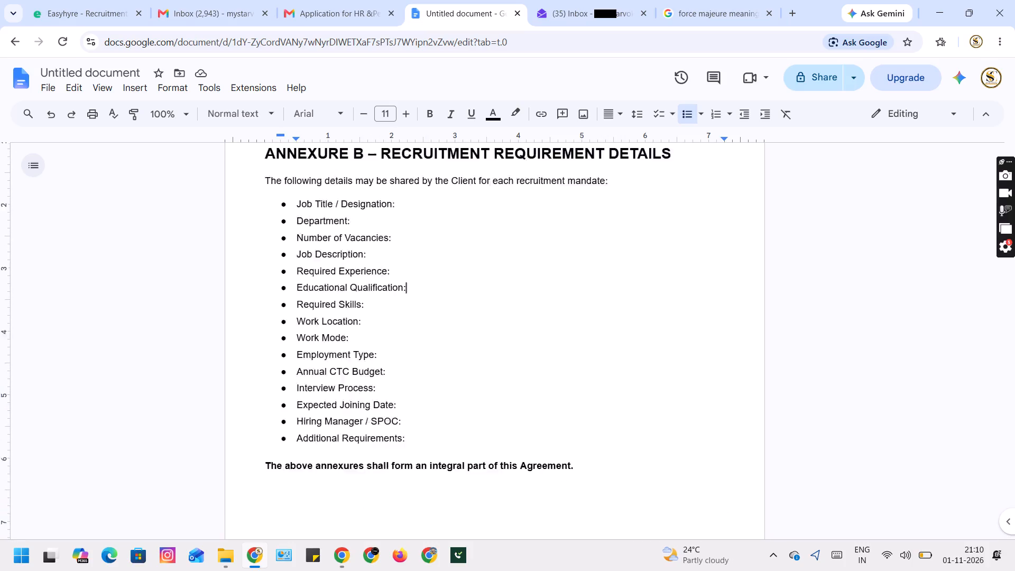
pyautogui.scroll(6, 546, 366)
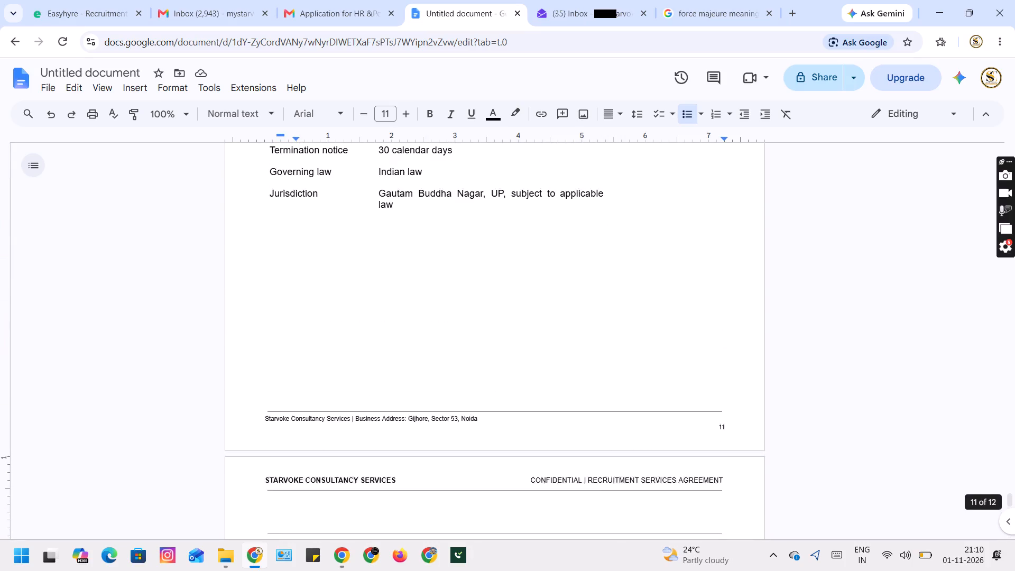
pyautogui.scroll(20, 546, 366)
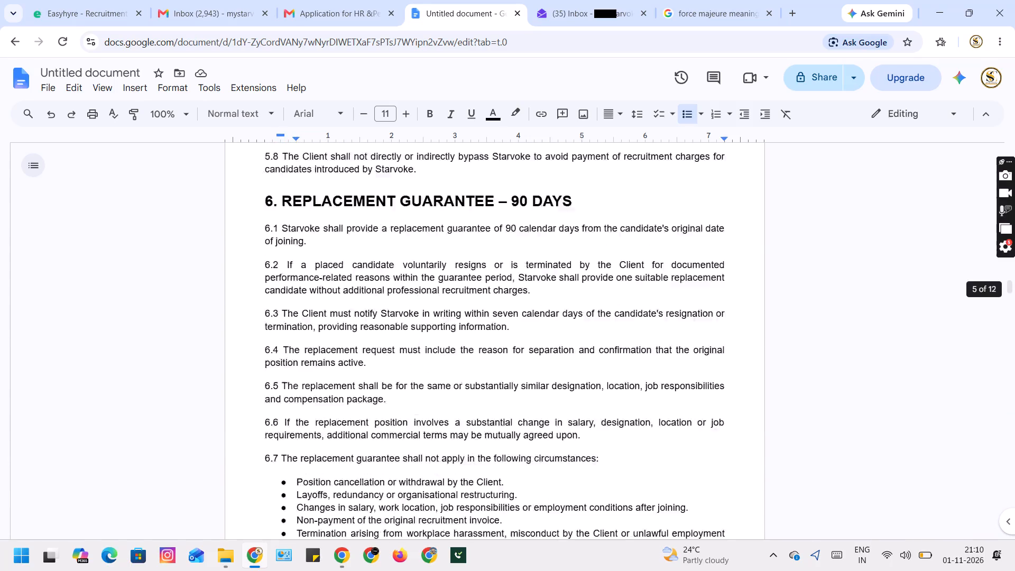
pyautogui.scroll(15, 546, 366)
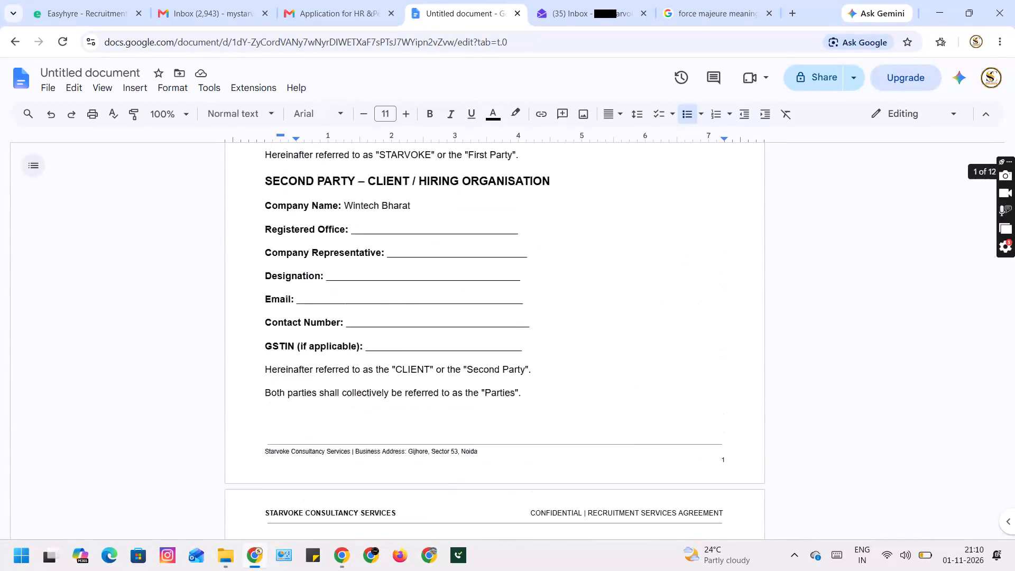
pyautogui.scroll(9, 546, 366)
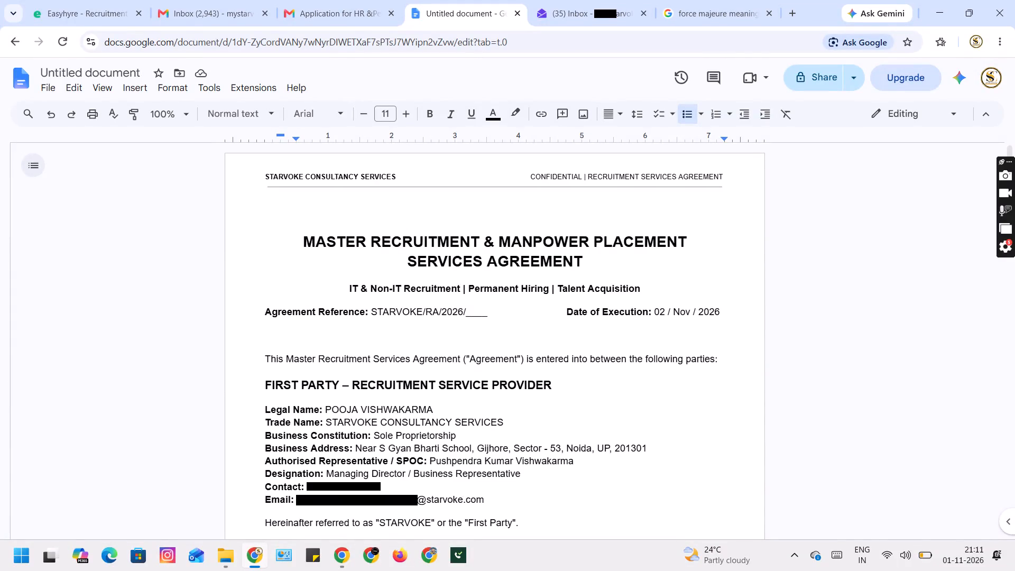
pyautogui.scroll(-1, 477, 430)
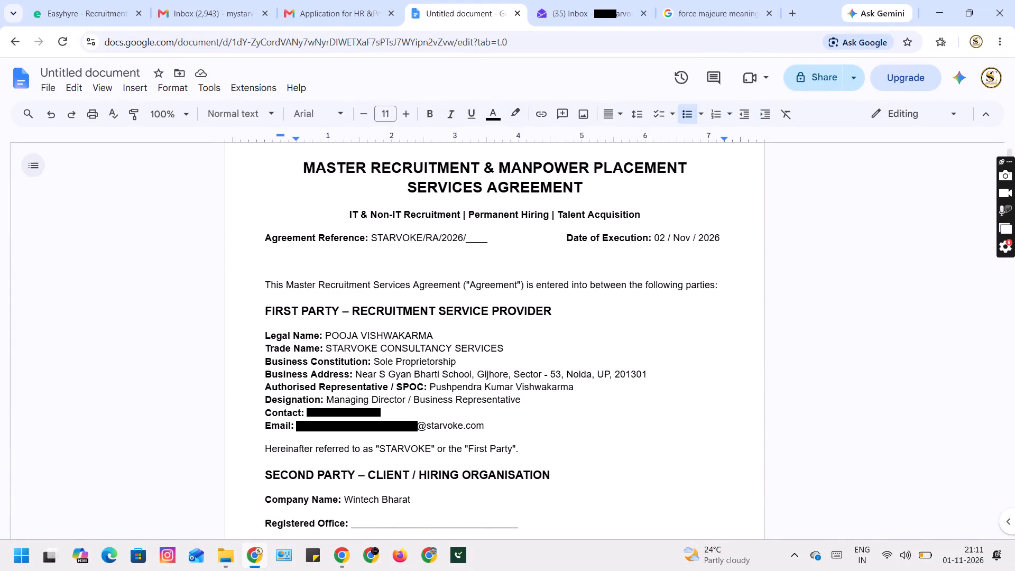
pyautogui.scroll(3, 489, 416)
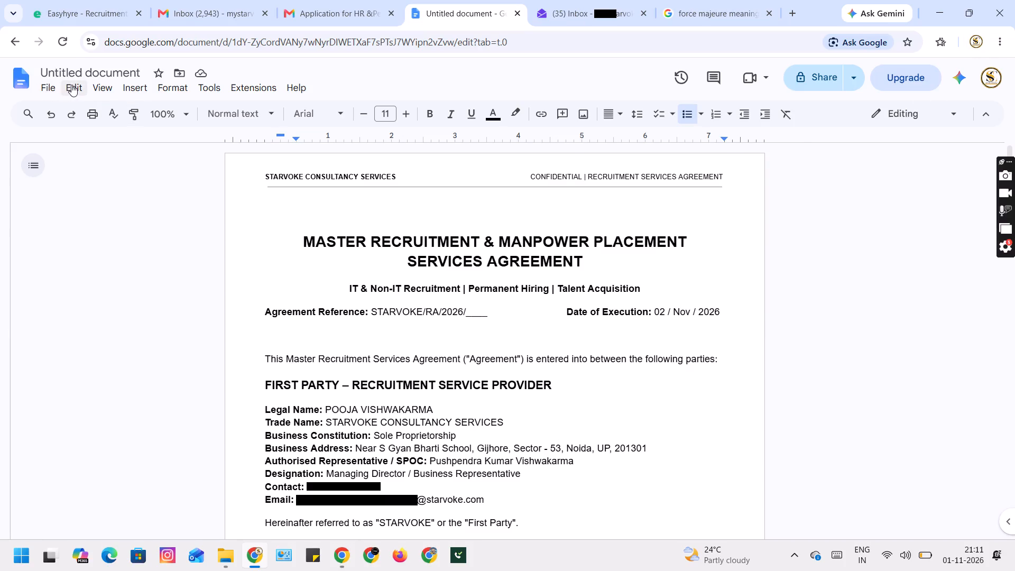
# Name the untitled document "MASTER RECRUITMENT & MANPOWER PLACEMENT SERVICES AGREEMENT".
pyautogui.click(98, 71)
pyautogui.click(368, 381)
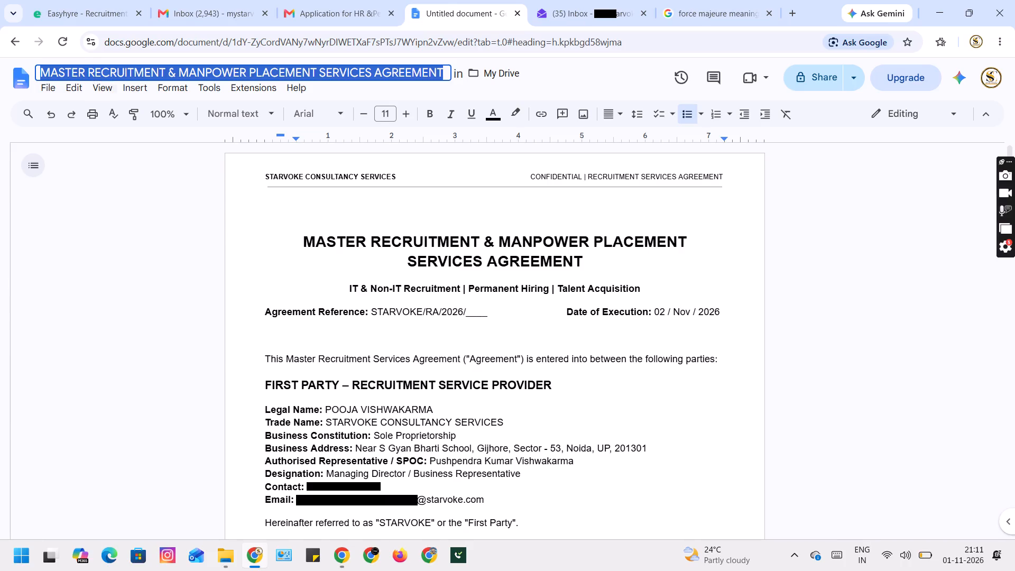
# Download the agreement as a PDF document.
pyautogui.click(51, 90)
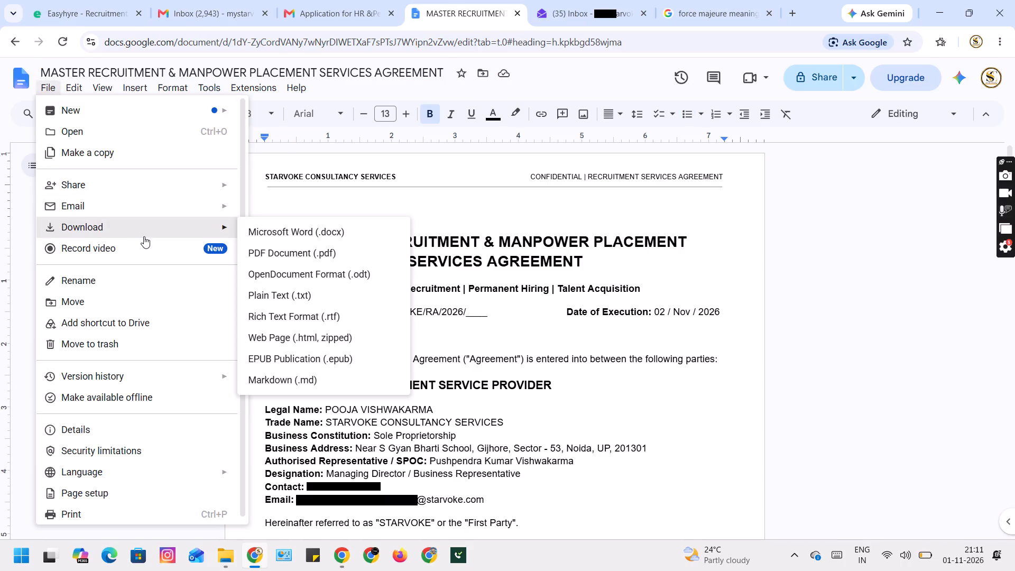
pyautogui.click(307, 256)
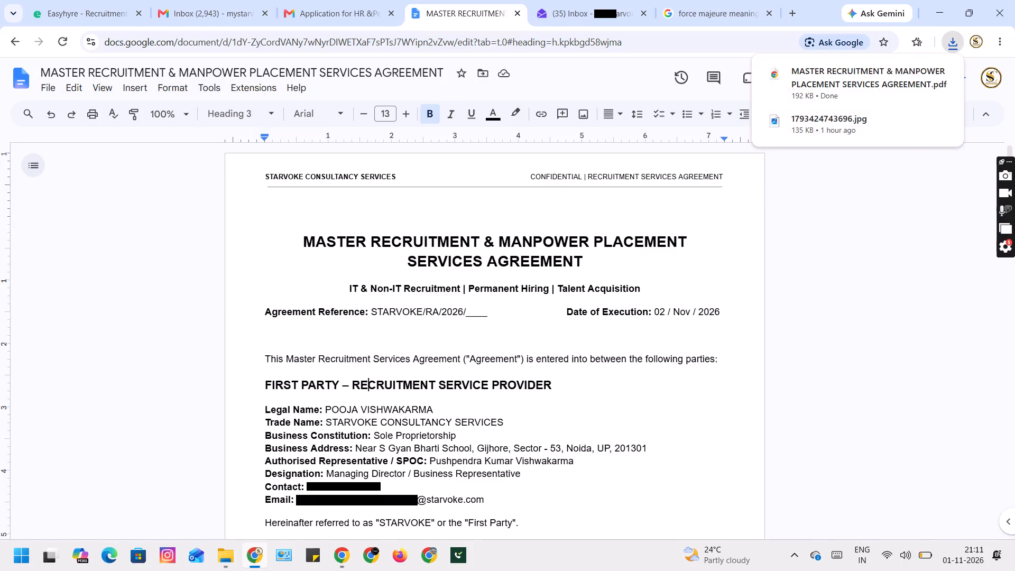
# Open the downloaded agreement PDF and review its layout from the first page through section 15, General Provisions.
pyautogui.click(872, 83)
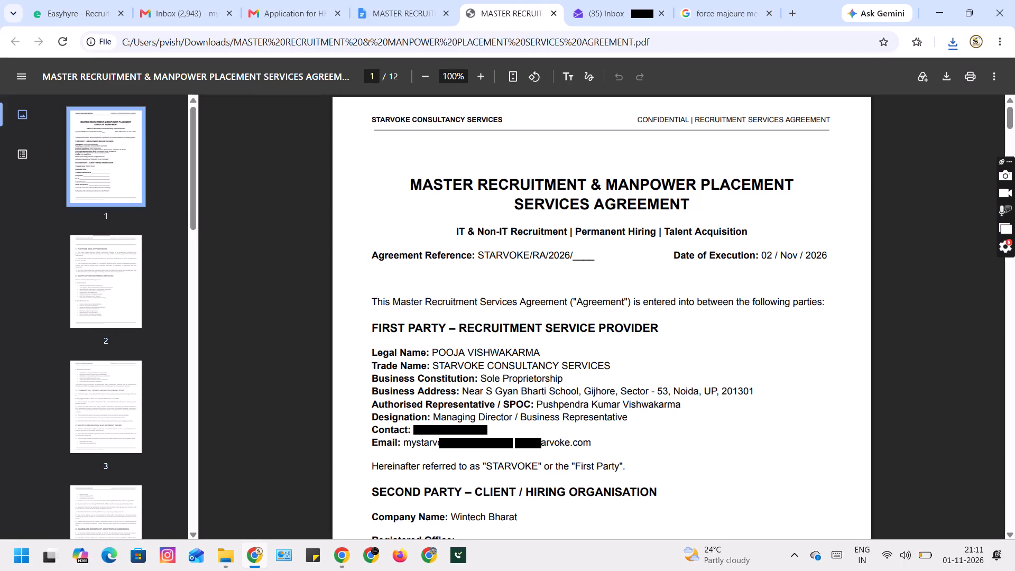
pyautogui.scroll(-2, 575, 298)
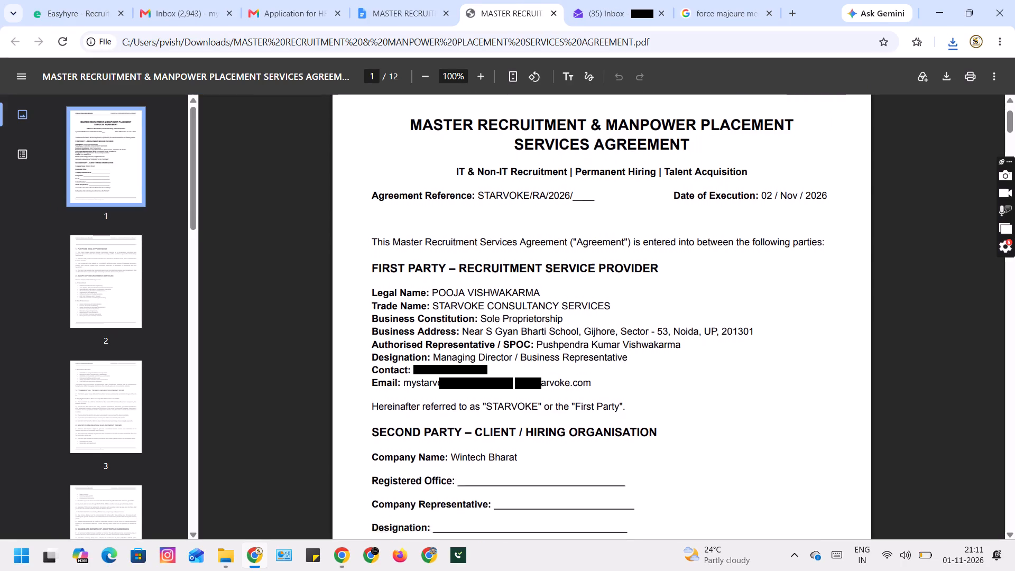
pyautogui.scroll(-1, 575, 298)
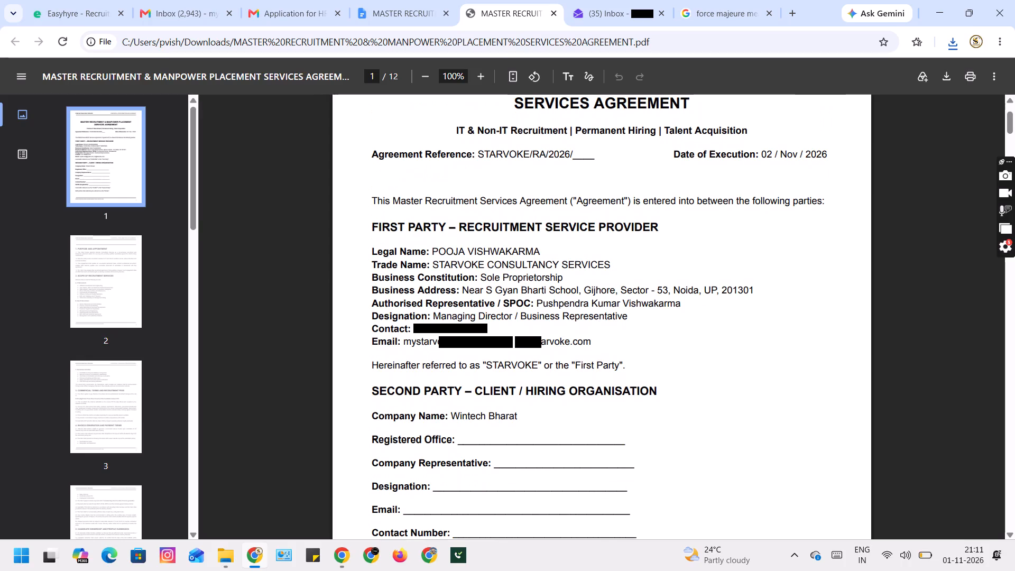
pyautogui.scroll(-10, 575, 298)
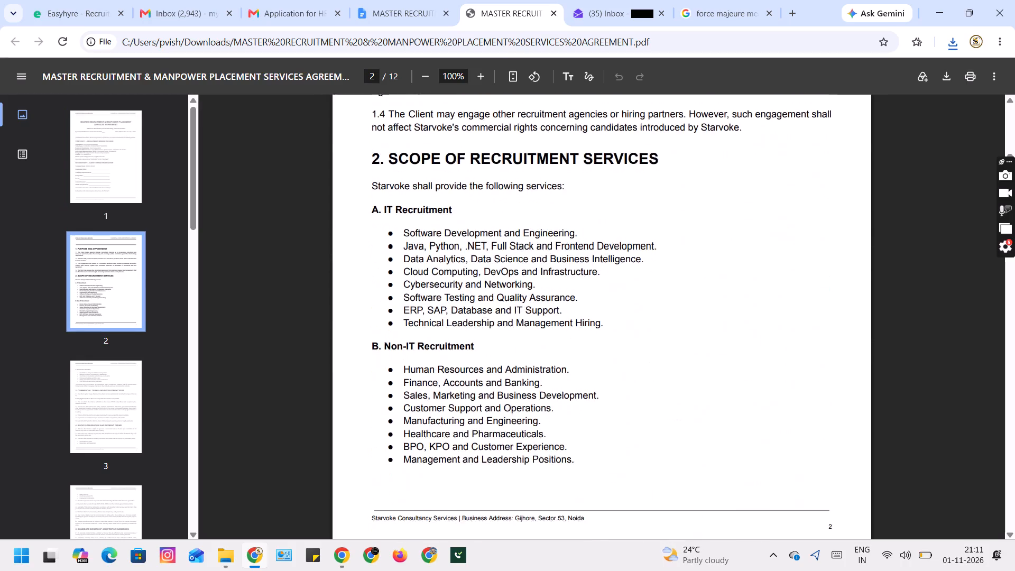
pyautogui.scroll(-9, 575, 298)
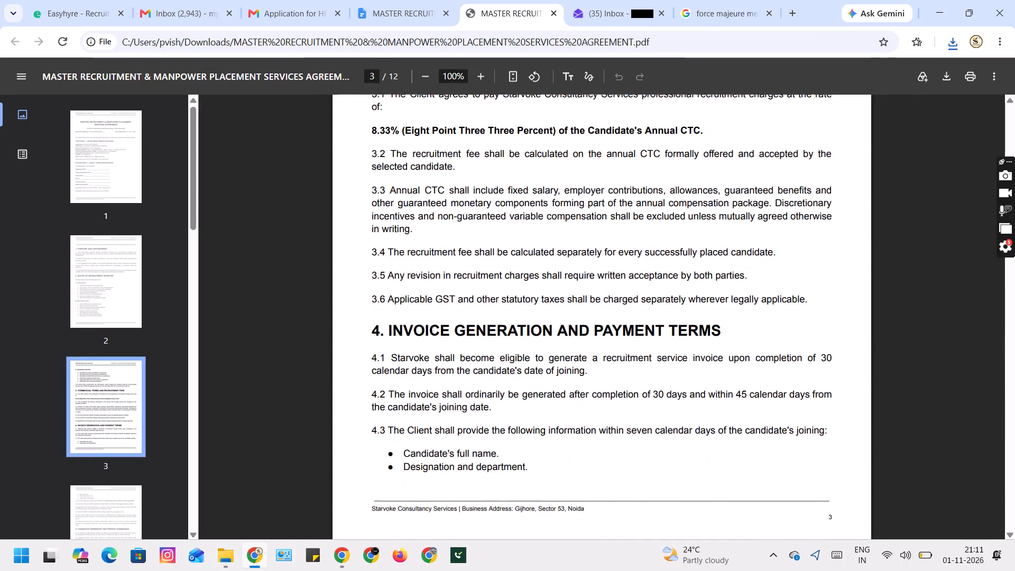
pyautogui.scroll(-9, 575, 298)
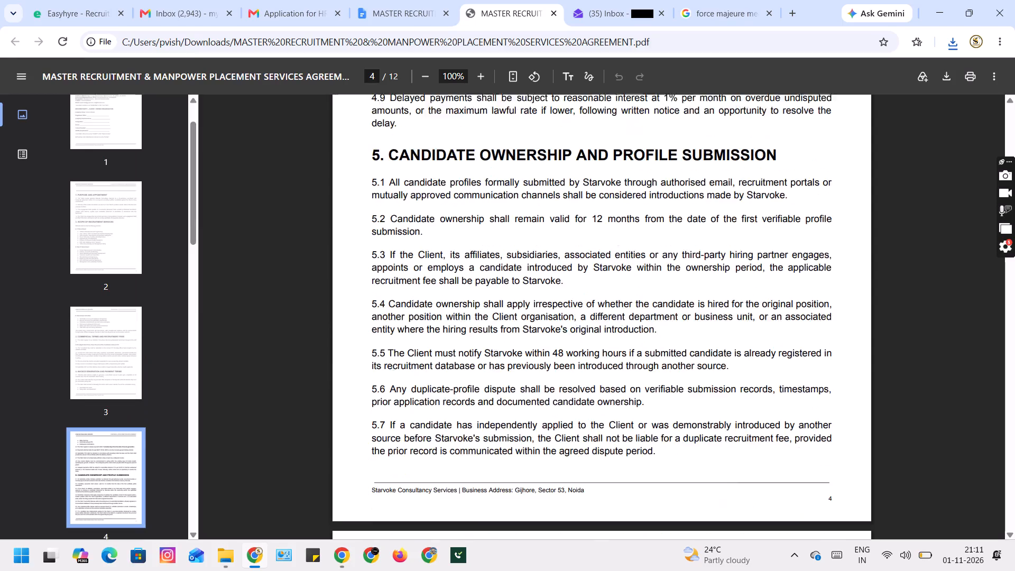
pyautogui.scroll(-11, 575, 298)
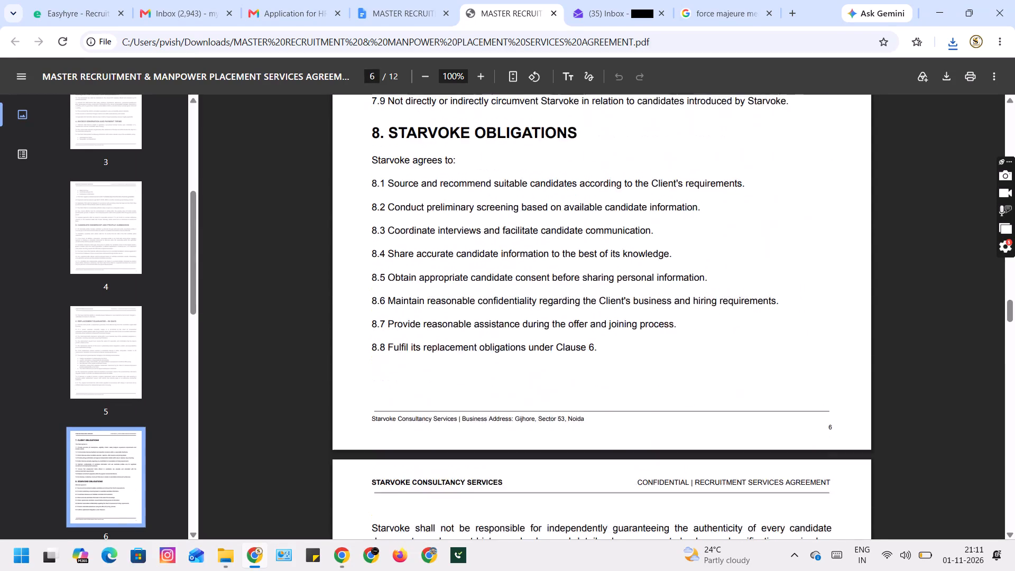
pyautogui.scroll(-17, 575, 298)
pyautogui.scroll(-4, 575, 298)
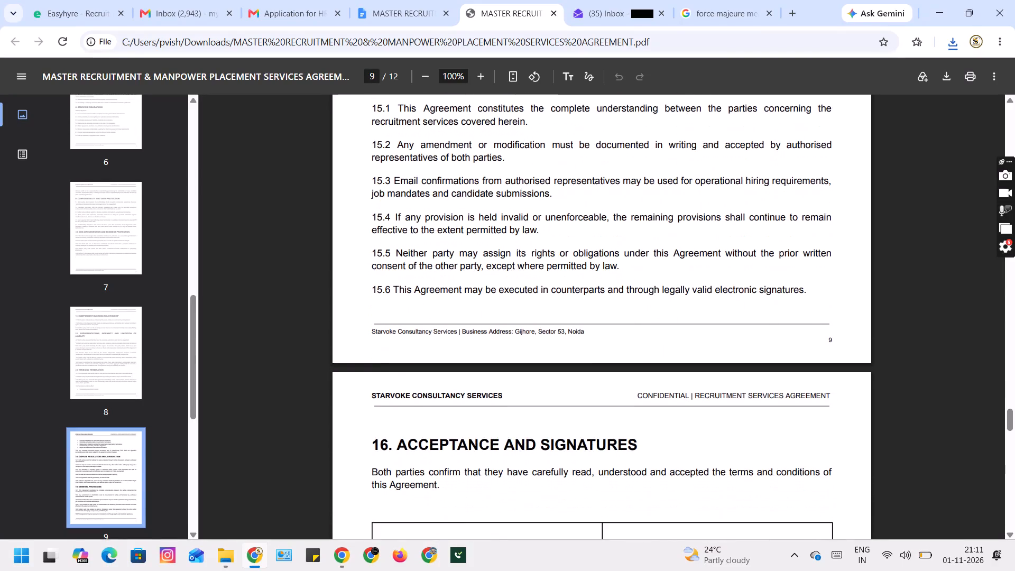
# Examine the Acceptance and Signatures page of the PDF, including the table for the first and second party.
pyautogui.scroll(-3, 575, 298)
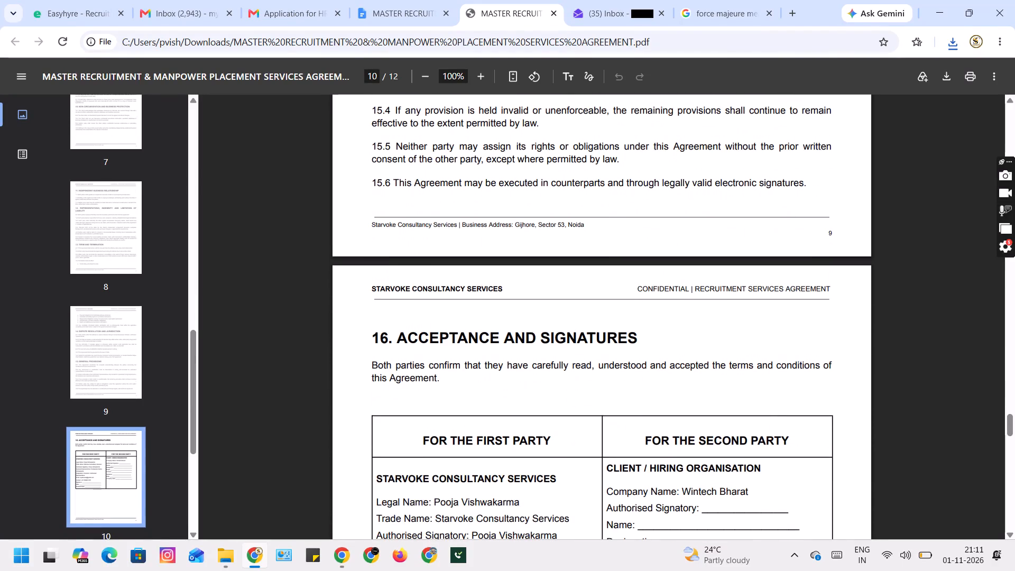
pyautogui.scroll(-4, 569, 330)
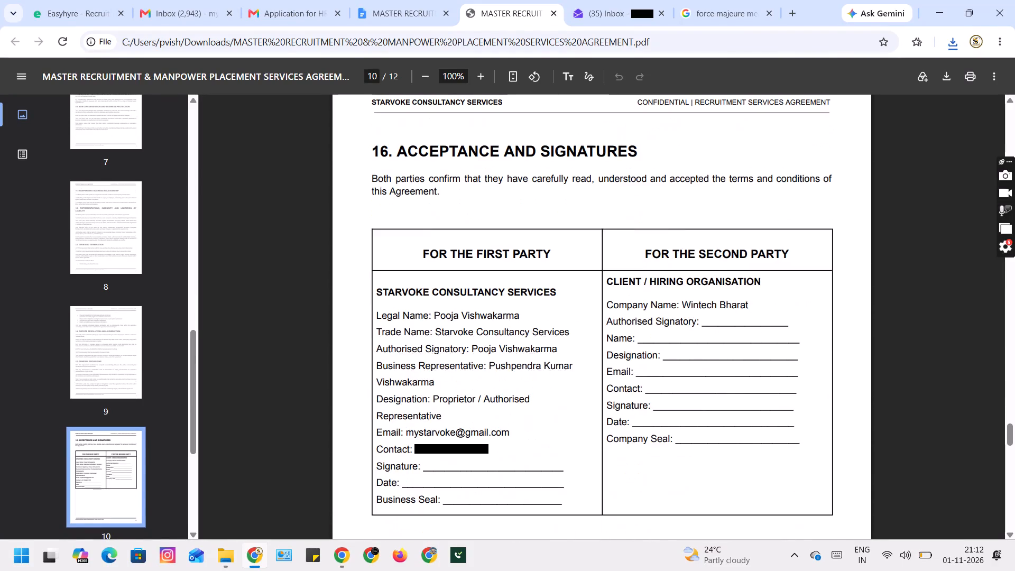
pyautogui.scroll(-1, 569, 330)
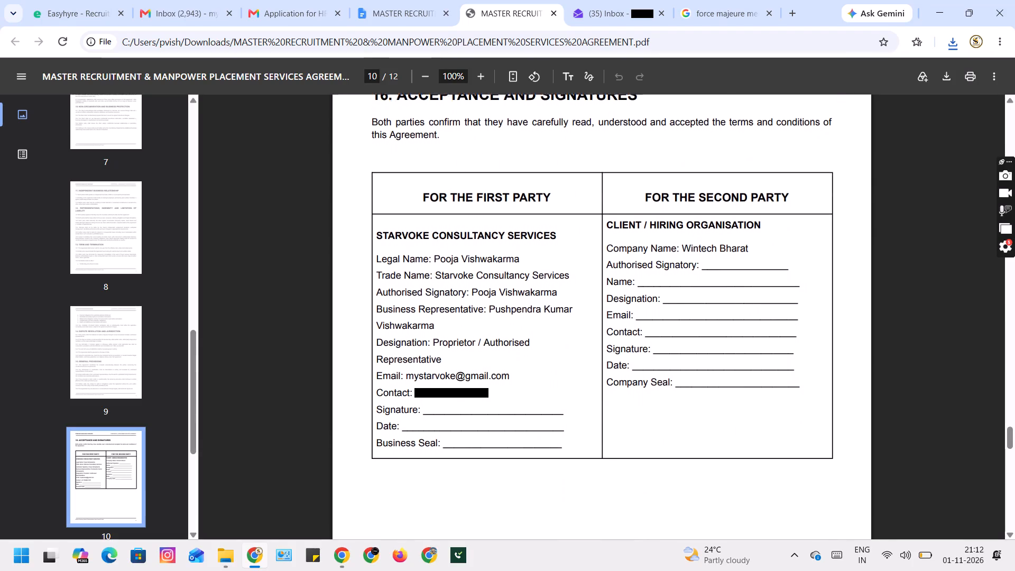
pyautogui.scroll(-1, 569, 330)
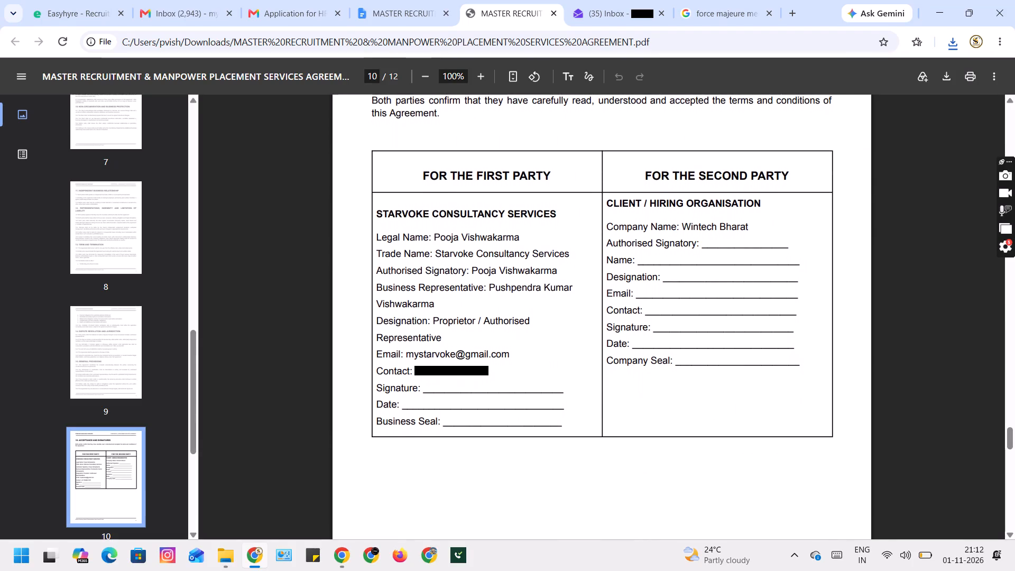
pyautogui.scroll(-5, 569, 330)
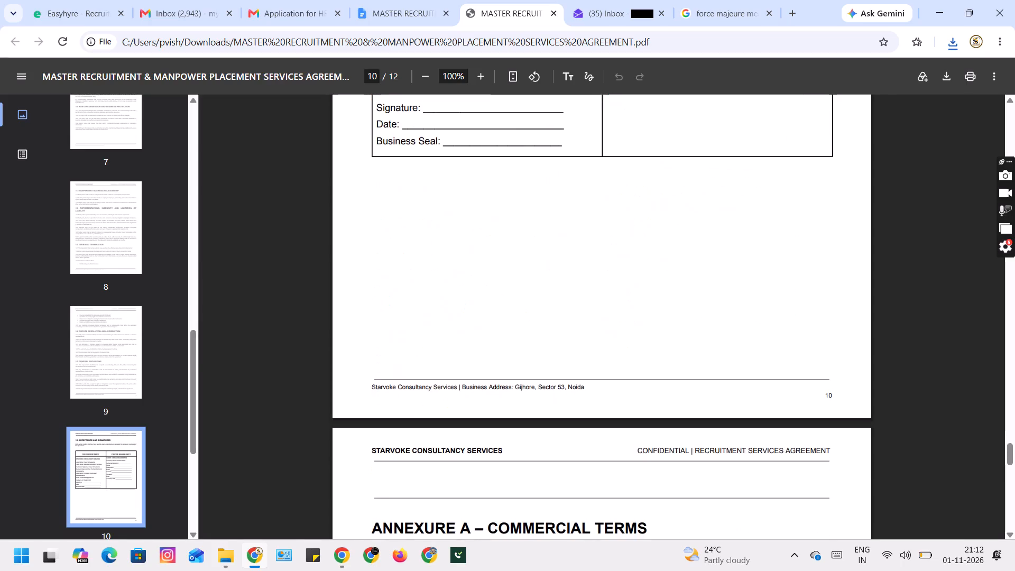
# Examine the Annexure A commercial terms table and the Annexure B requirement list on the PDF's last pages.
pyautogui.scroll(-6, 569, 330)
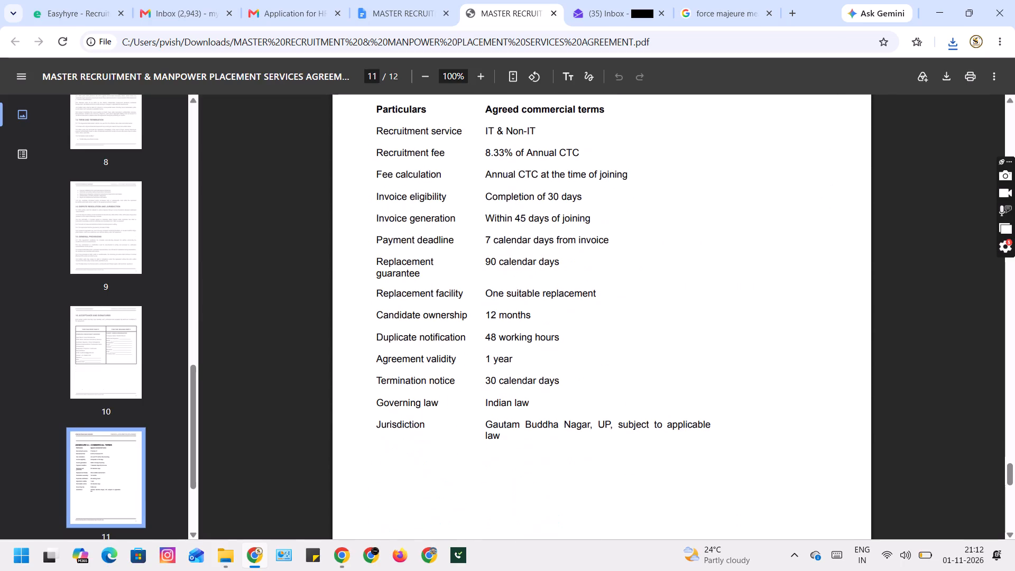
pyautogui.scroll(1, 569, 330)
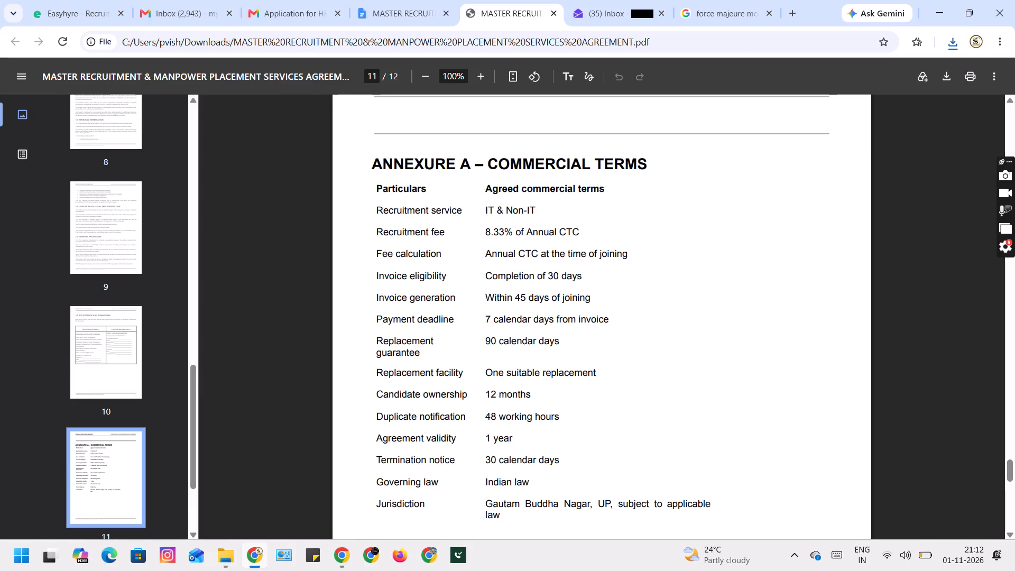
pyautogui.scroll(-9, 569, 330)
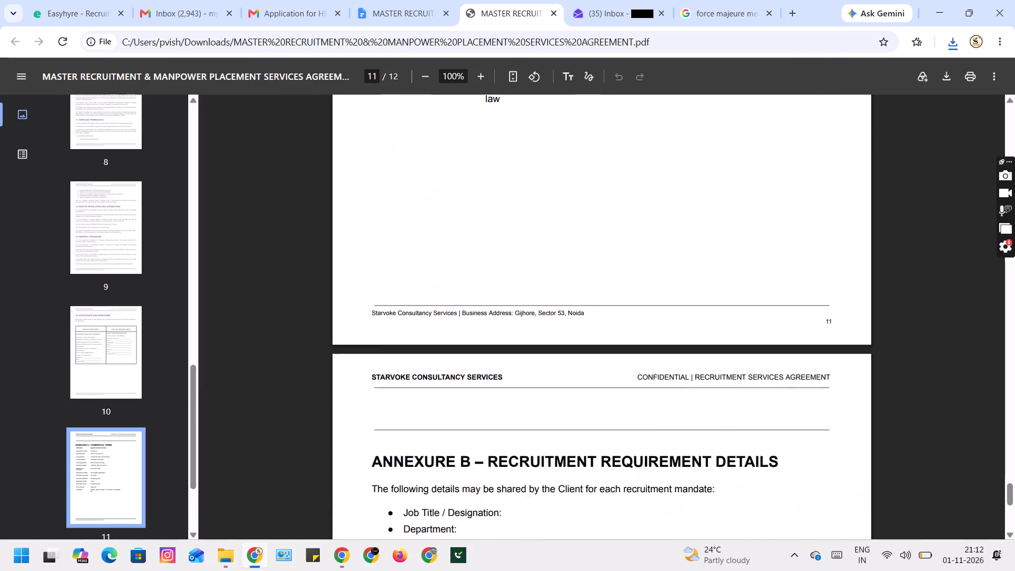
pyautogui.scroll(-10, 569, 330)
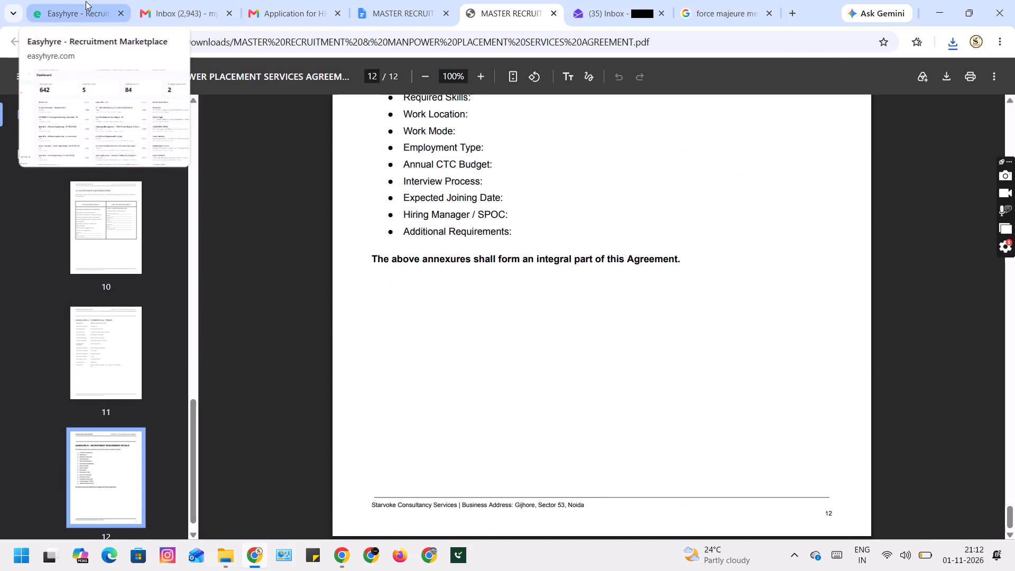
# Review the PDF back to the party details and title on the first page, and close the PDF.
pyautogui.scroll(6, 572, 242)
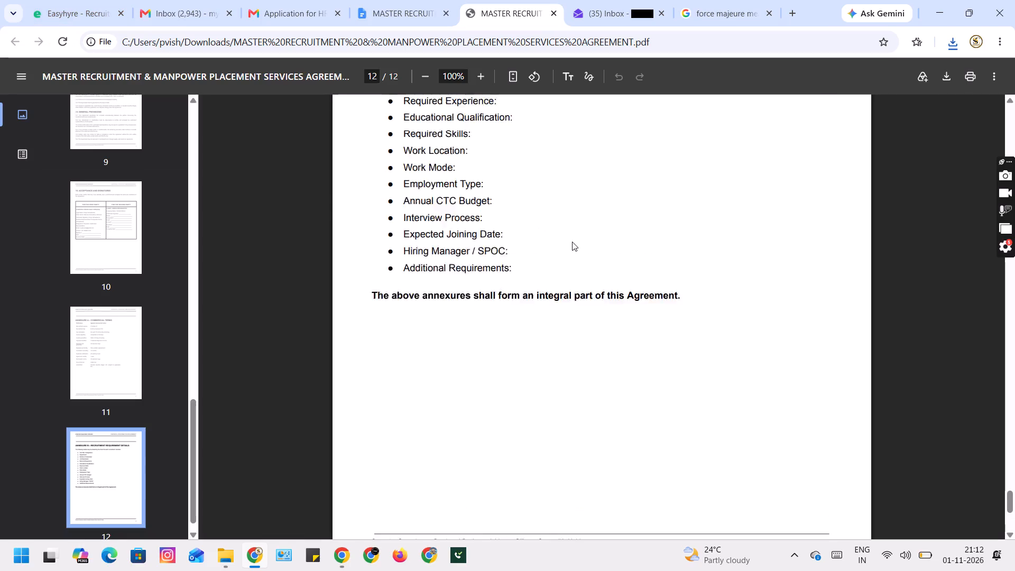
pyautogui.scroll(18, 572, 242)
pyautogui.scroll(7, 572, 242)
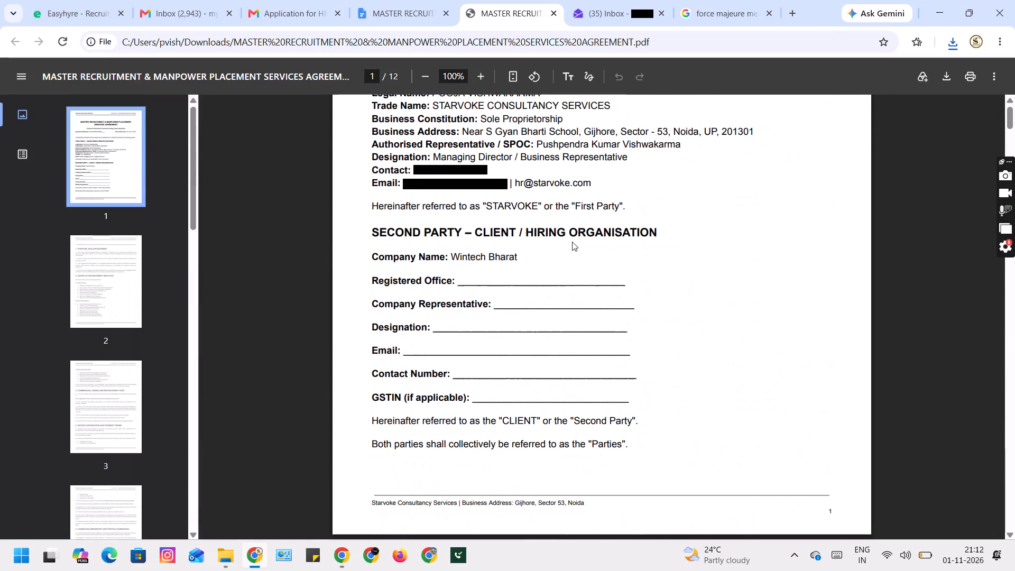
pyautogui.scroll(8, 572, 242)
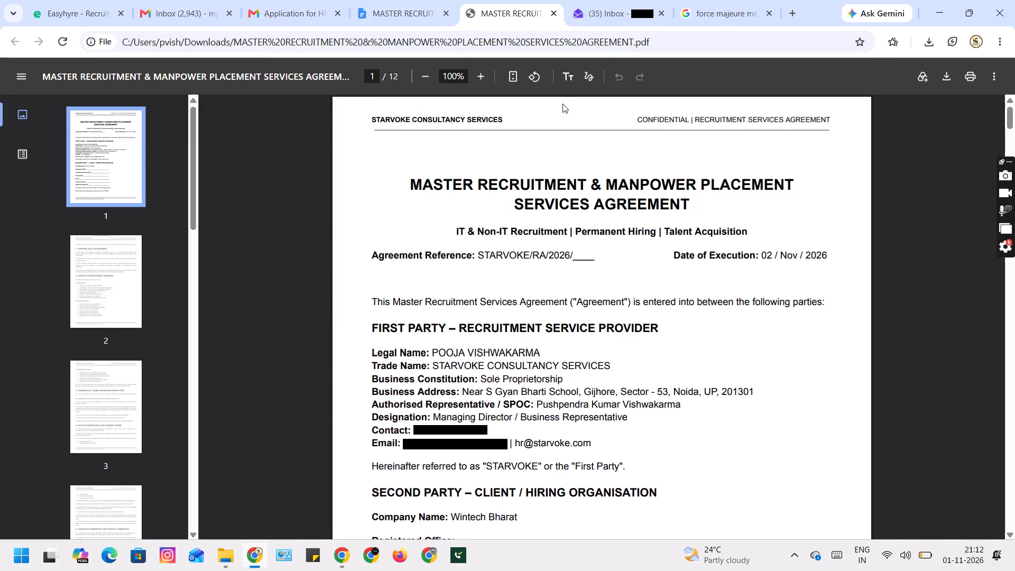
pyautogui.click(551, 14)
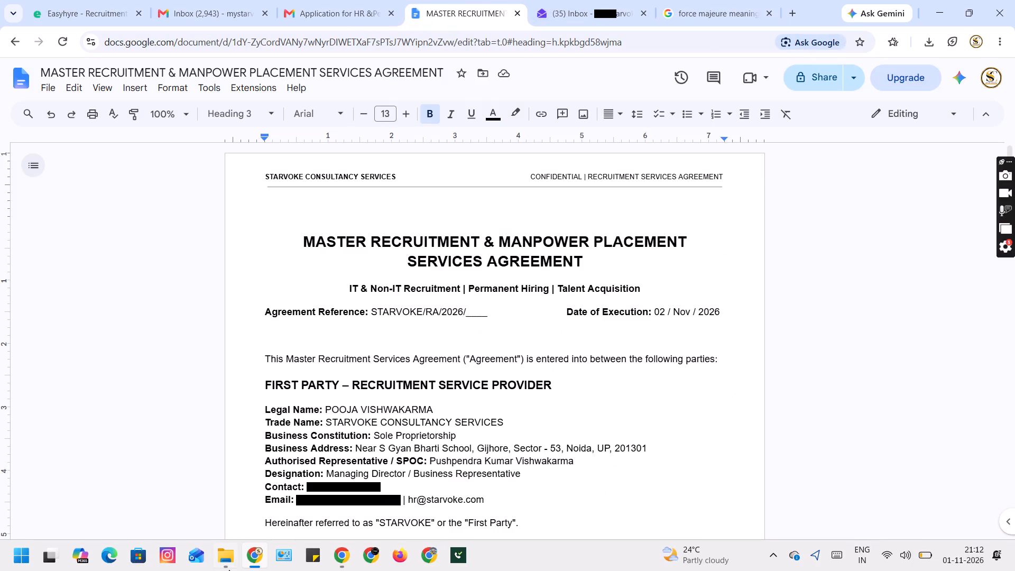
# In File Explorer, copy the "MASTER RECRUITMENT & MANPOWER PLACEMENT SERVICES AGREEMENT" PDF from Downloads into the Starvoke folder.
pyautogui.click(229, 570)
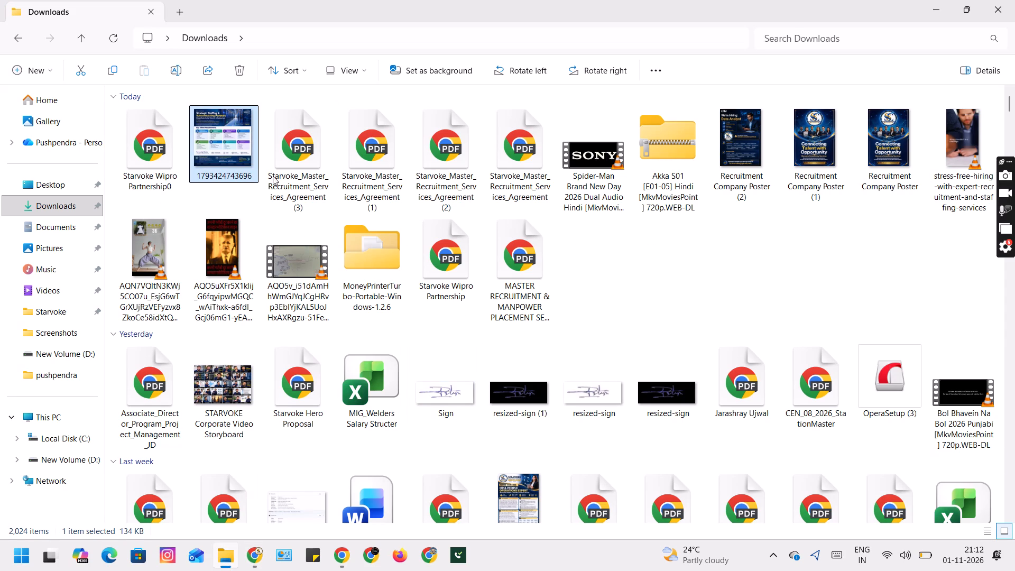
pyautogui.click(533, 263)
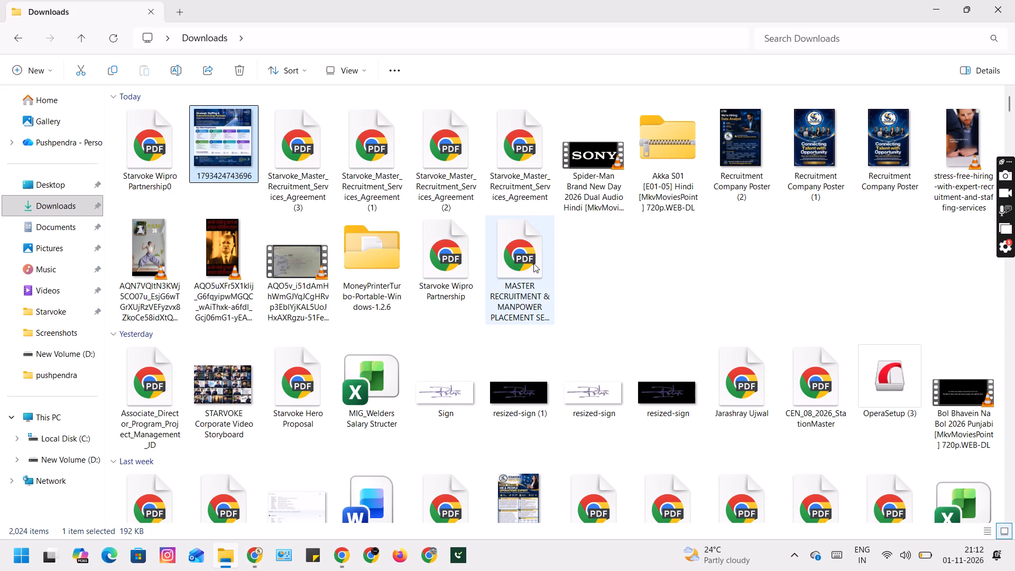
pyautogui.hotkey('ctrl', 'c')
pyautogui.click(54, 315)
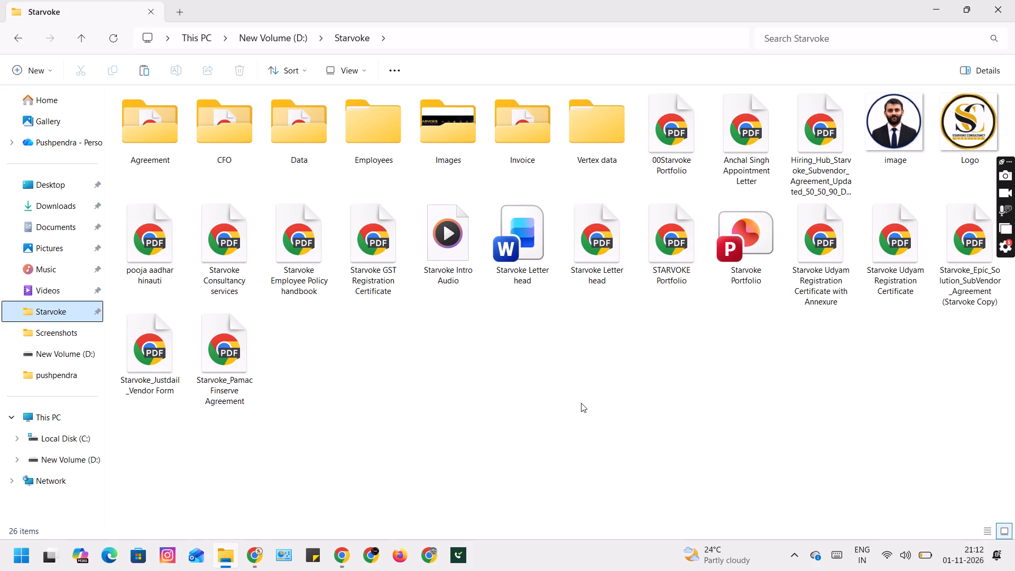
pyautogui.hotkey('ctrl', 'v')
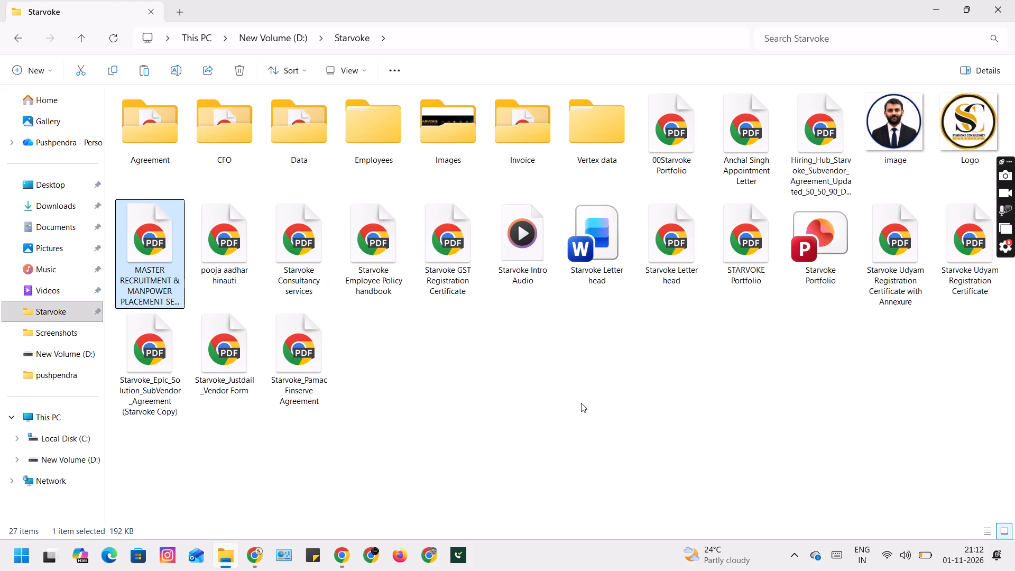
# Rename the copied agreement PDF in the Starvoke folder, starting the name with "Draft Agreement Star".
pyautogui.press('F2')
pyautogui.write('Draft')
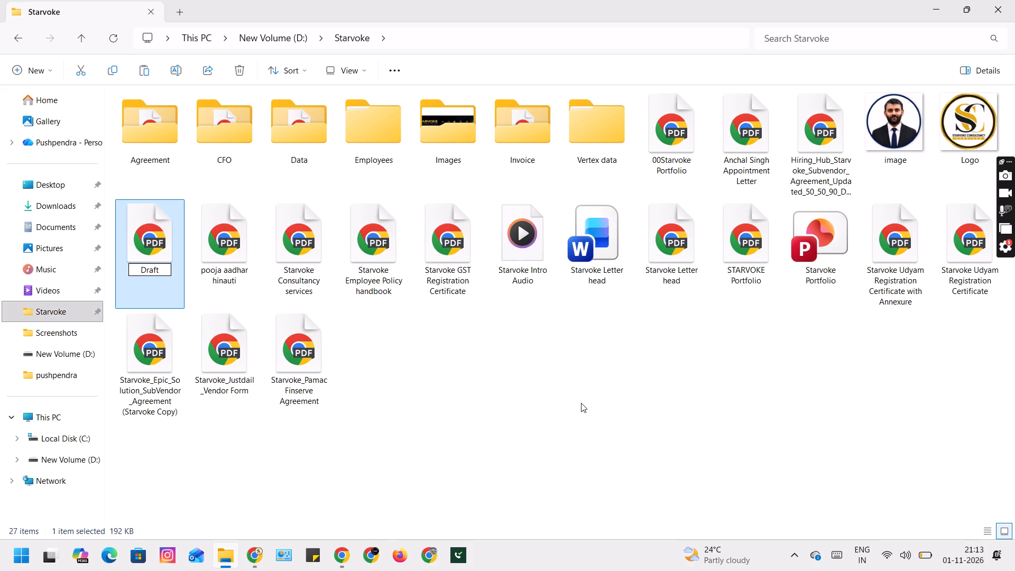
pyautogui.press('space')
pyautogui.write('Agree')
pyautogui.write('ment')
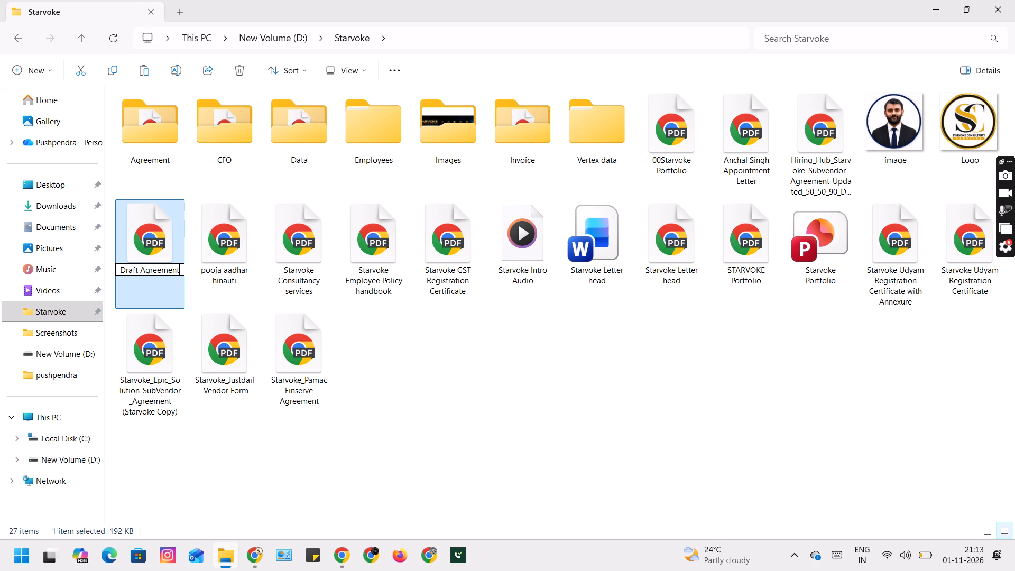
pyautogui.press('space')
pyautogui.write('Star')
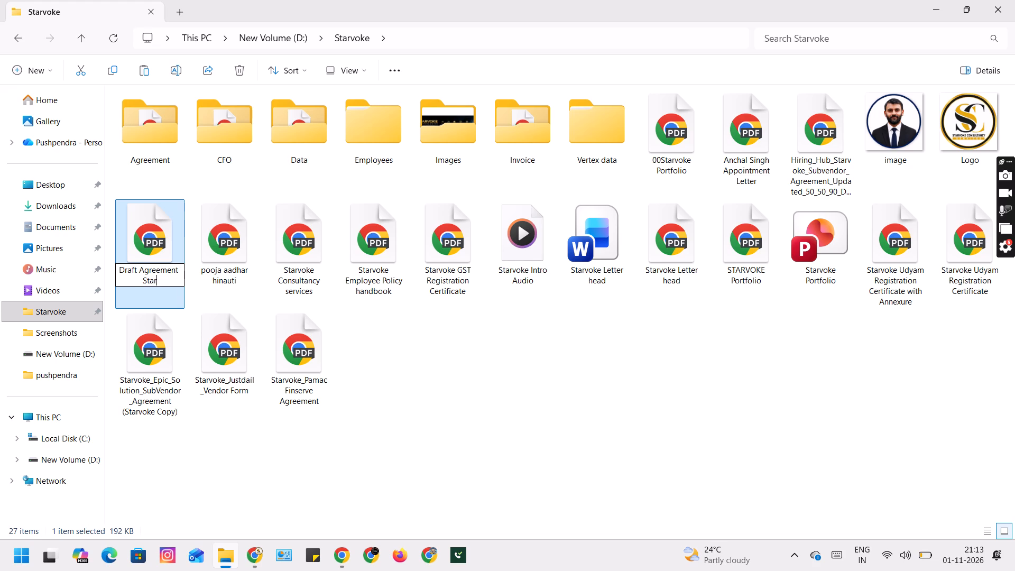
# Finish renaming the copied agreement PDF in the Starvoke folder as "Draft Agreement Starvoke_Wintech Bharat".
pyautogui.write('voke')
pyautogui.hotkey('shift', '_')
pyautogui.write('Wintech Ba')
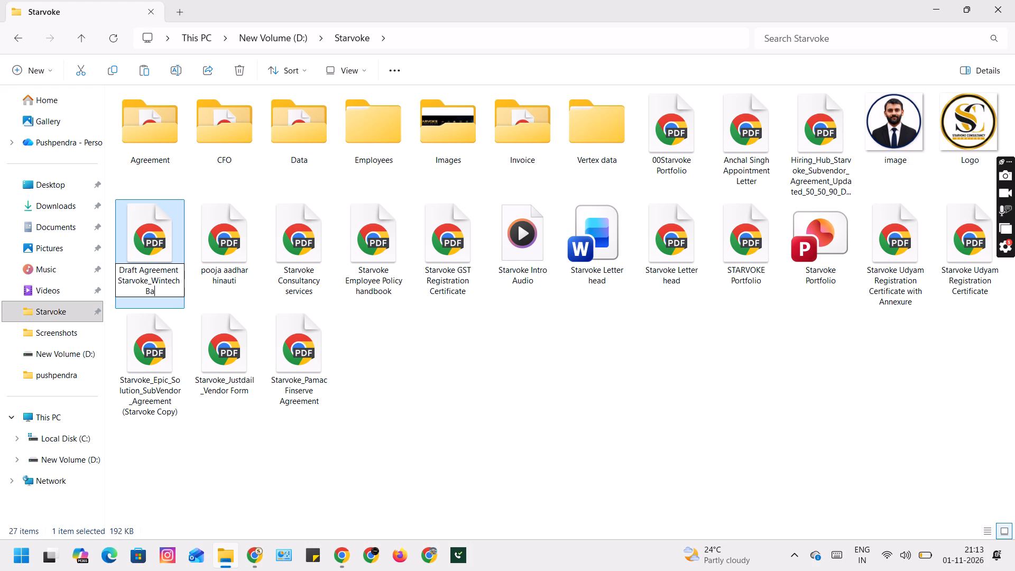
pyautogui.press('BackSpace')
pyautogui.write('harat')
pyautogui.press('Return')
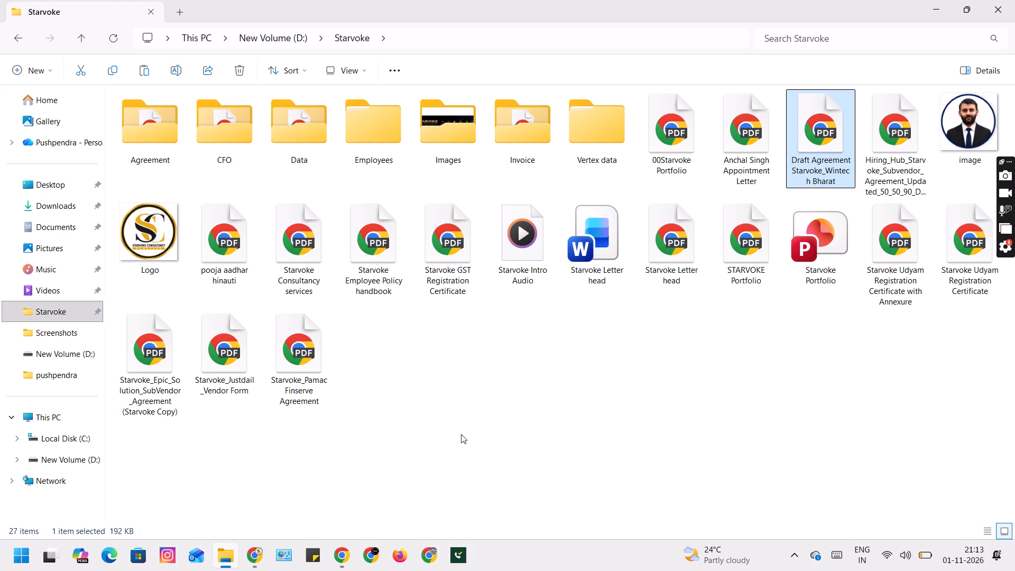
# Switch to the Chrome window that has the Starvoke Master Recruitment Services Agreement PDF and WhatsApp open.
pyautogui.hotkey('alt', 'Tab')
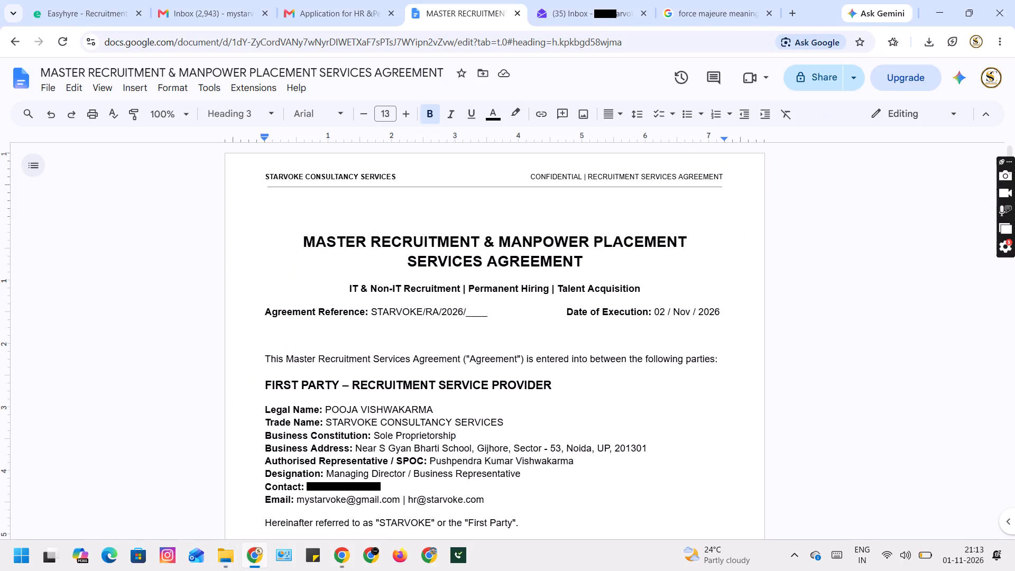
pyautogui.click(336, 553)
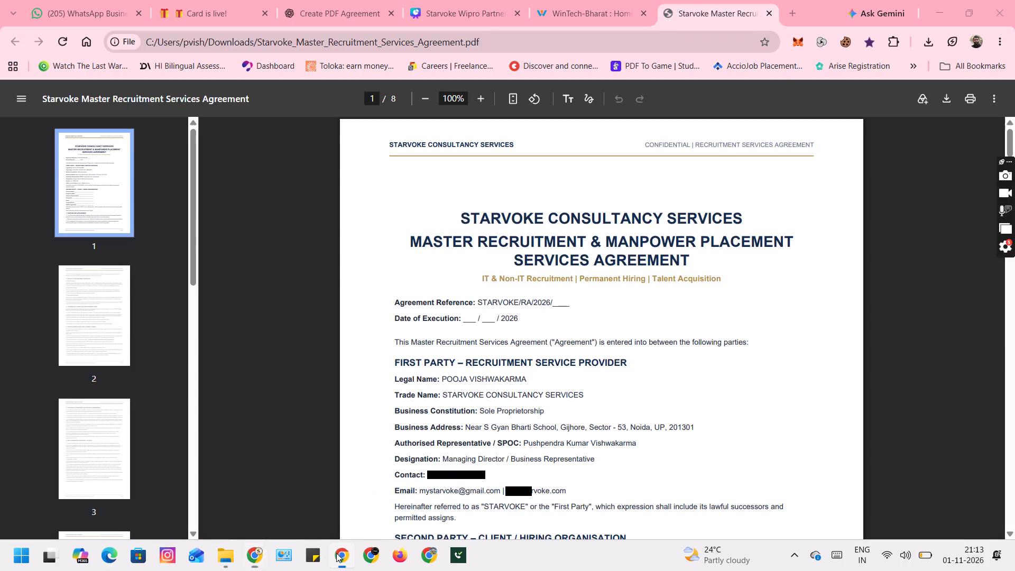